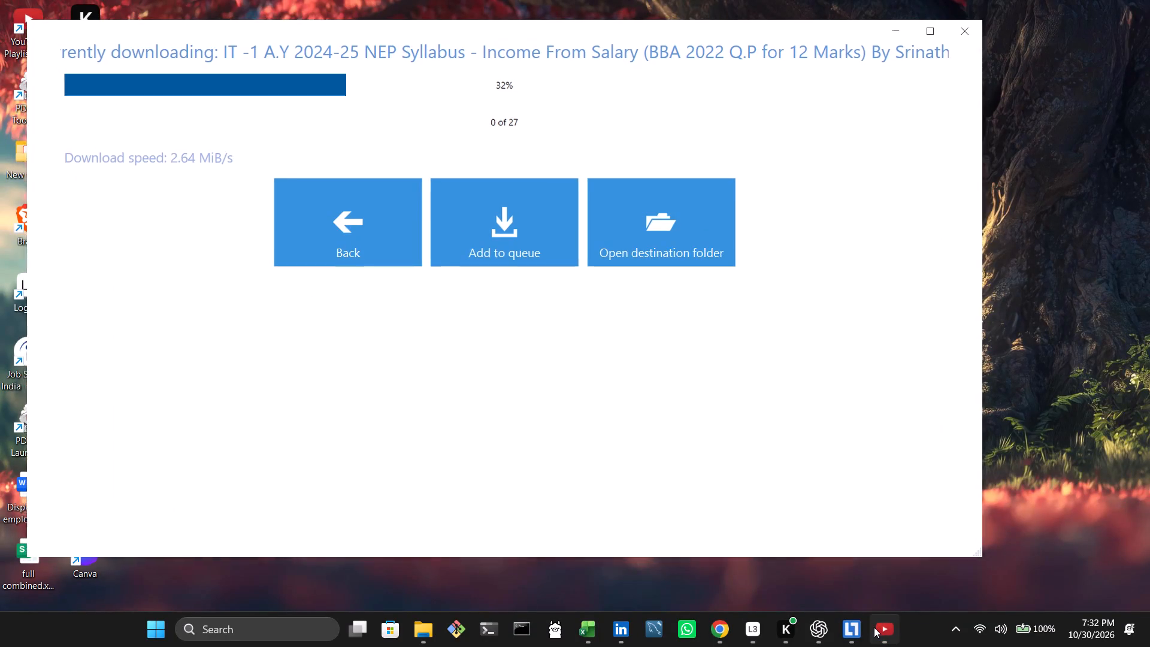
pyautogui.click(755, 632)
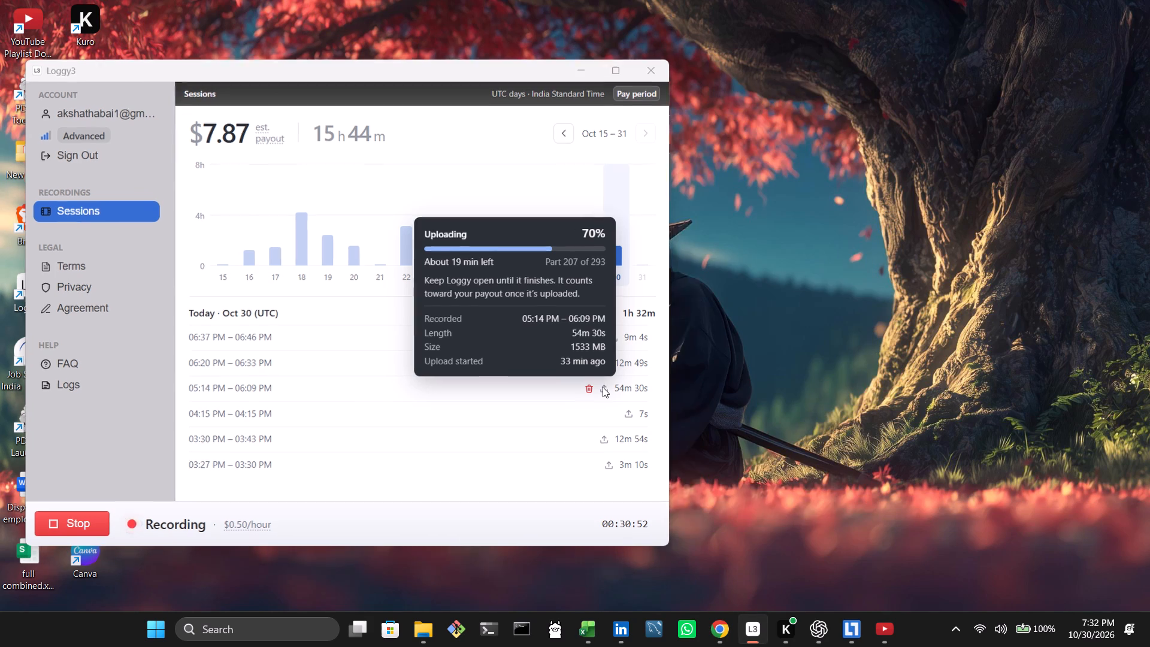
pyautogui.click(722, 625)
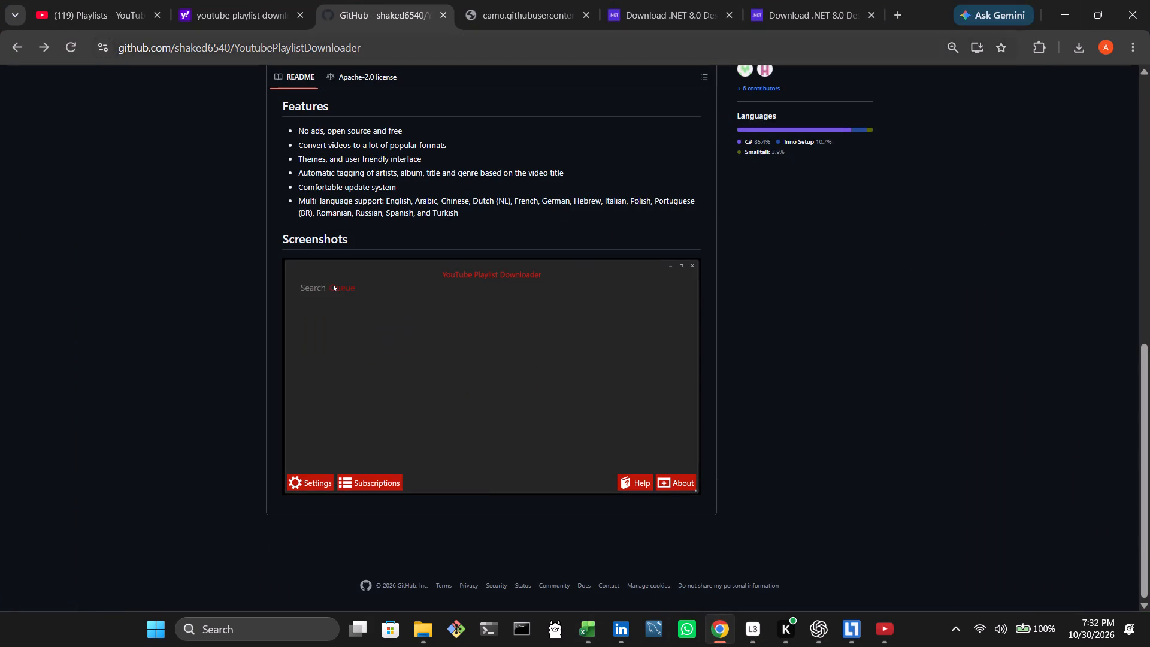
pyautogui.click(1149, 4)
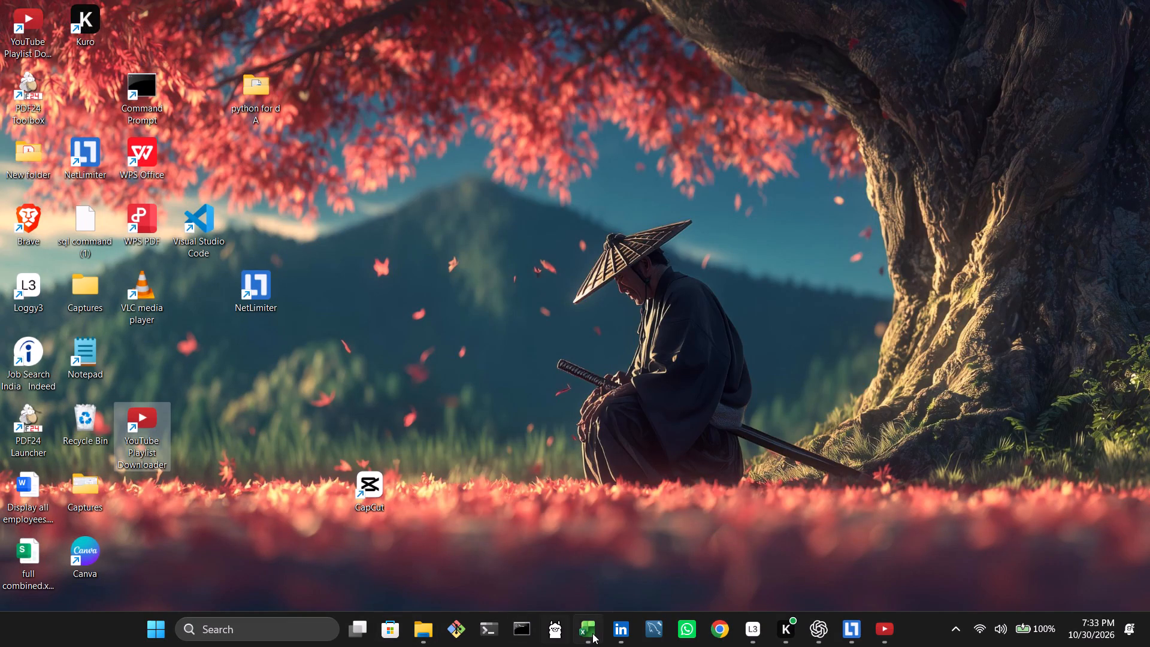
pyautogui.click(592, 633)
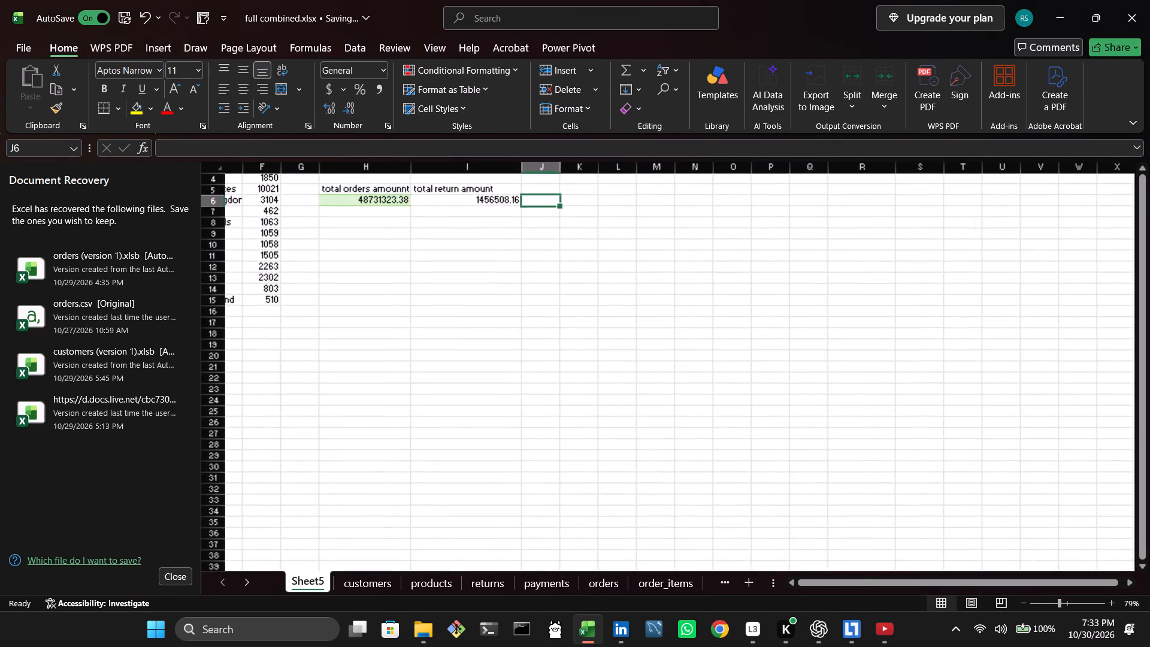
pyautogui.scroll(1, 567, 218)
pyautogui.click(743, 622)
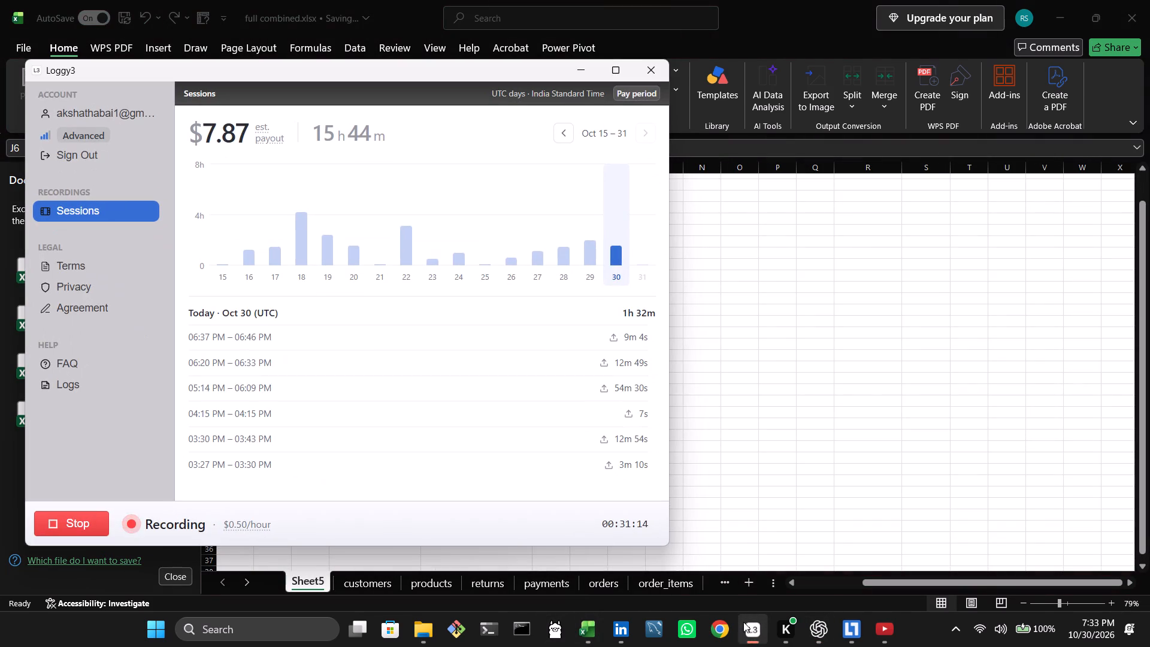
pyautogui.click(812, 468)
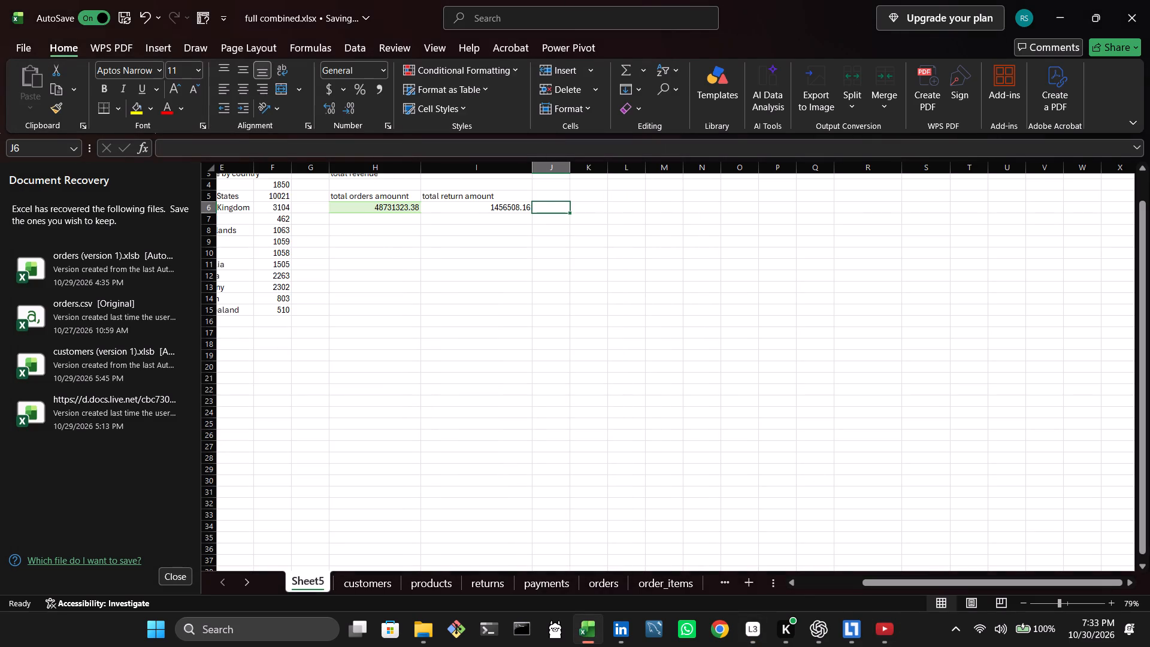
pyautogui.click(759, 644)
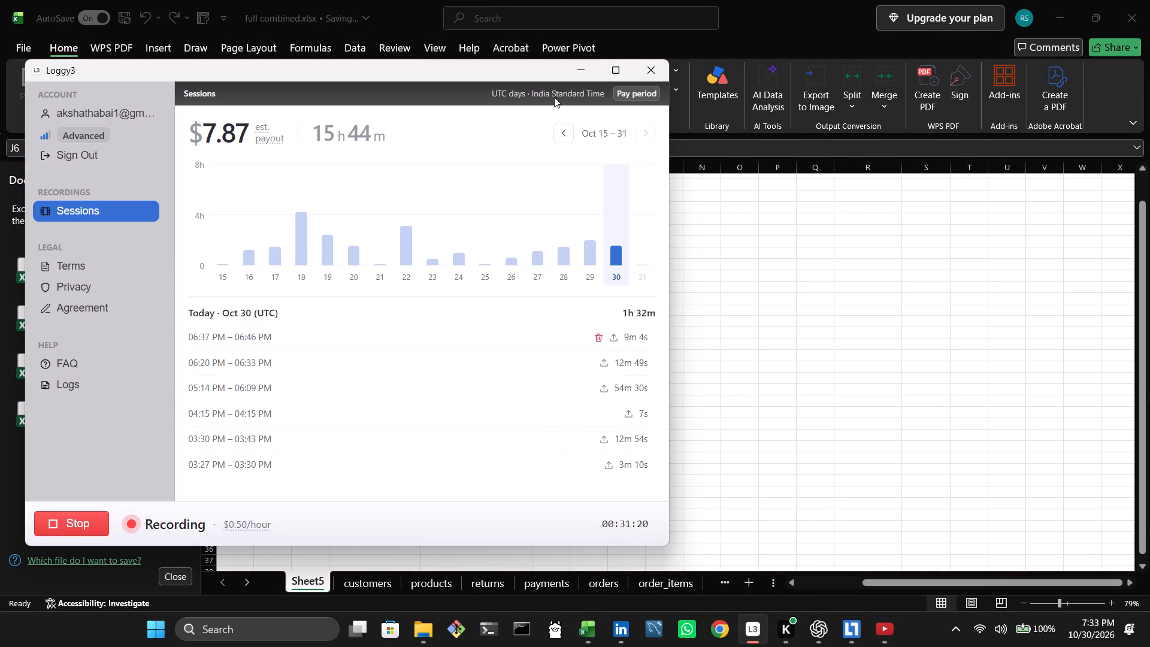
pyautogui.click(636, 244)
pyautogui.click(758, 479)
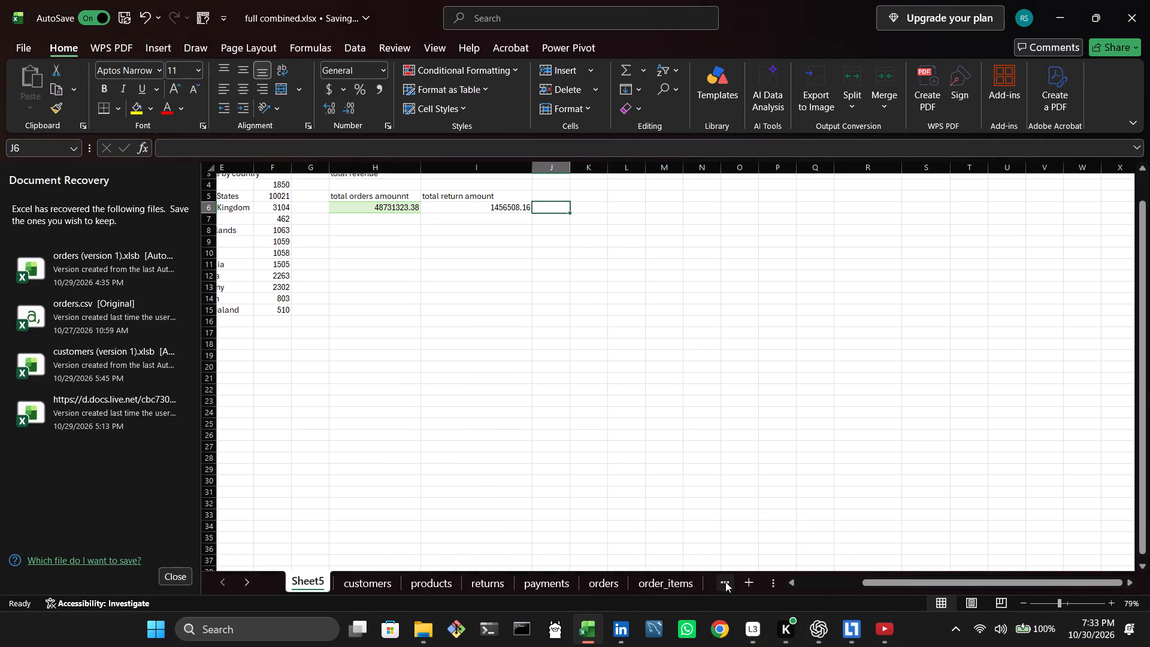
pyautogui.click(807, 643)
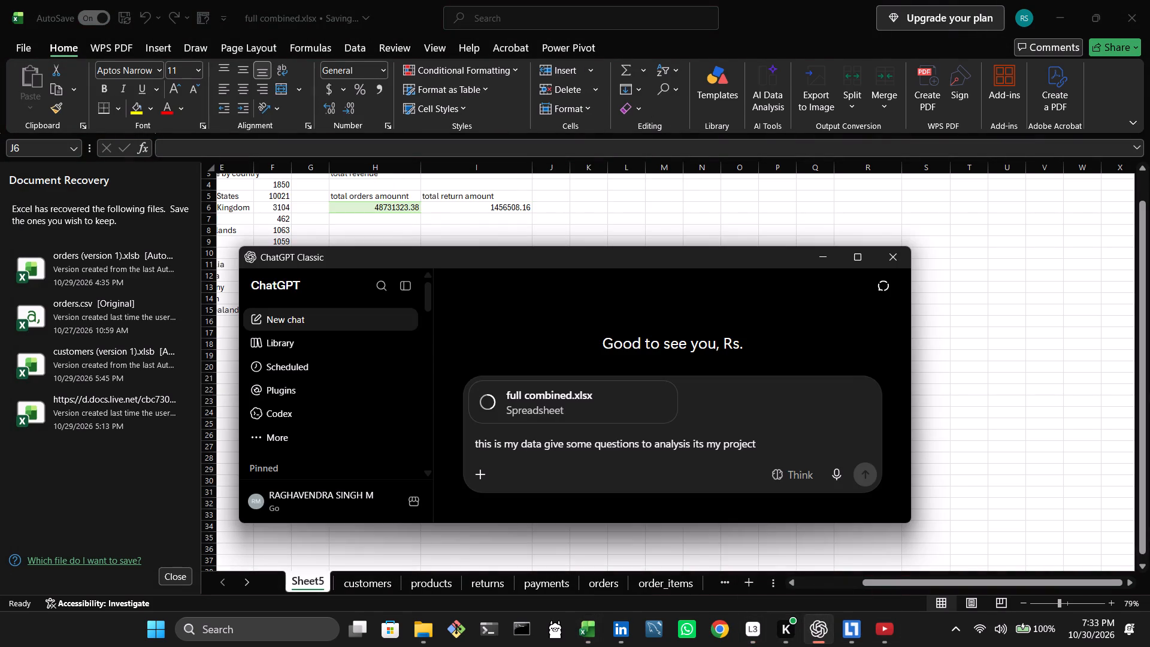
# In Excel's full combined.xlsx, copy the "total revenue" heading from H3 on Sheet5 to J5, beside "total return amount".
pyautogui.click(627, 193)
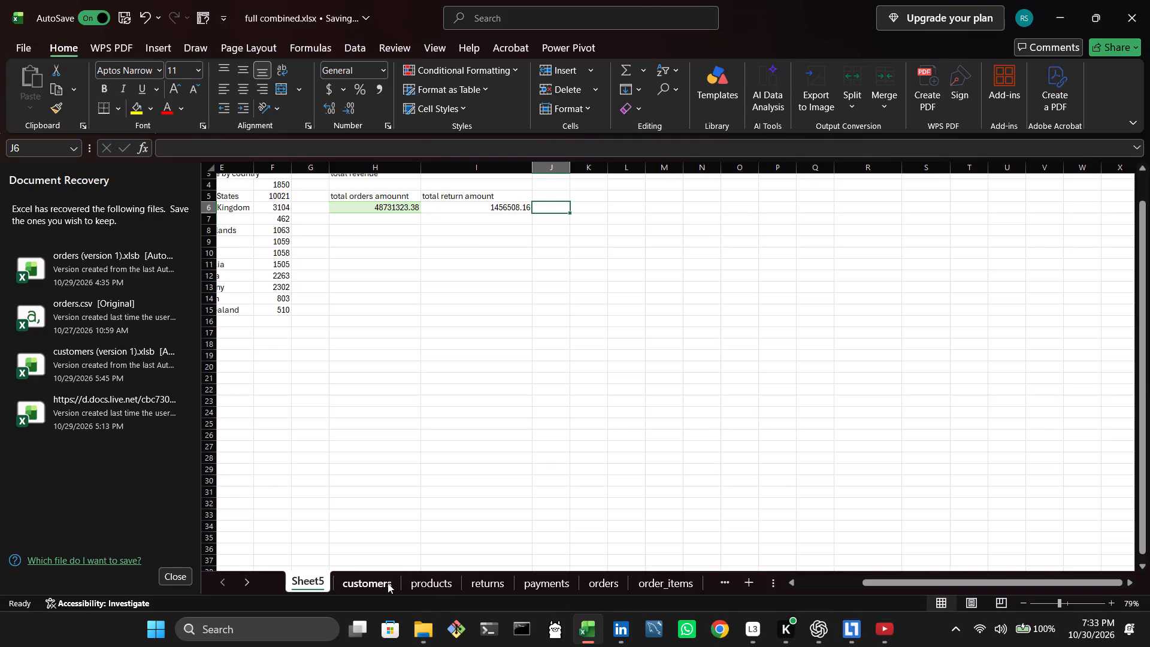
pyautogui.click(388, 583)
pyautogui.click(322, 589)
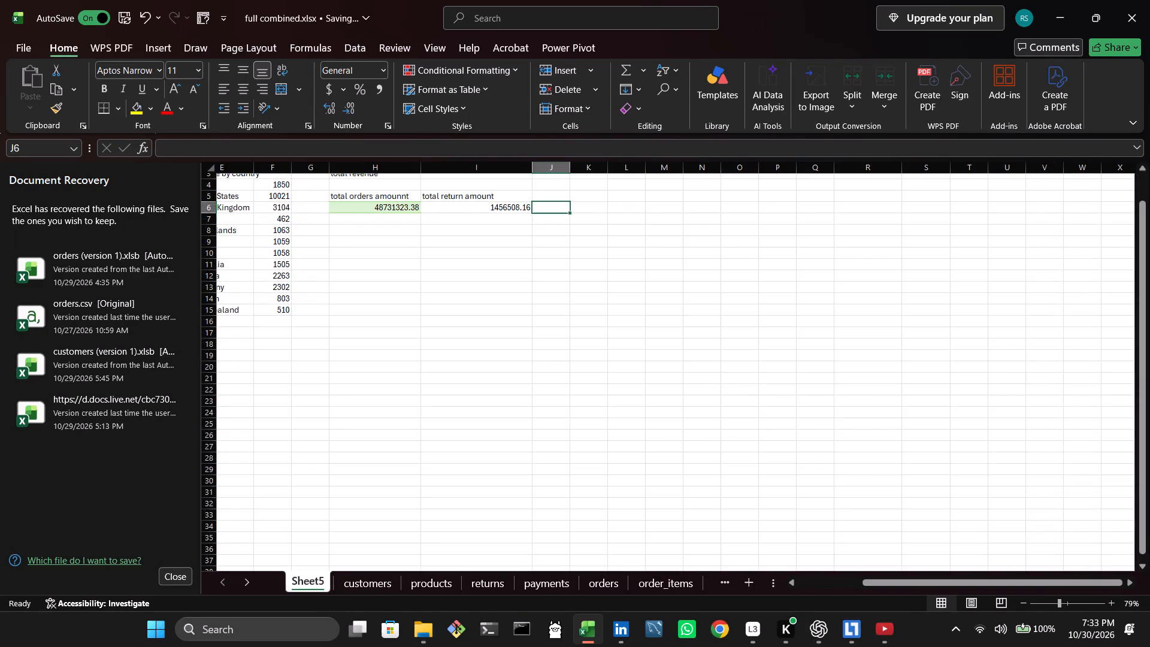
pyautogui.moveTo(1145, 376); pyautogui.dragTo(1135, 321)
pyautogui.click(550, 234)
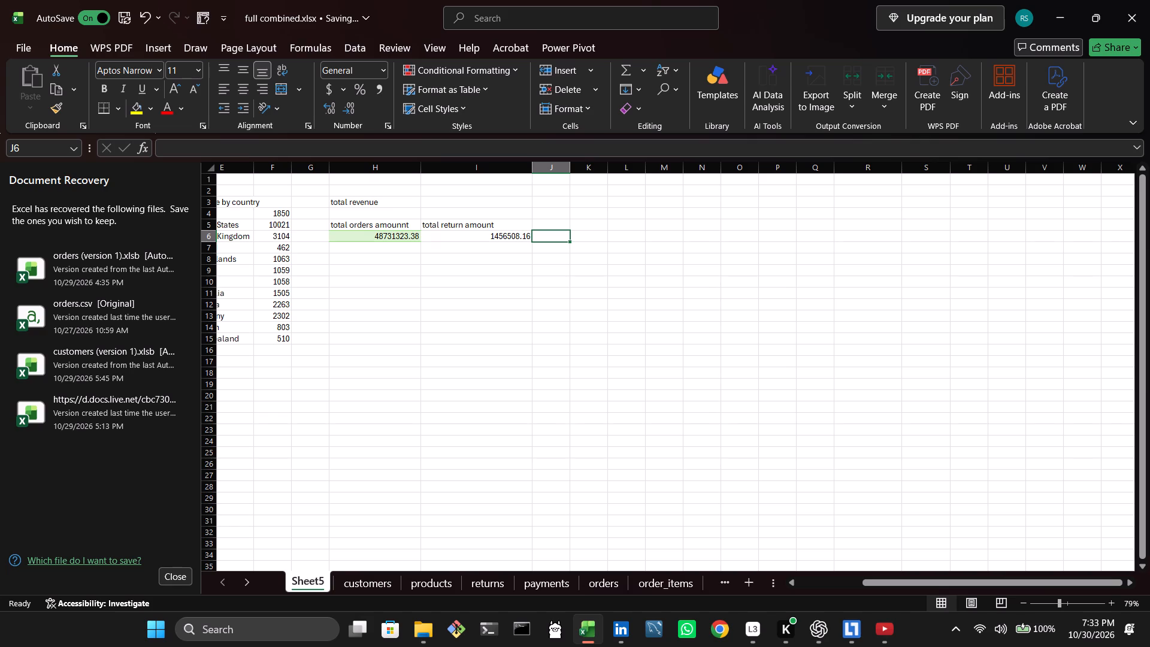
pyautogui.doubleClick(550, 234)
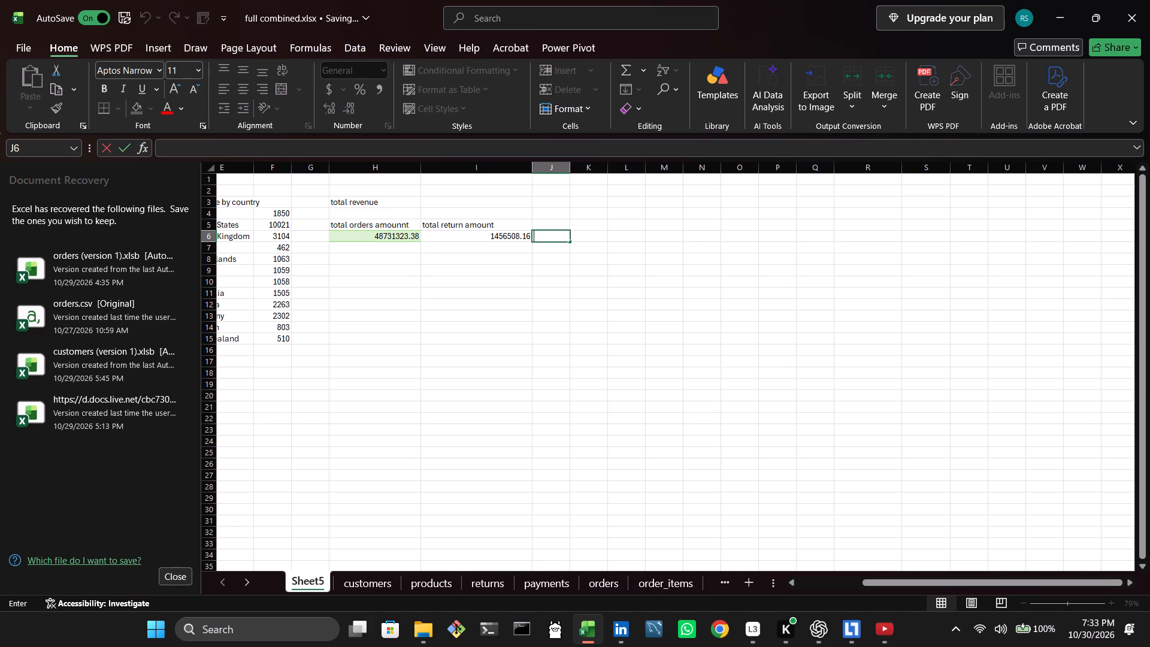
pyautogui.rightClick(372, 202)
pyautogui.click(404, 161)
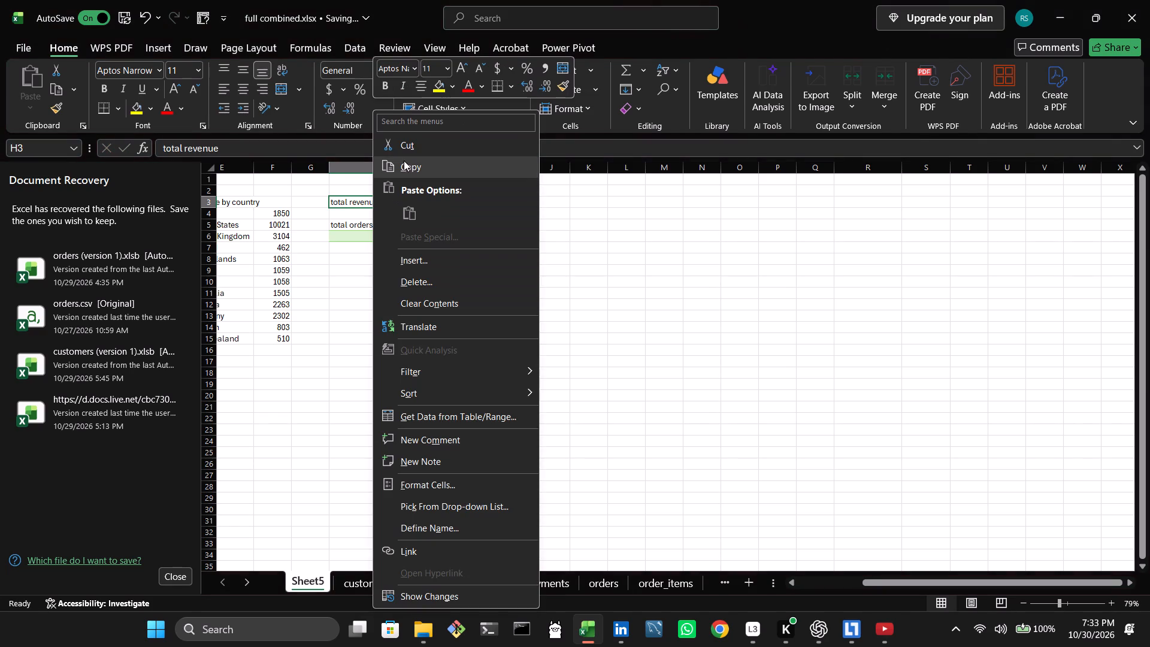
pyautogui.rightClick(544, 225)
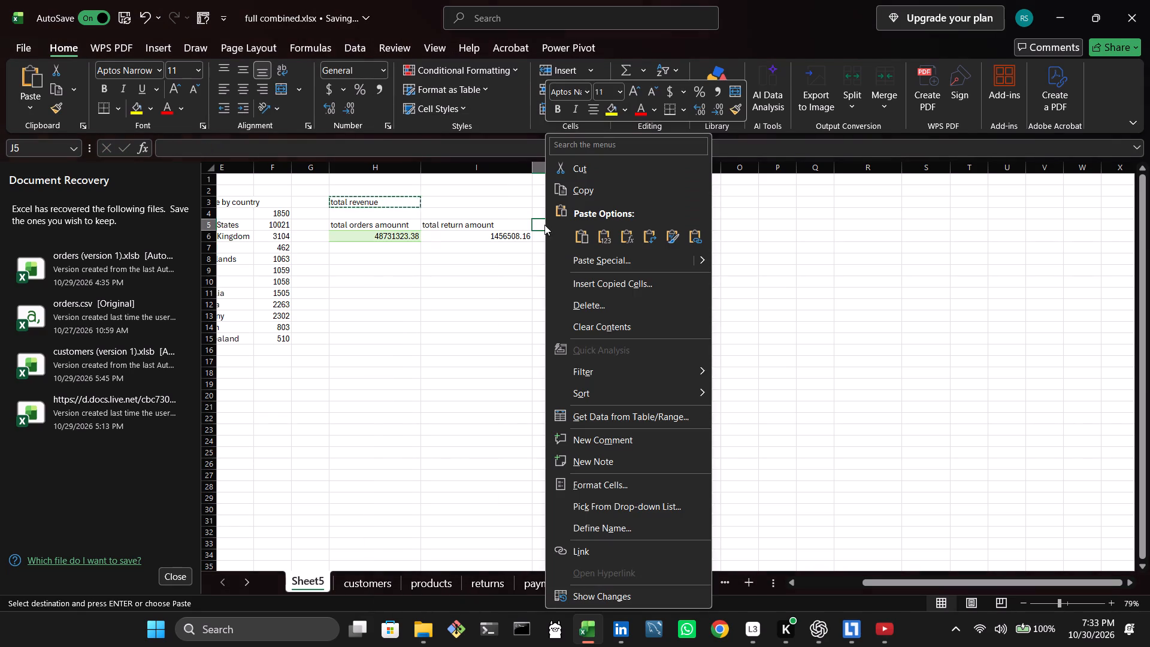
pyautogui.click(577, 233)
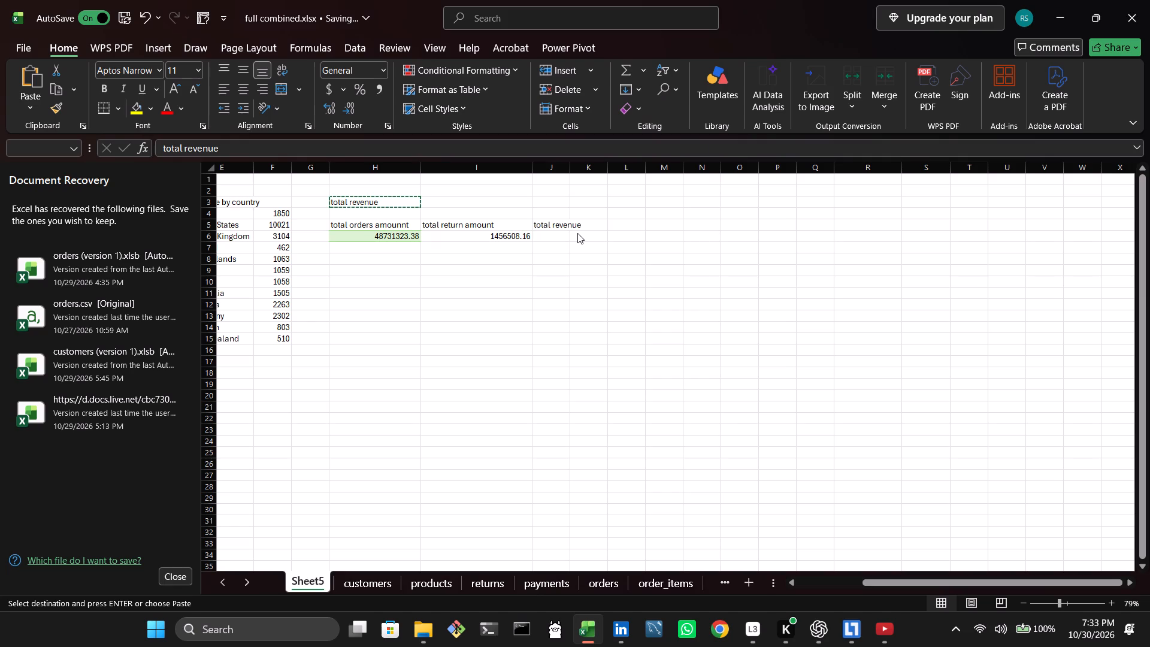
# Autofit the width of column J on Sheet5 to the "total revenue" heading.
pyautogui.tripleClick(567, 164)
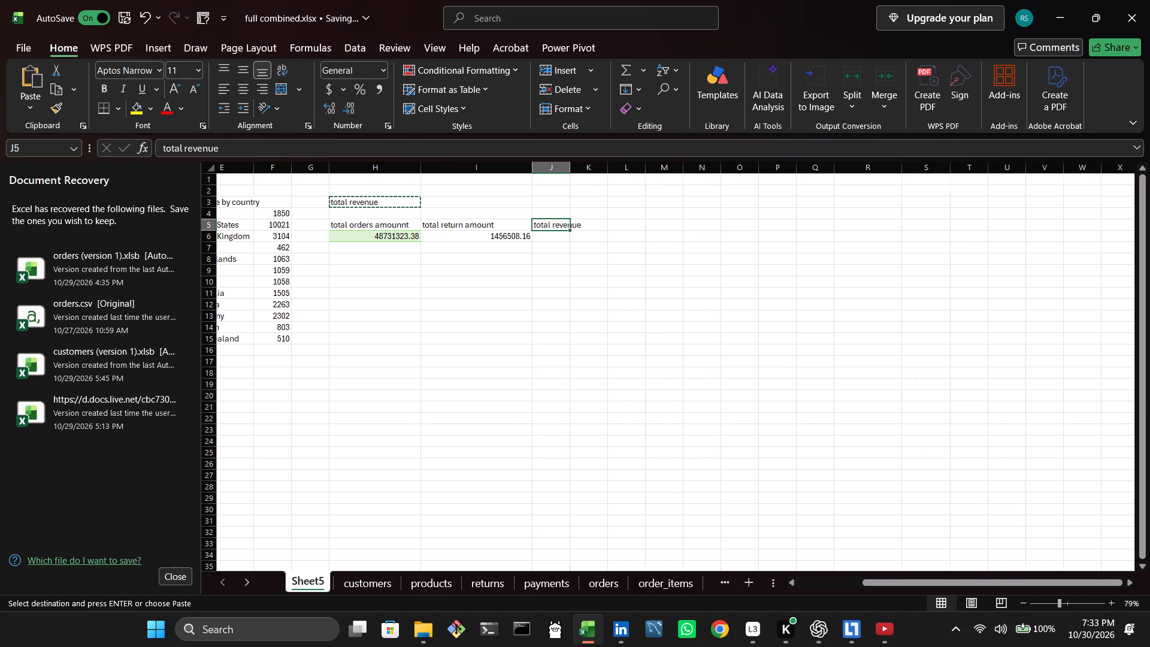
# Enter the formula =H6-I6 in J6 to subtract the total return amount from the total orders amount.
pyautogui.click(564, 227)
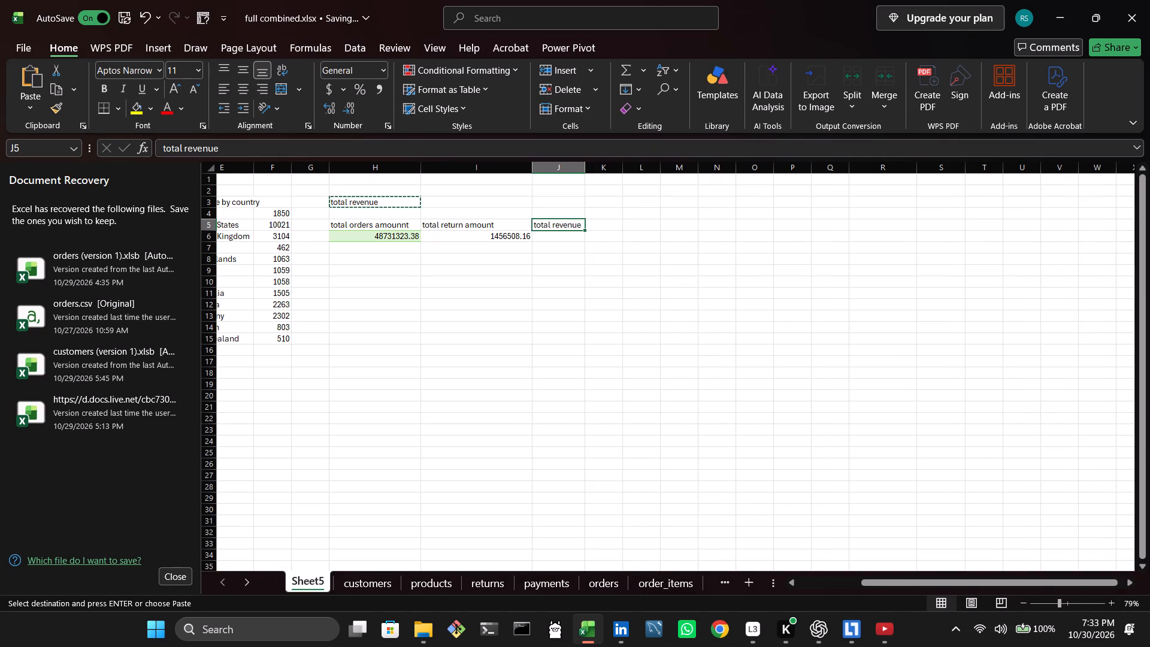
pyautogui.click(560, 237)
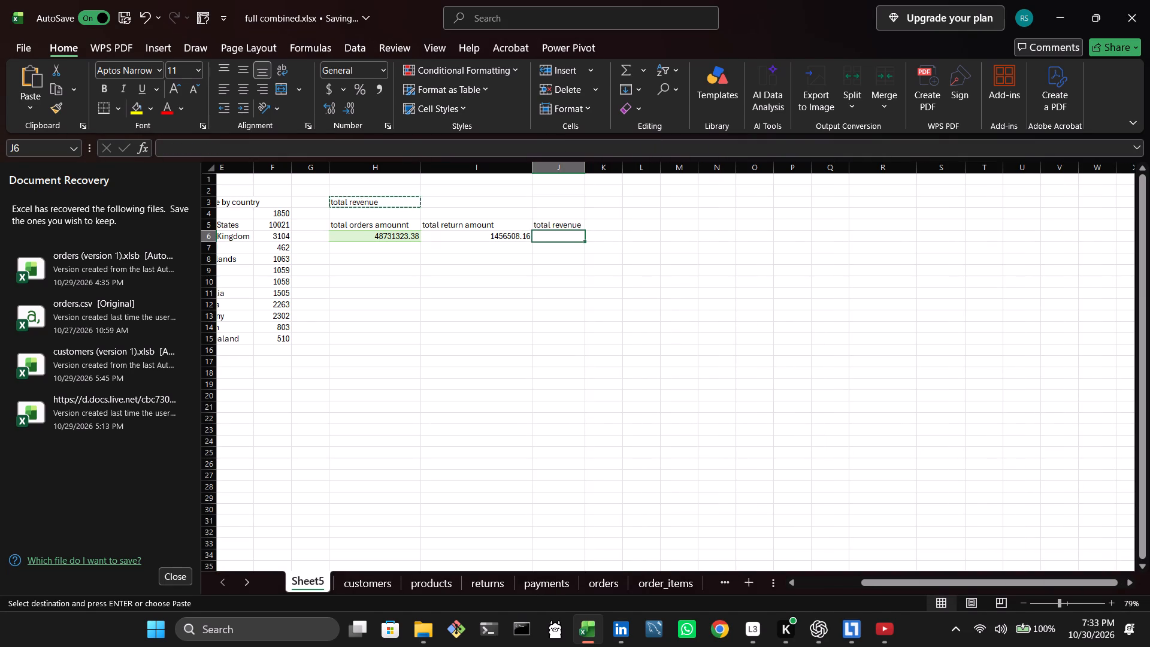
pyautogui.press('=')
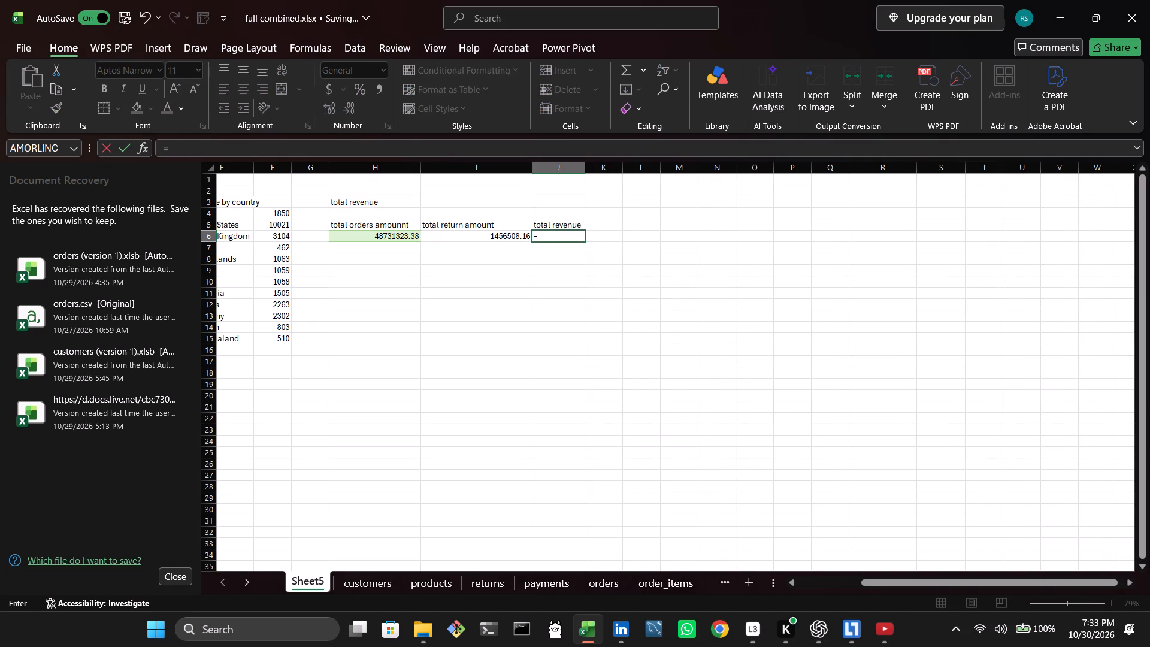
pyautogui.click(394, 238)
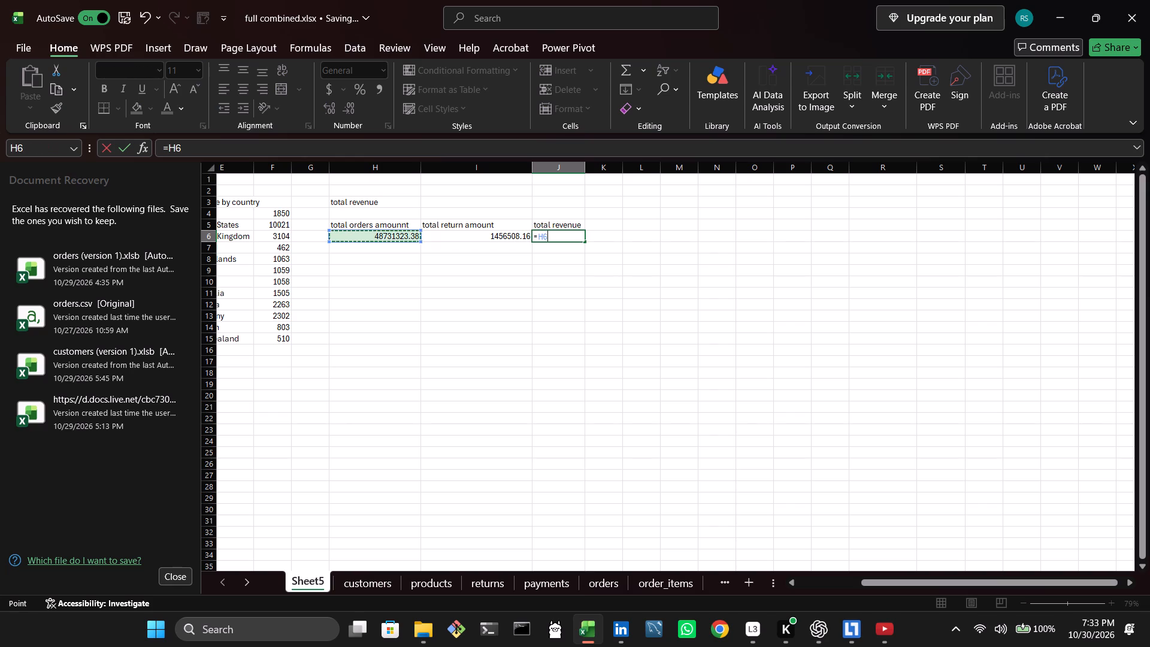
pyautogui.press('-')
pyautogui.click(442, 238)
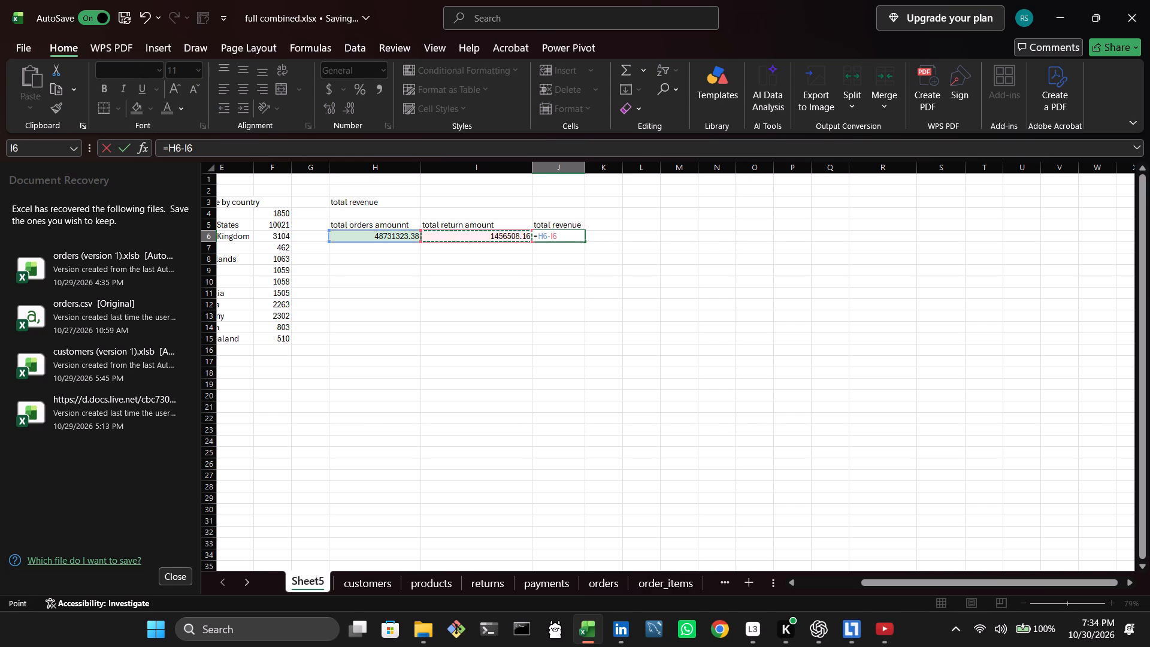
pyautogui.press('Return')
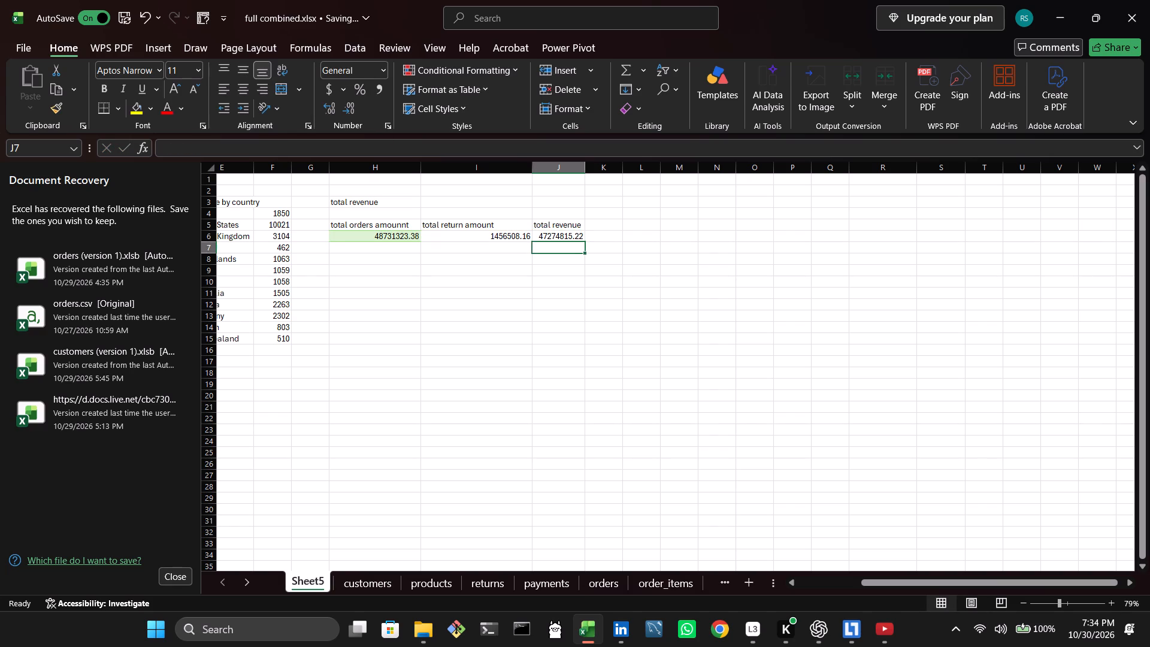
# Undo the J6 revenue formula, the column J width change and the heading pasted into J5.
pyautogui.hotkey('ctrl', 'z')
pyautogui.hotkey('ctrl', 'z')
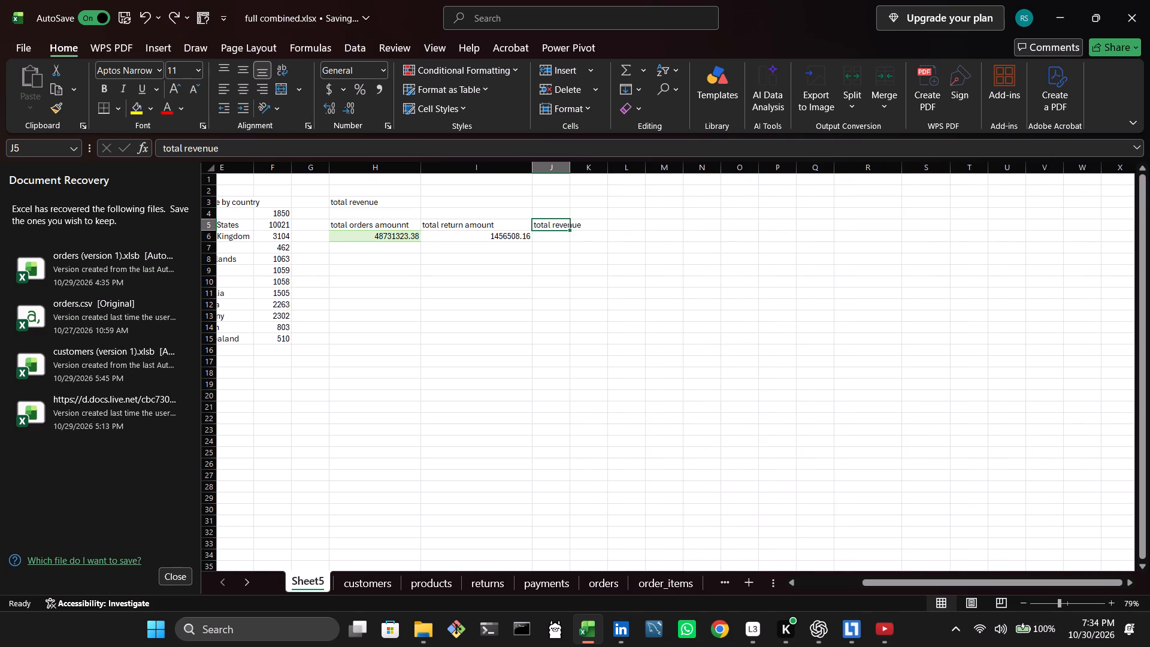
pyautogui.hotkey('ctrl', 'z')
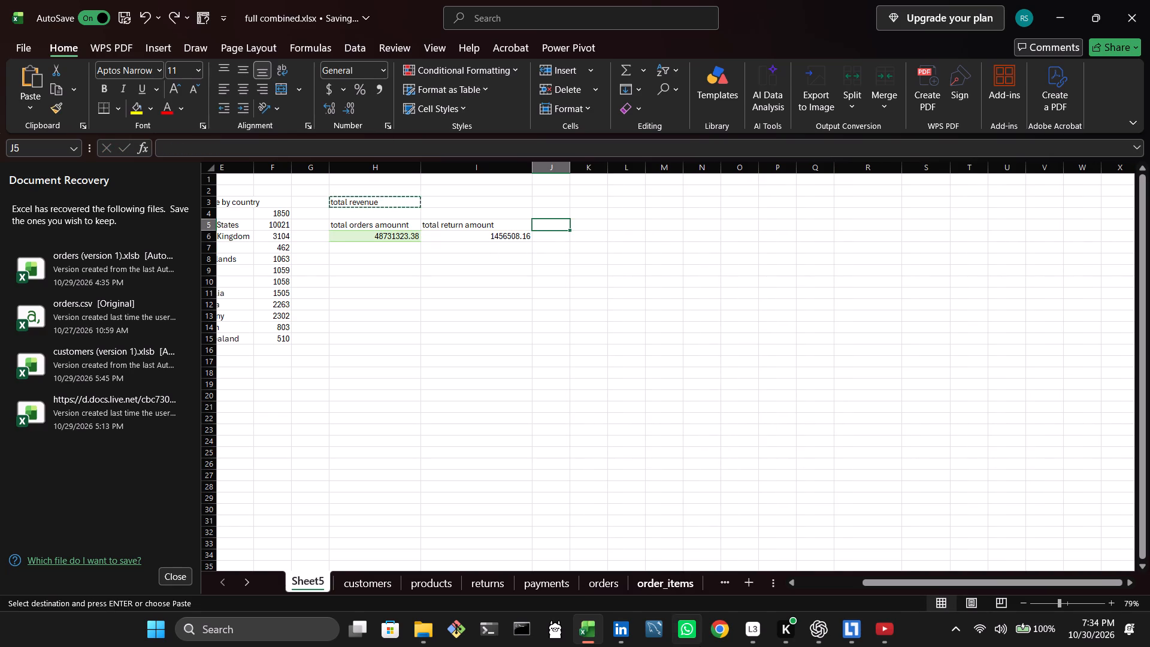
# Examine the orders sheet and the returns sheet from their header rows, including the returns' refund_amount column.
pyautogui.click(604, 590)
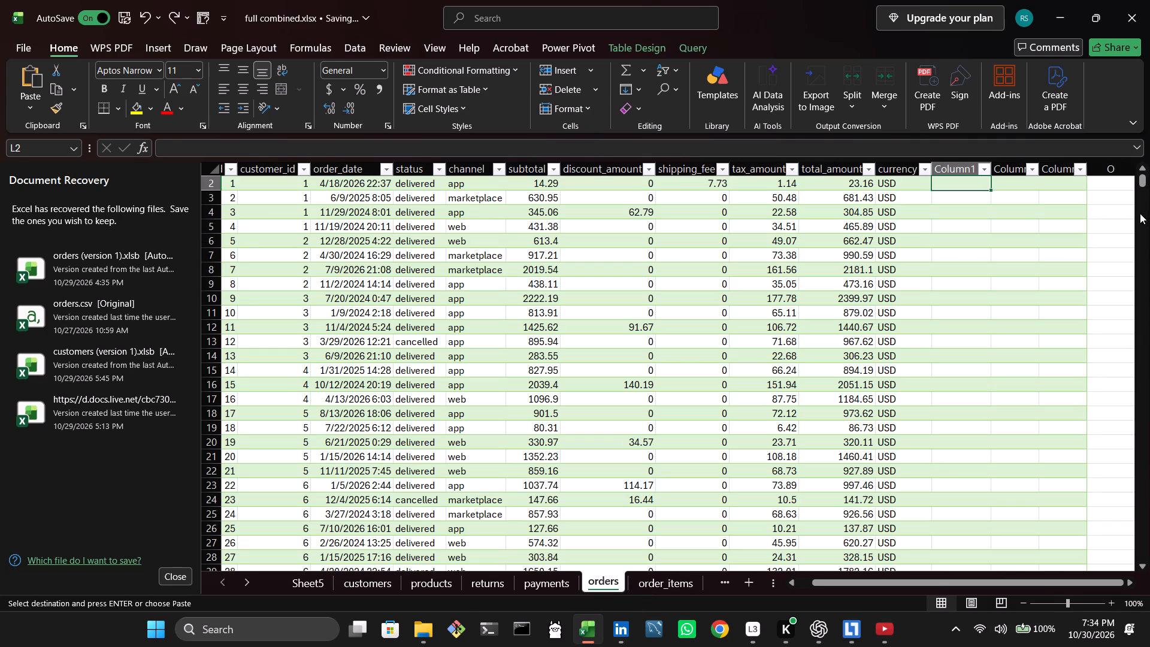
pyautogui.moveTo(1142, 176); pyautogui.dragTo(1140, 168)
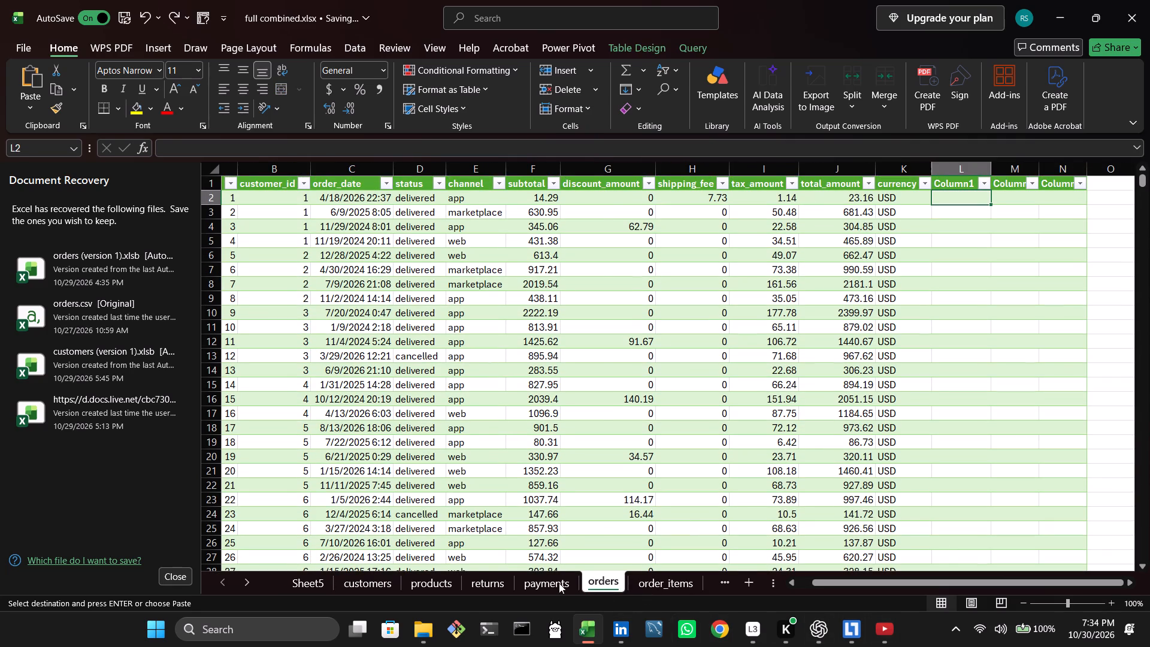
pyautogui.click(498, 587)
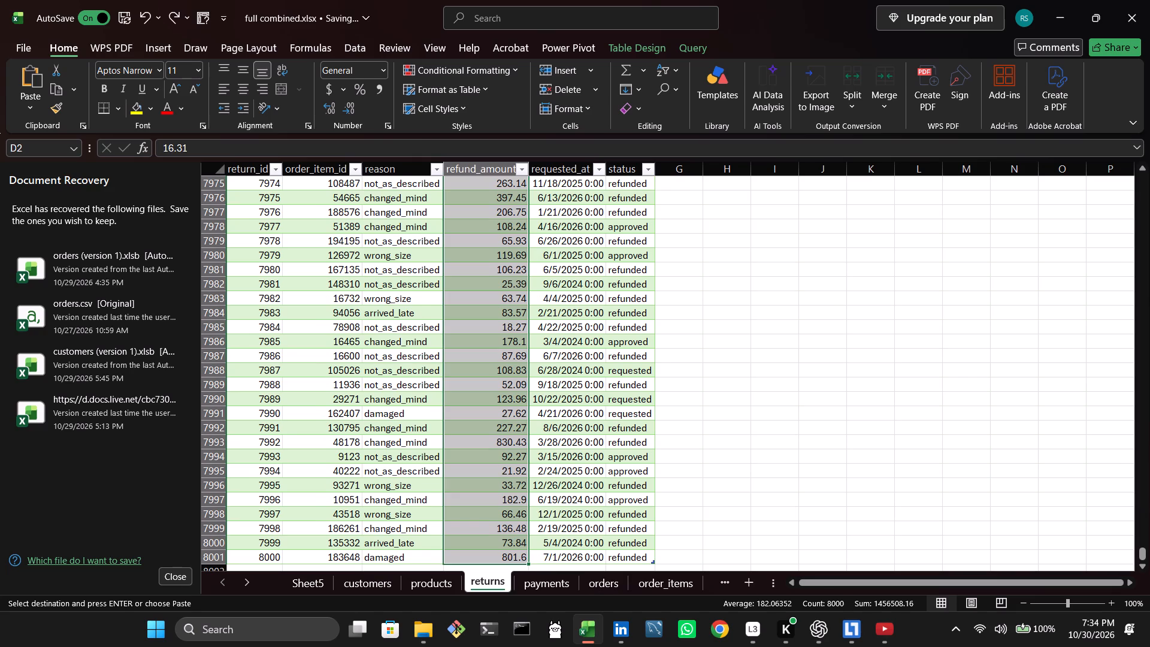
pyautogui.moveTo(820, 581); pyautogui.dragTo(756, 618)
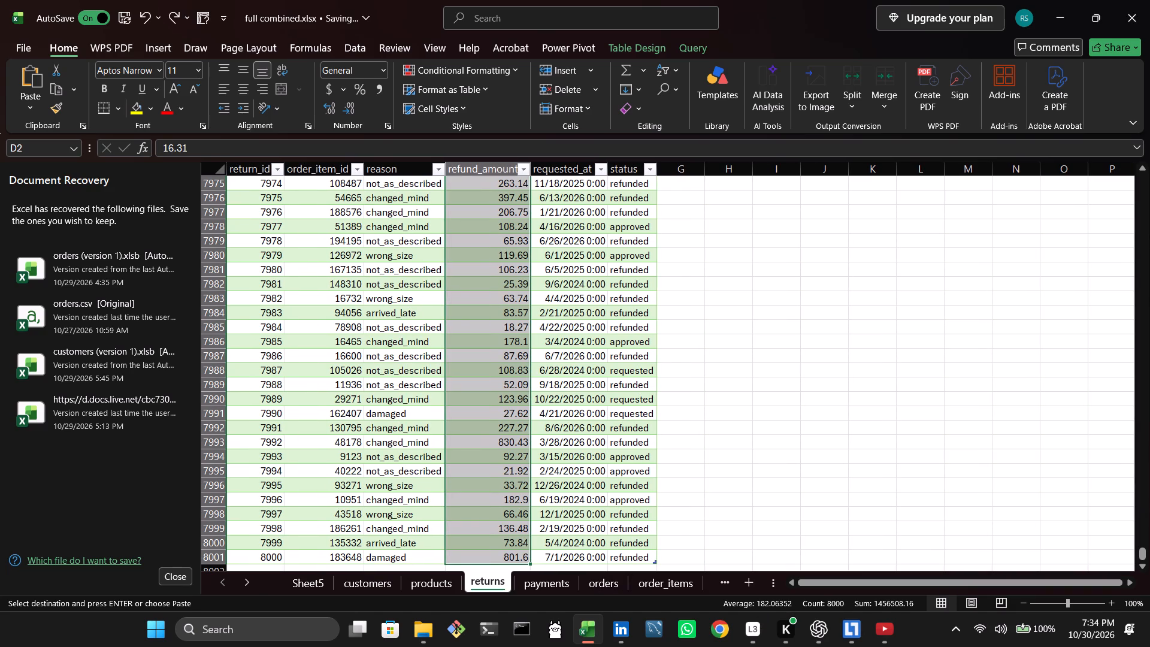
pyautogui.moveTo(1145, 552); pyautogui.dragTo(1107, 140)
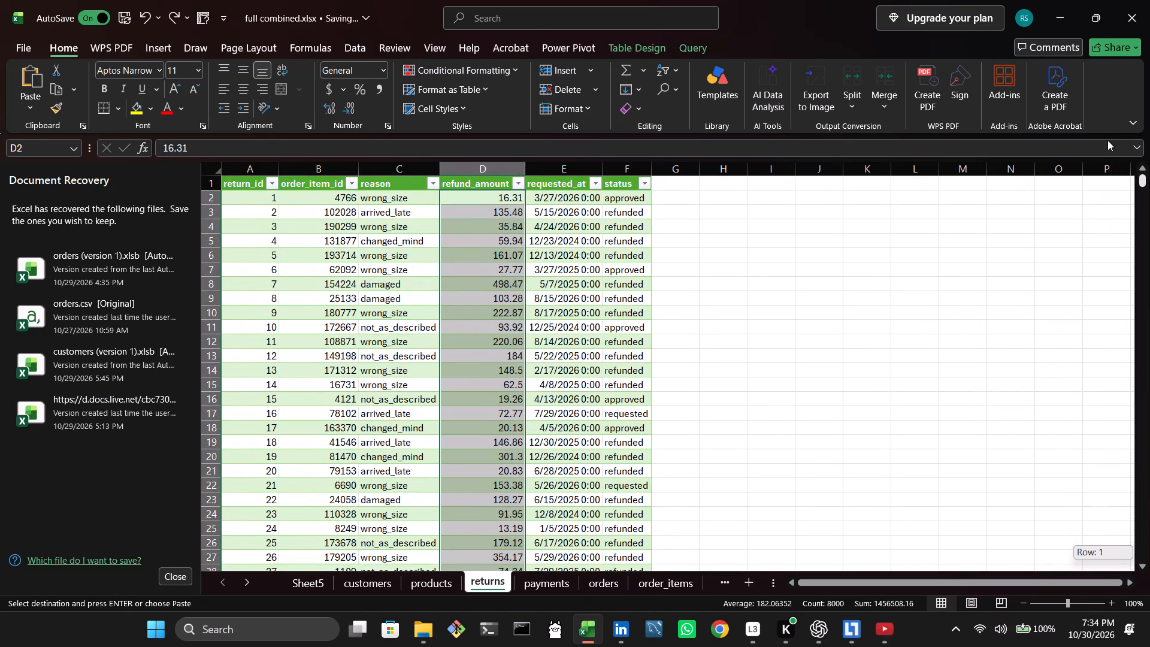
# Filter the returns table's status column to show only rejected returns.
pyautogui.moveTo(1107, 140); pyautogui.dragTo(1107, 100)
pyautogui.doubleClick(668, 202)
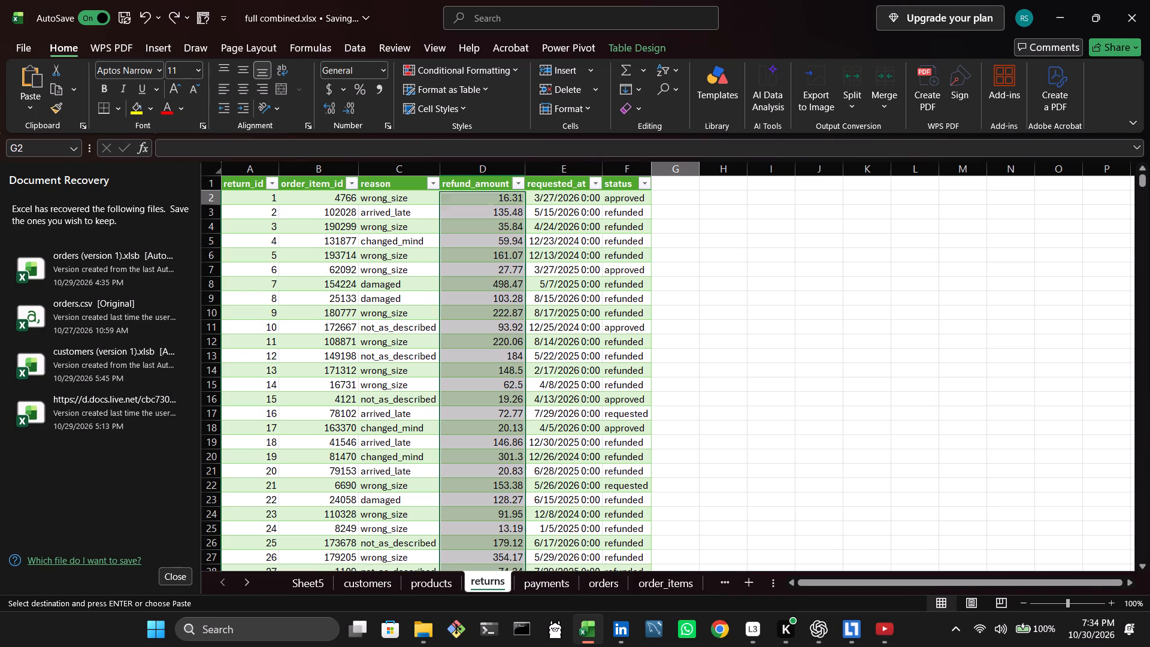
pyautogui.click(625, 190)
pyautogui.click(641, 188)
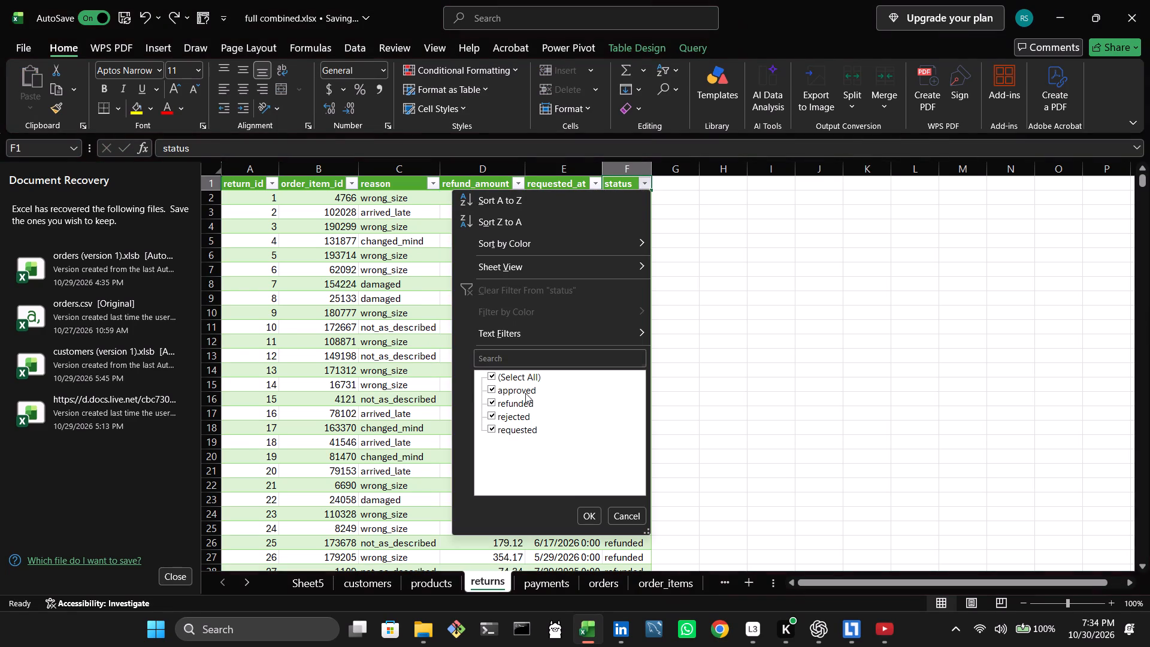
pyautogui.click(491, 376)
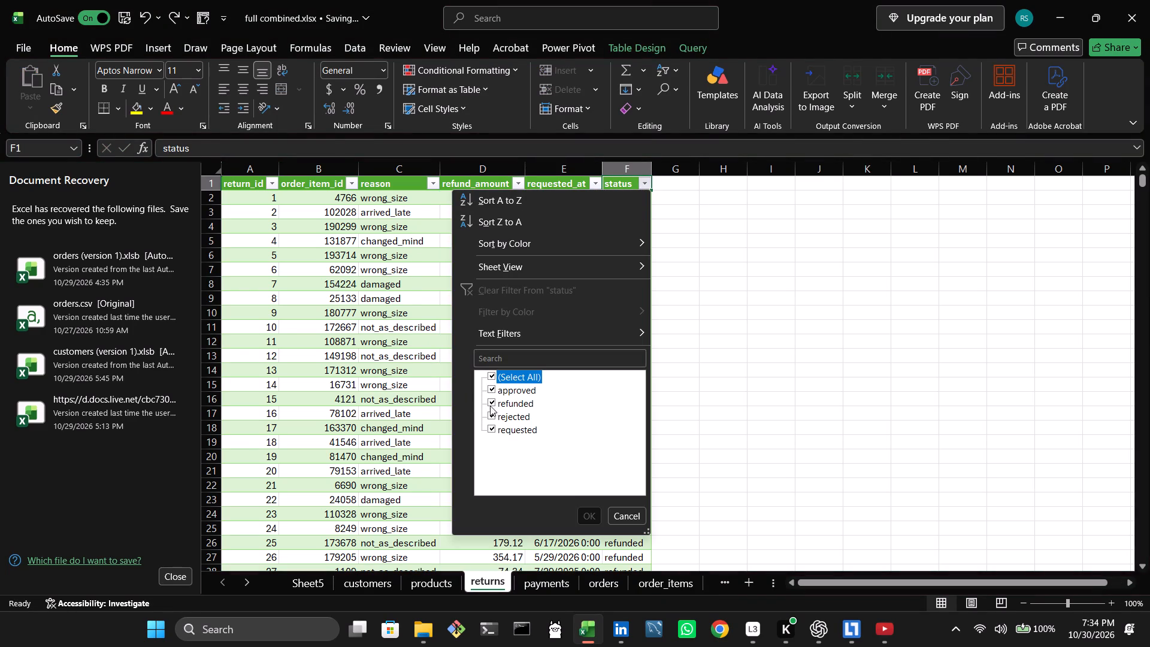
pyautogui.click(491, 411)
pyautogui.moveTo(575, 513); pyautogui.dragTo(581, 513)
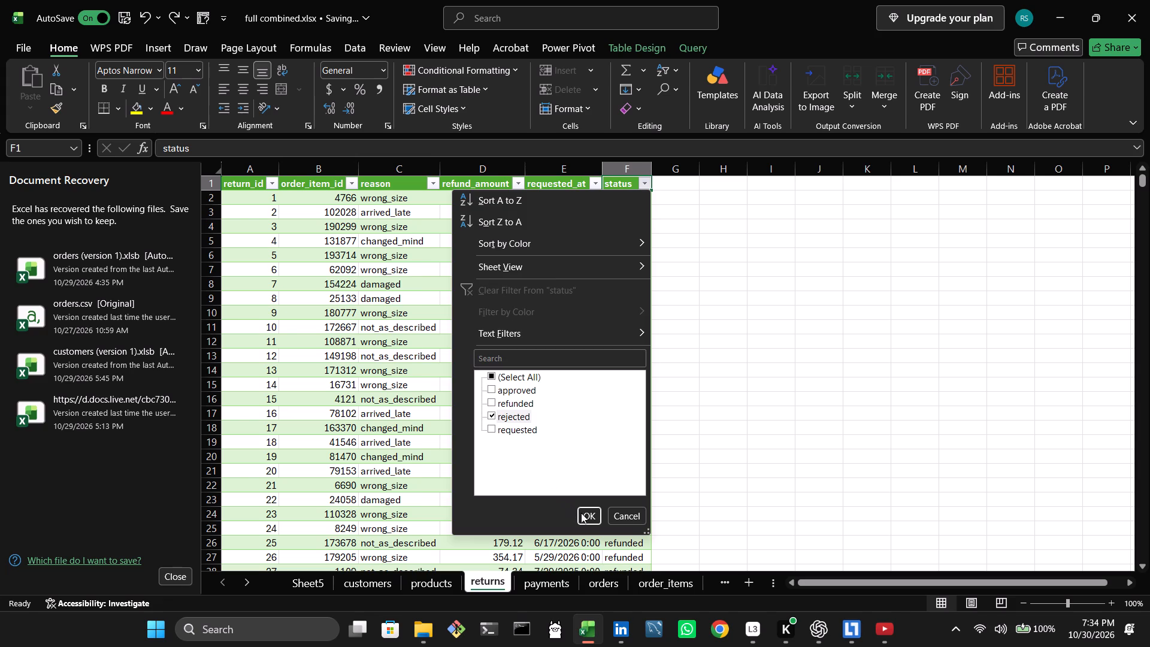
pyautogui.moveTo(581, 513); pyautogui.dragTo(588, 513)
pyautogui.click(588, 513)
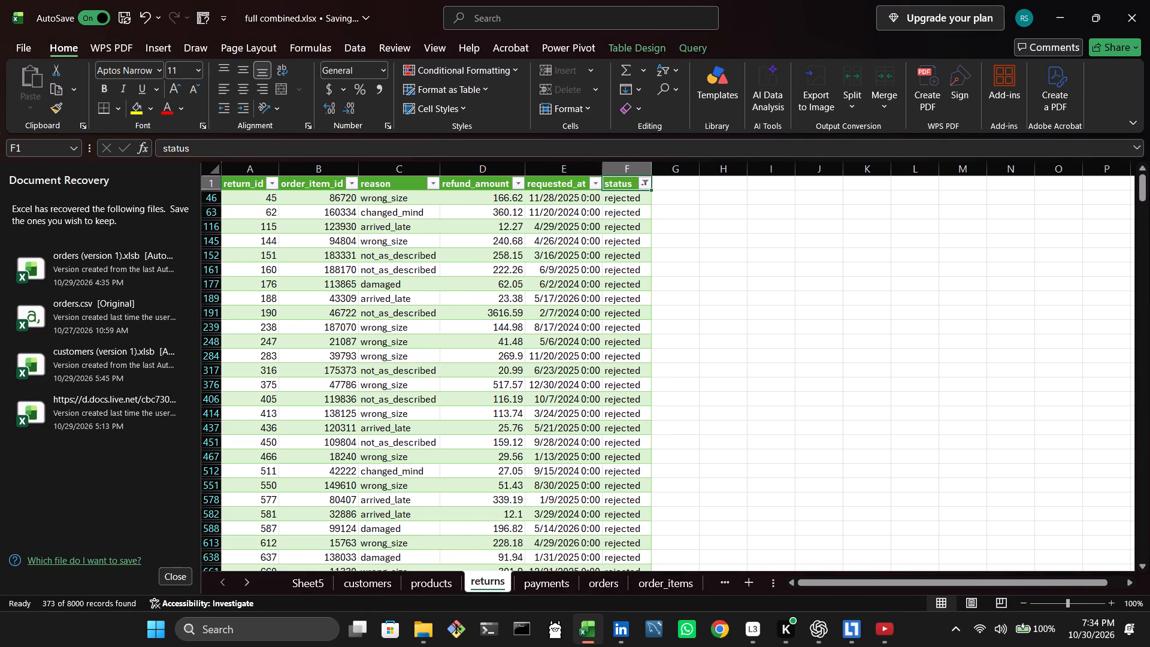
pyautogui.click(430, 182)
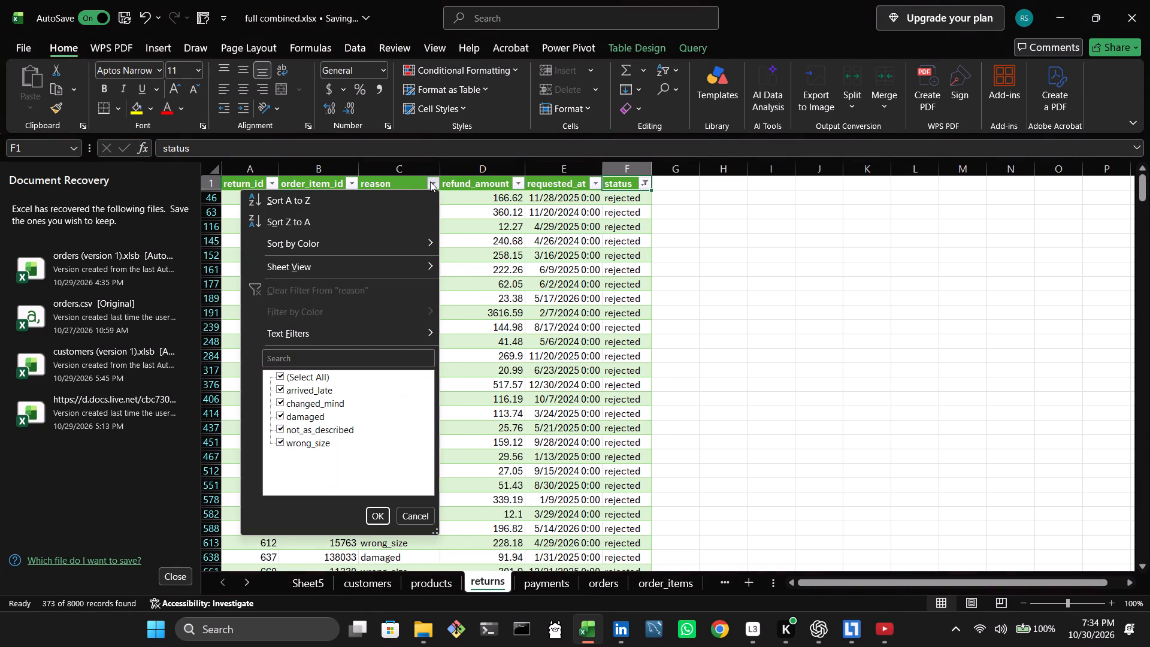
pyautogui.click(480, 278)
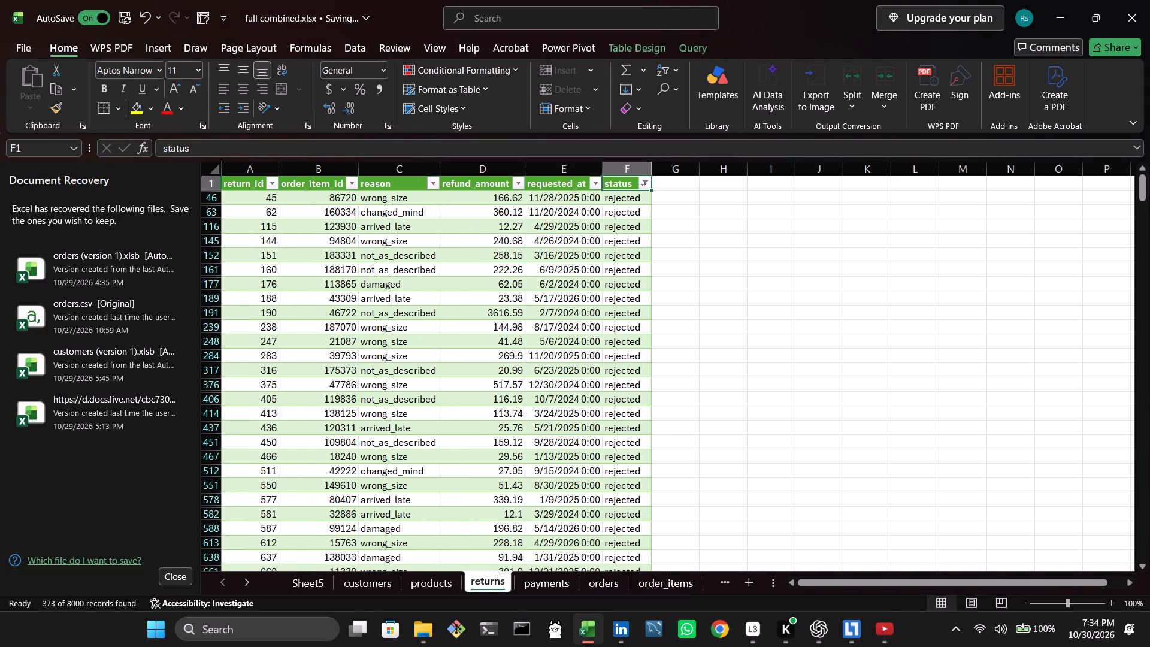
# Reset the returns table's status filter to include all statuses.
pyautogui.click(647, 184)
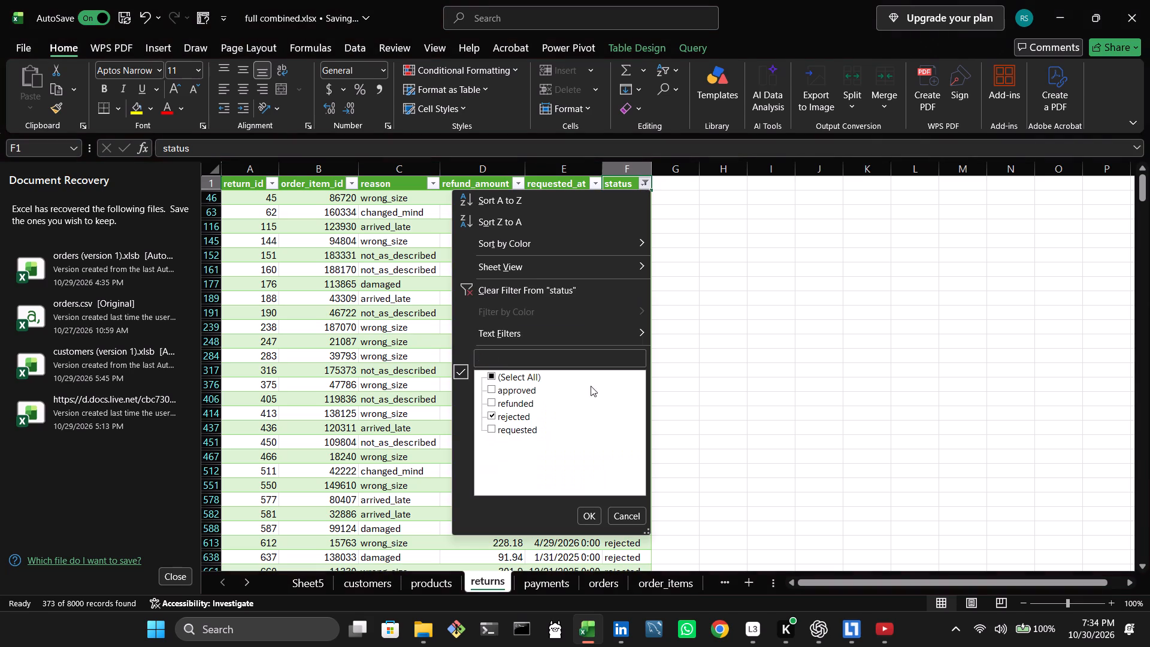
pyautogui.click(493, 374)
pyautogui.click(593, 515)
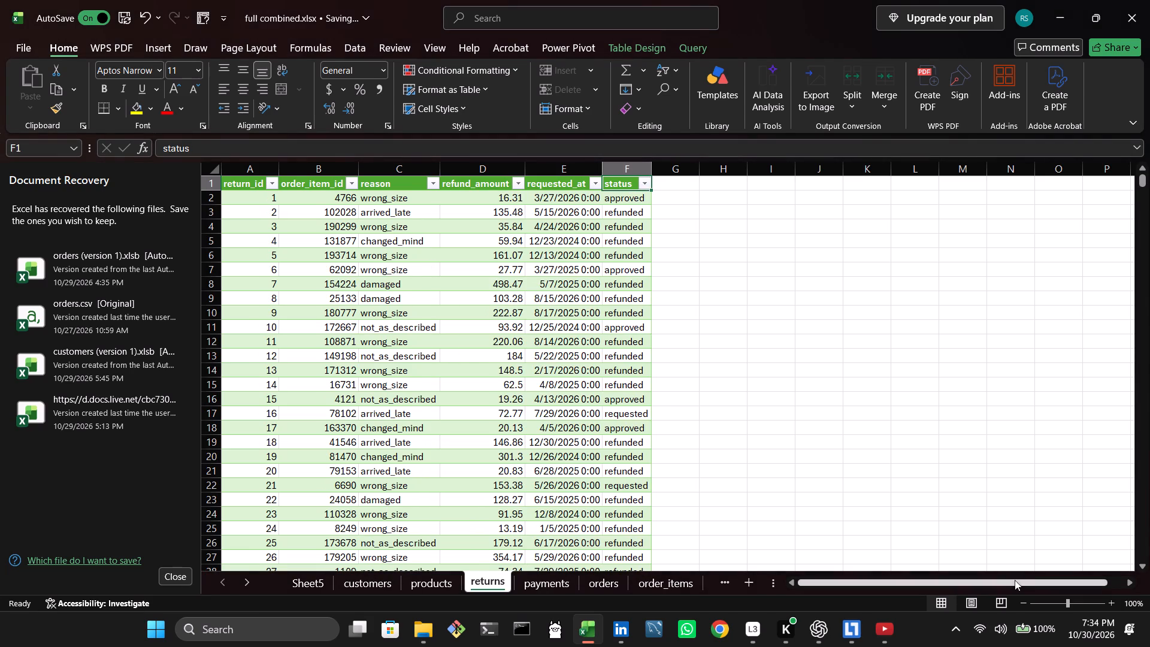
# Switch to Loggy3 to examine the October 29 and 30 sessions and their upload progress, and return to the workbook.
pyautogui.moveTo(1036, 587); pyautogui.dragTo(1084, 598)
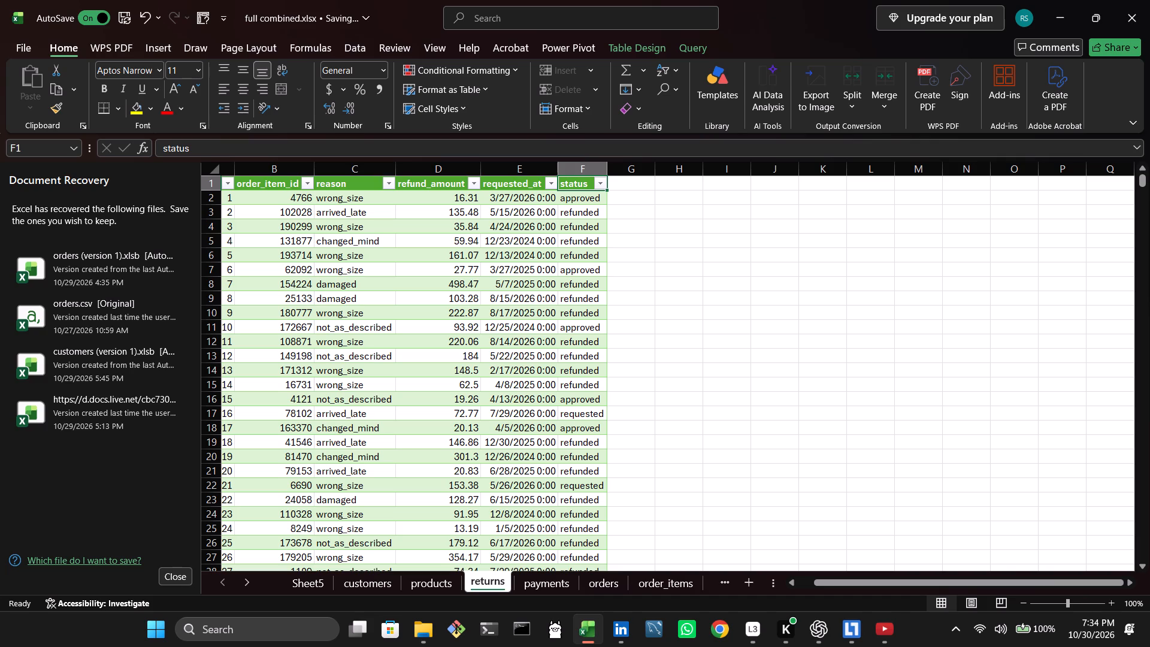
pyautogui.click(760, 622)
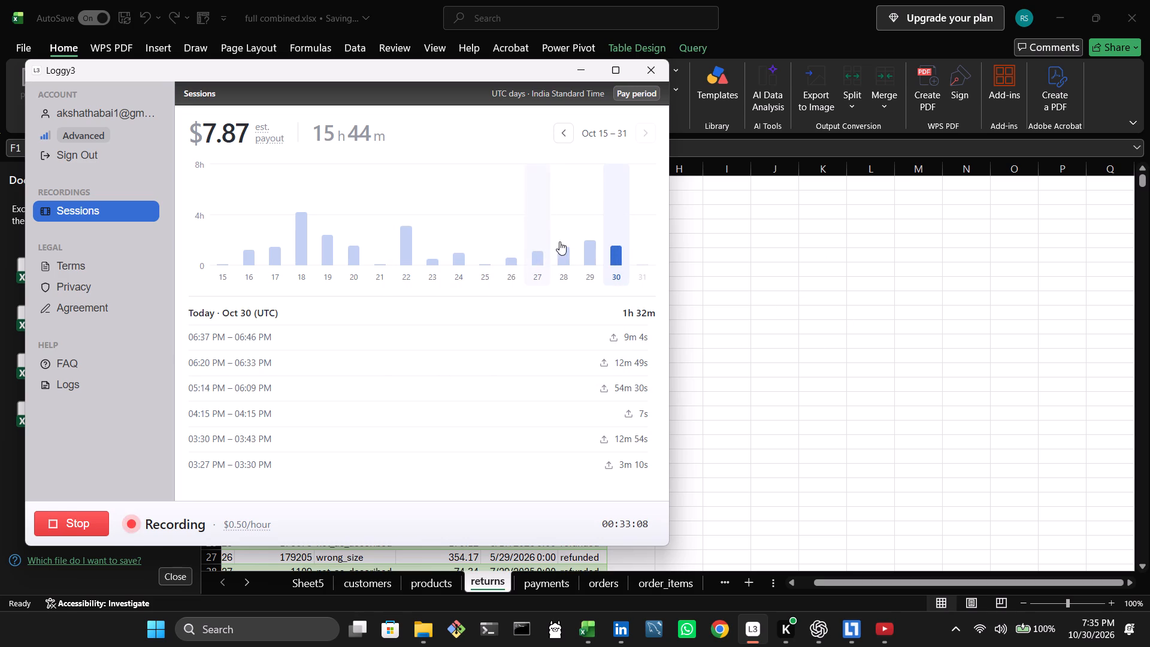
pyautogui.click(589, 251)
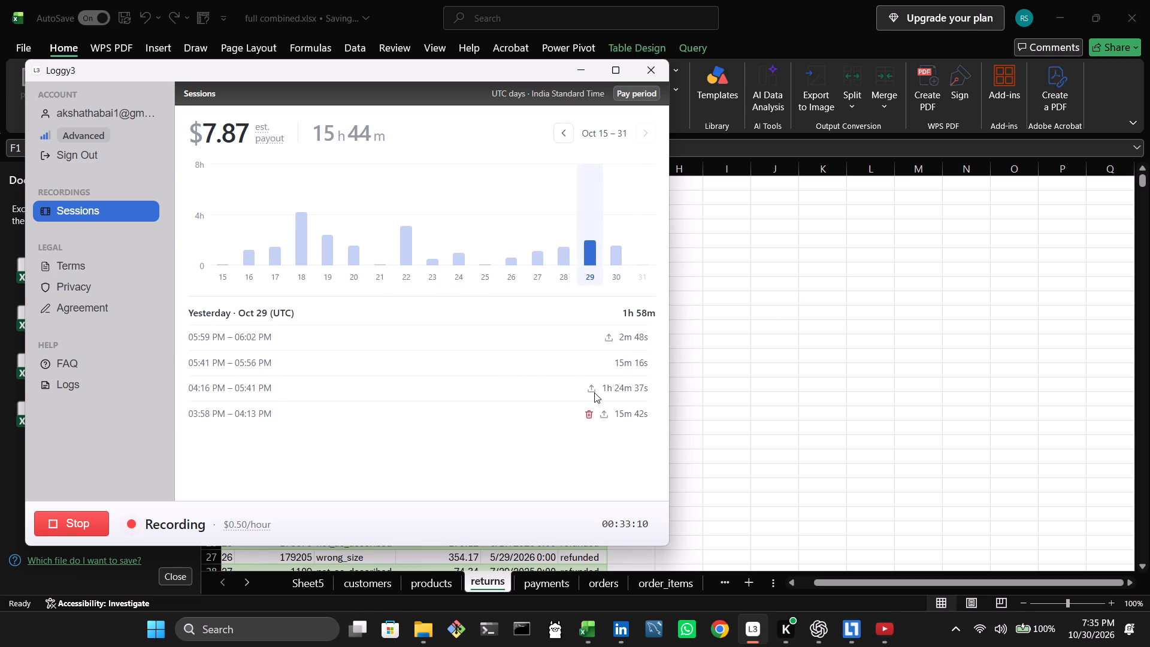
pyautogui.click(613, 244)
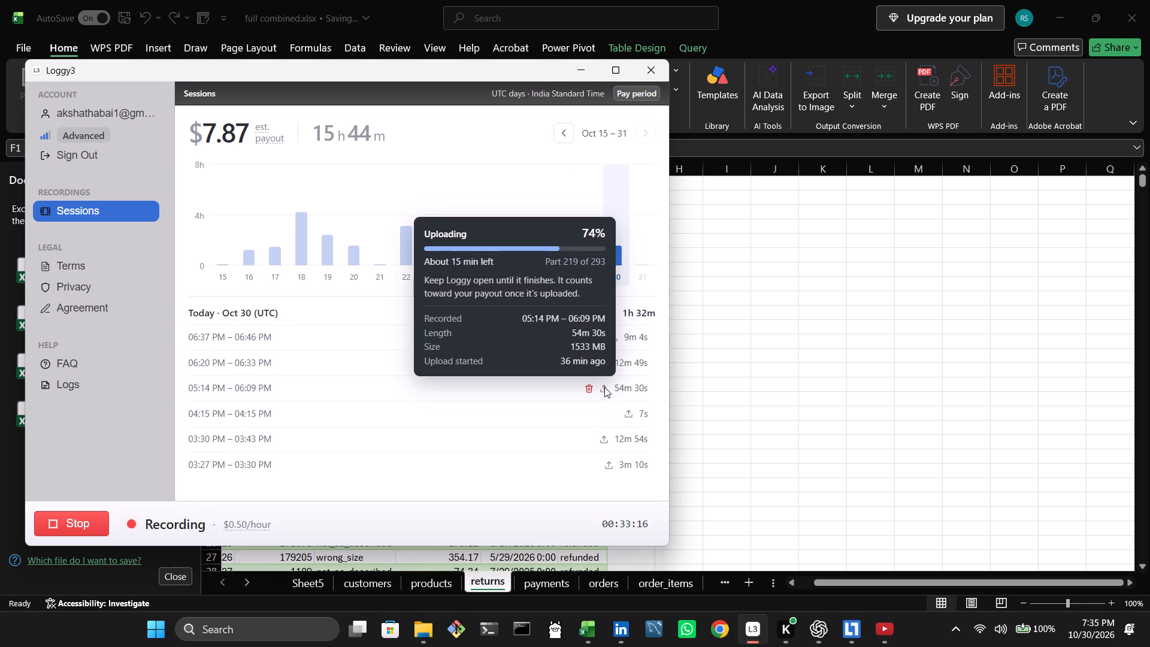
pyautogui.click(732, 369)
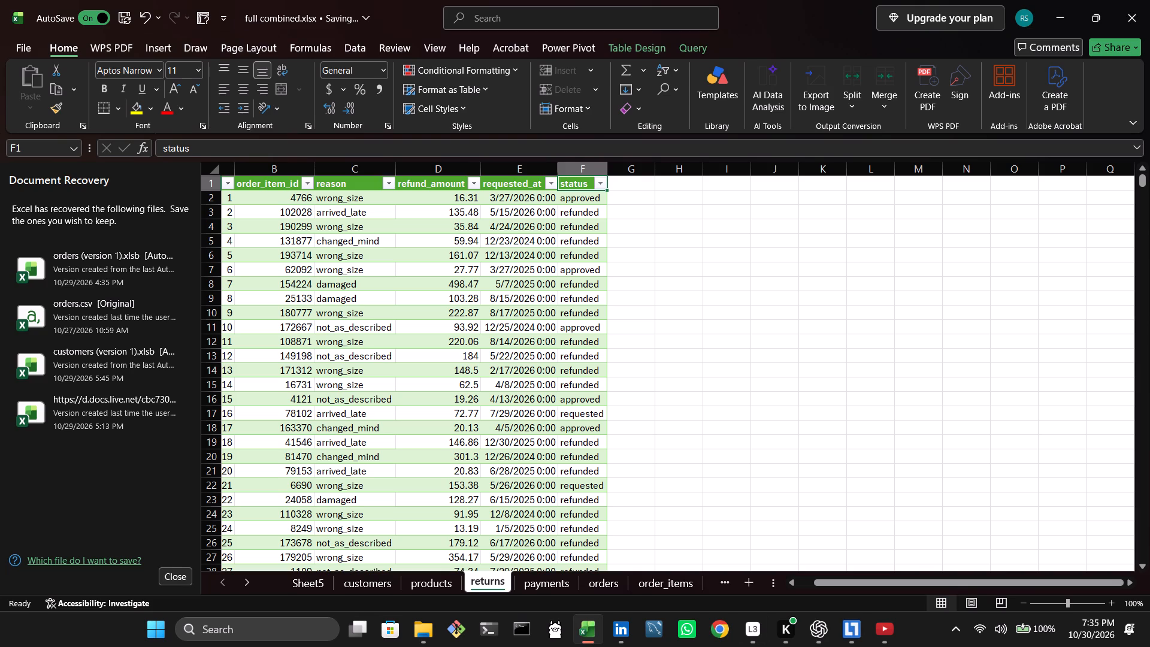
pyautogui.scroll(1, 732, 369)
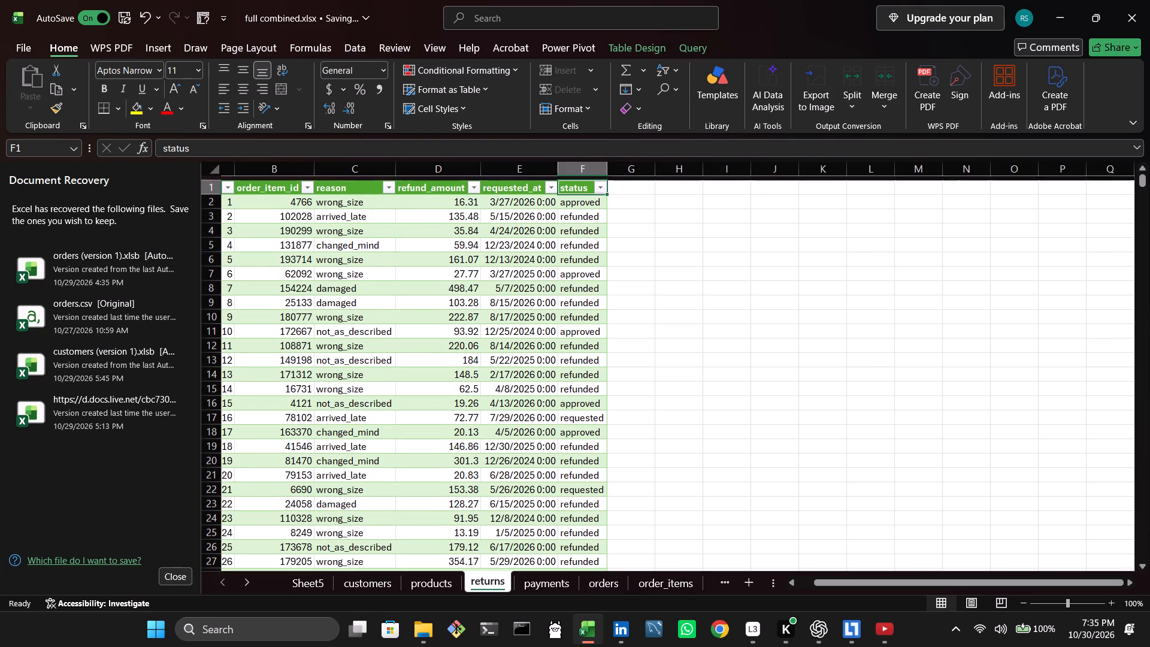
pyautogui.scroll(2, 732, 369)
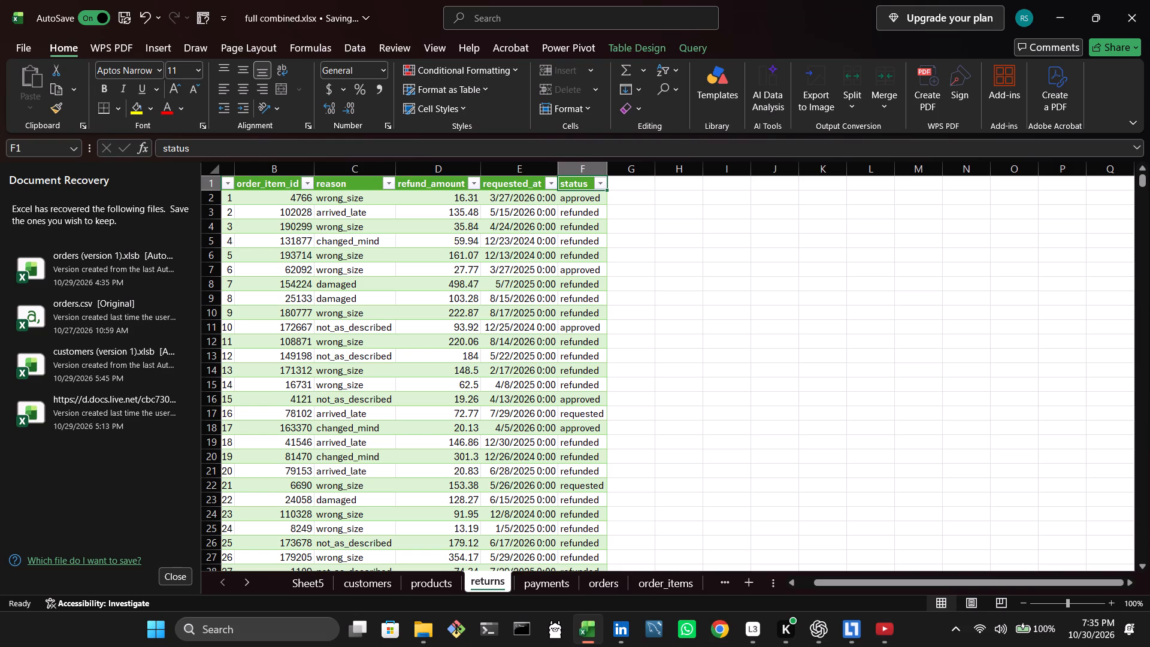
pyautogui.click(592, 633)
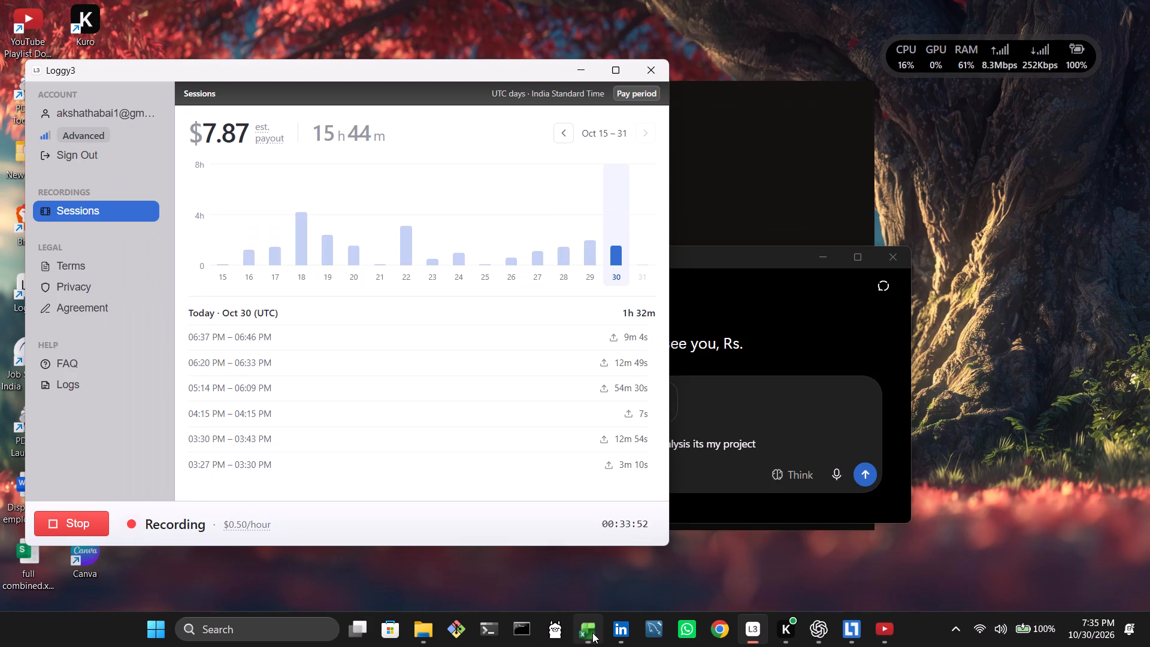
pyautogui.click(592, 633)
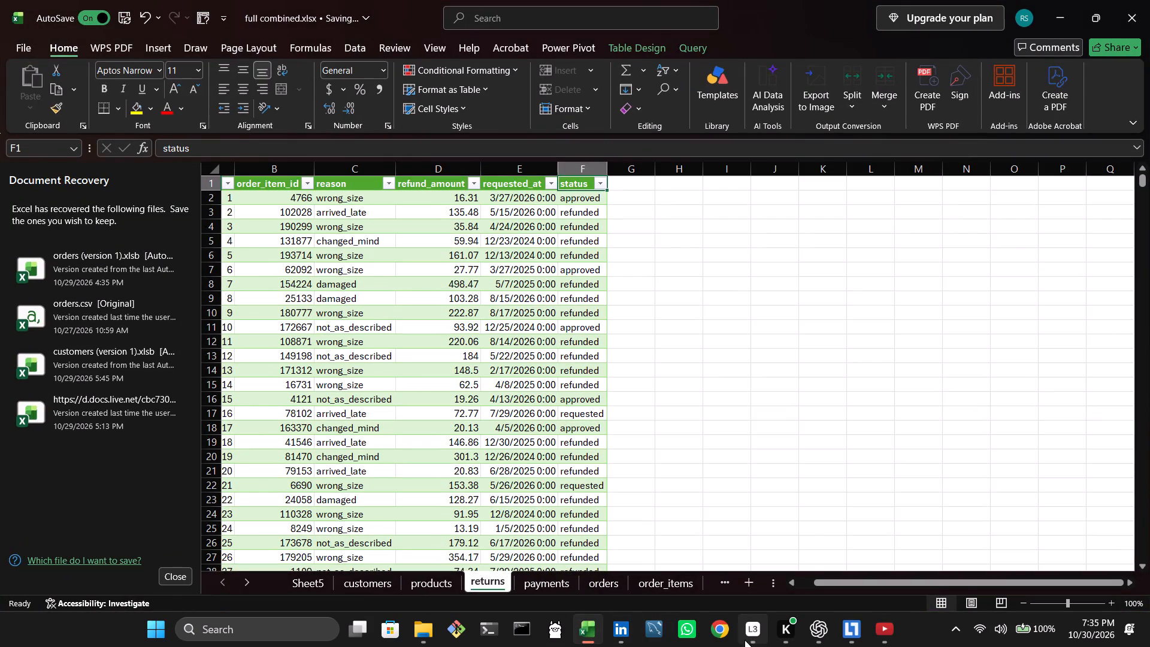
pyautogui.click(747, 640)
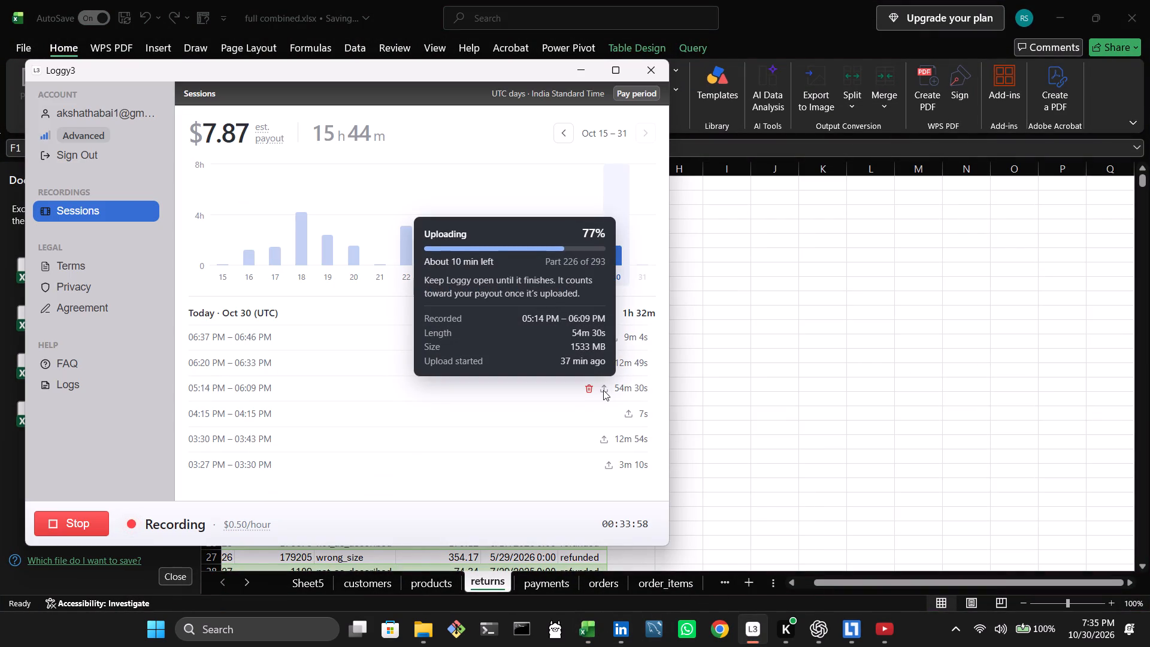
pyautogui.click(730, 318)
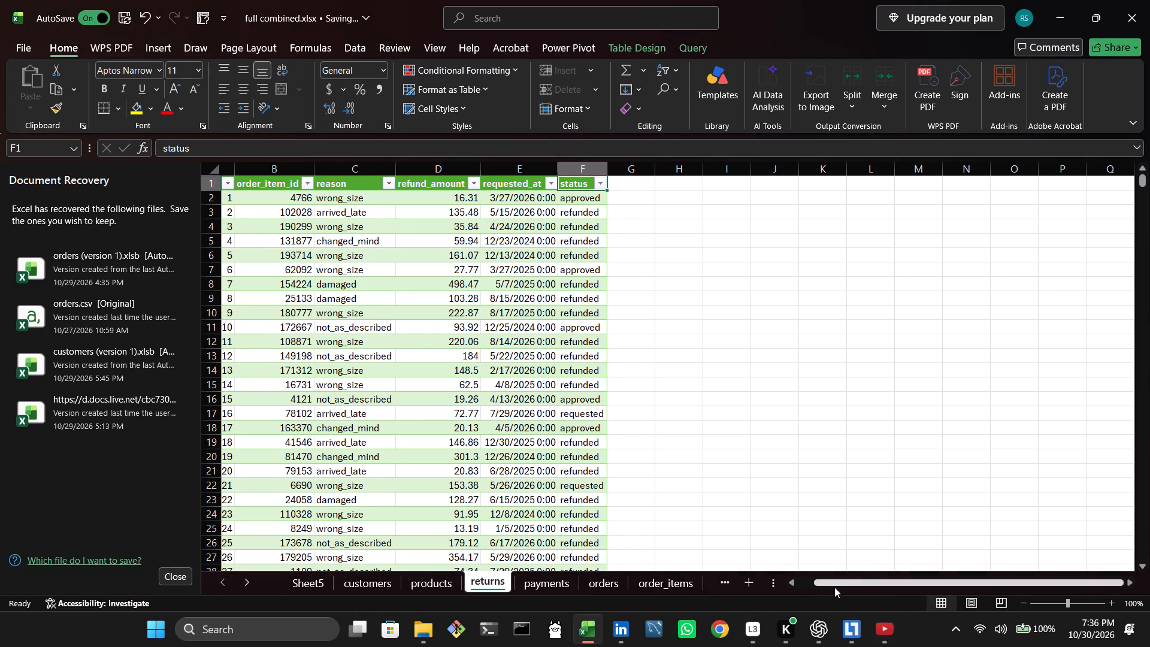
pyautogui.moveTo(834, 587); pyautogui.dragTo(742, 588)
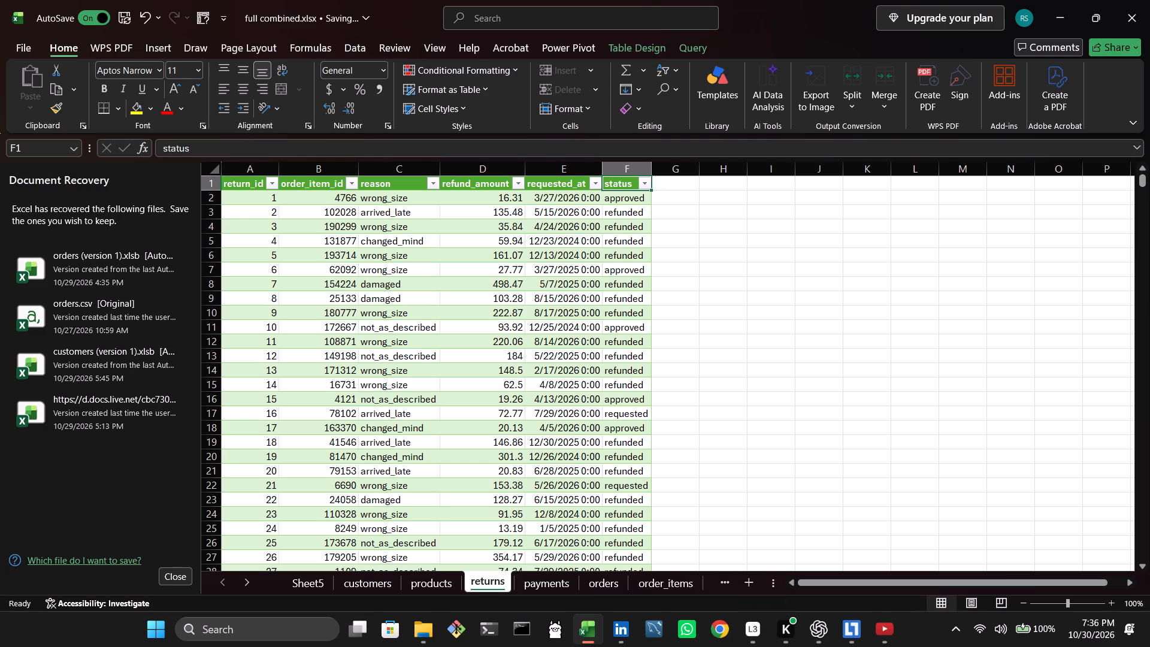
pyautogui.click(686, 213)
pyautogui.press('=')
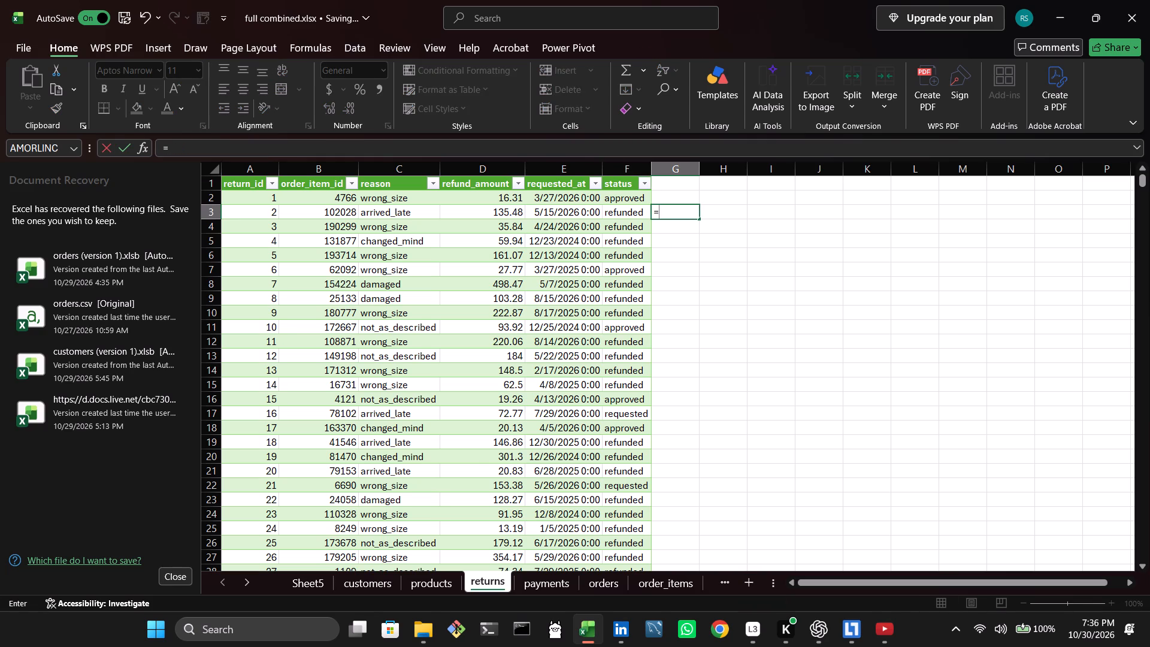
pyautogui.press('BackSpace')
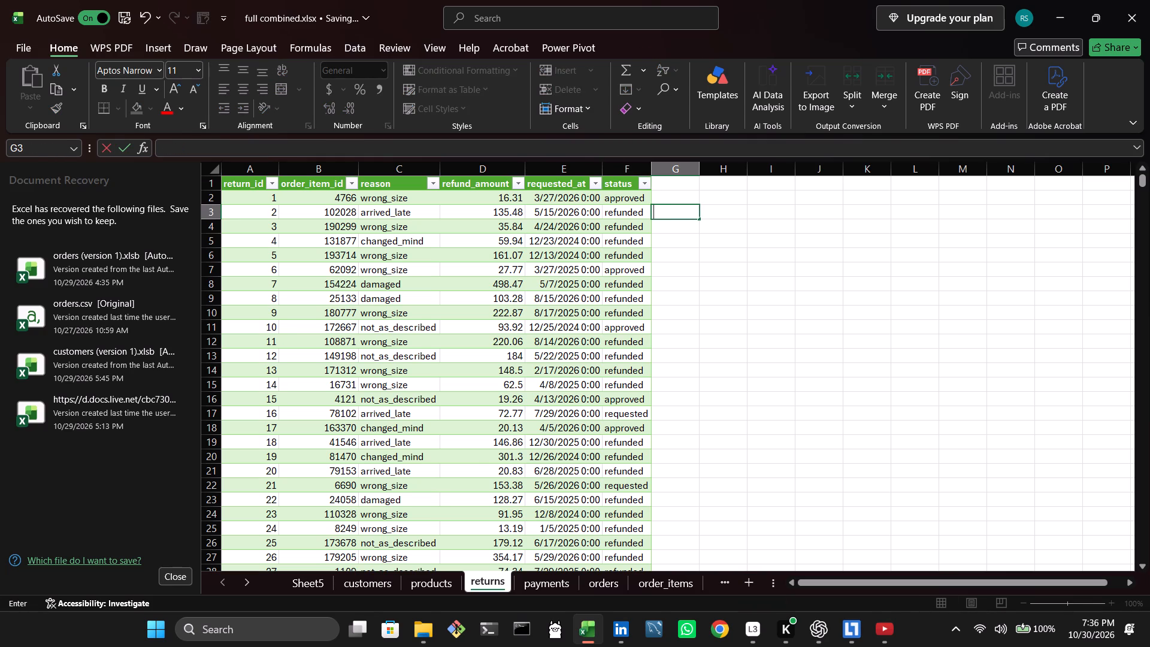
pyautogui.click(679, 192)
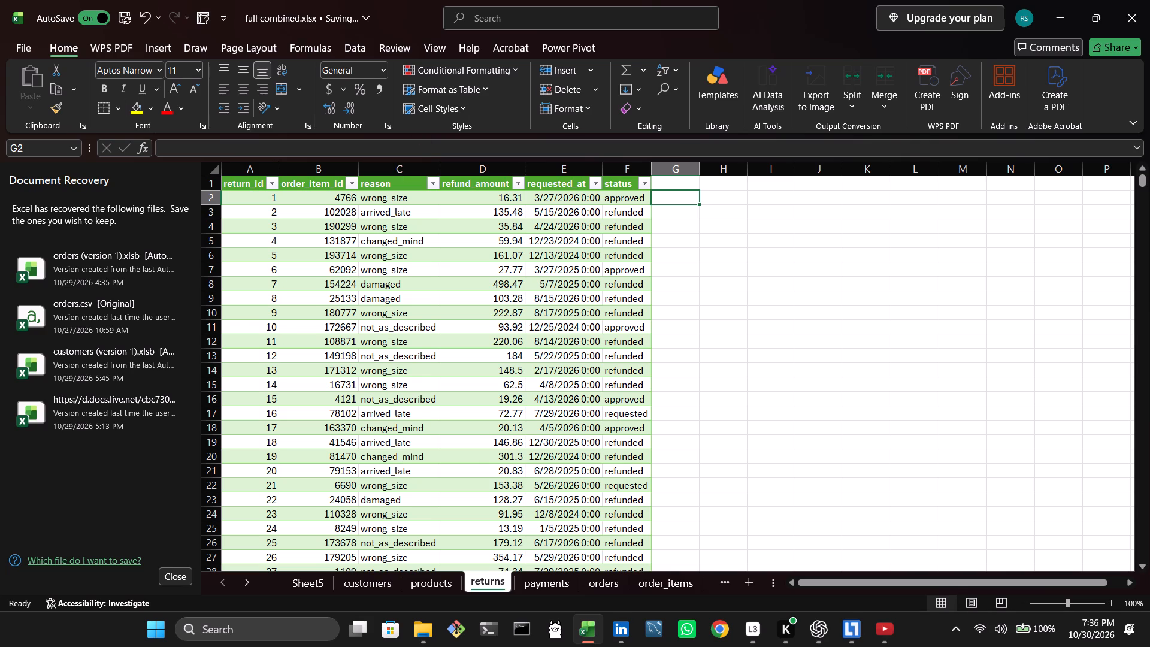
# Examine the payments, products, customers, orders and returns sheets, comparing the columns of payments and returns.
pyautogui.click(544, 585)
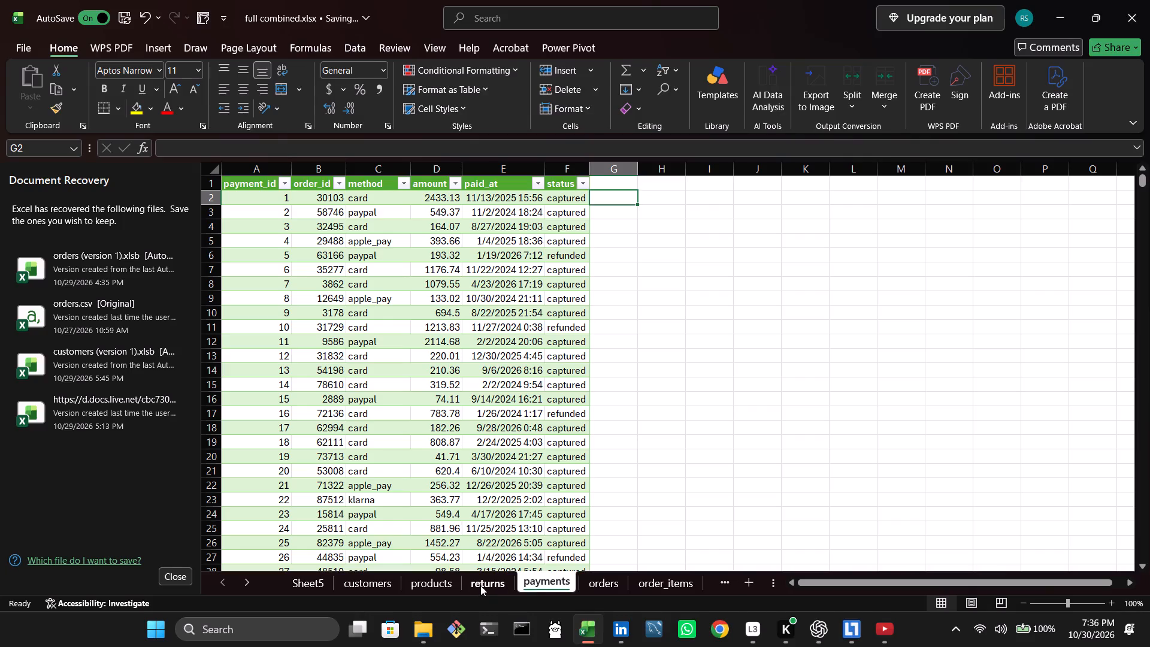
pyautogui.click(434, 582)
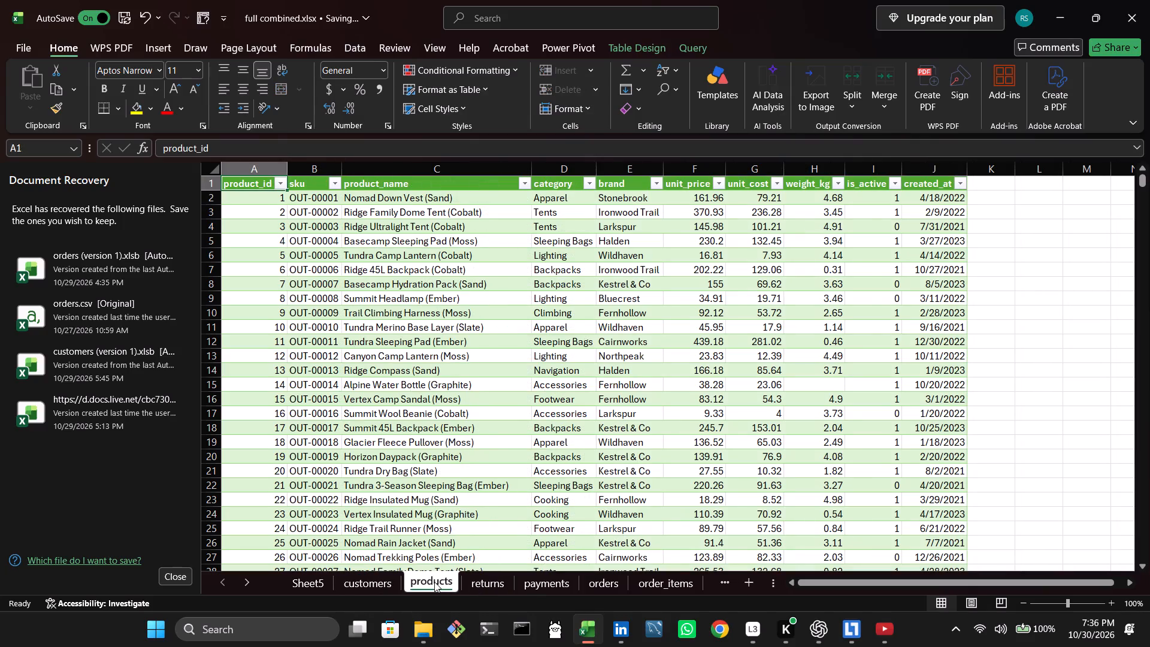
pyautogui.click(389, 579)
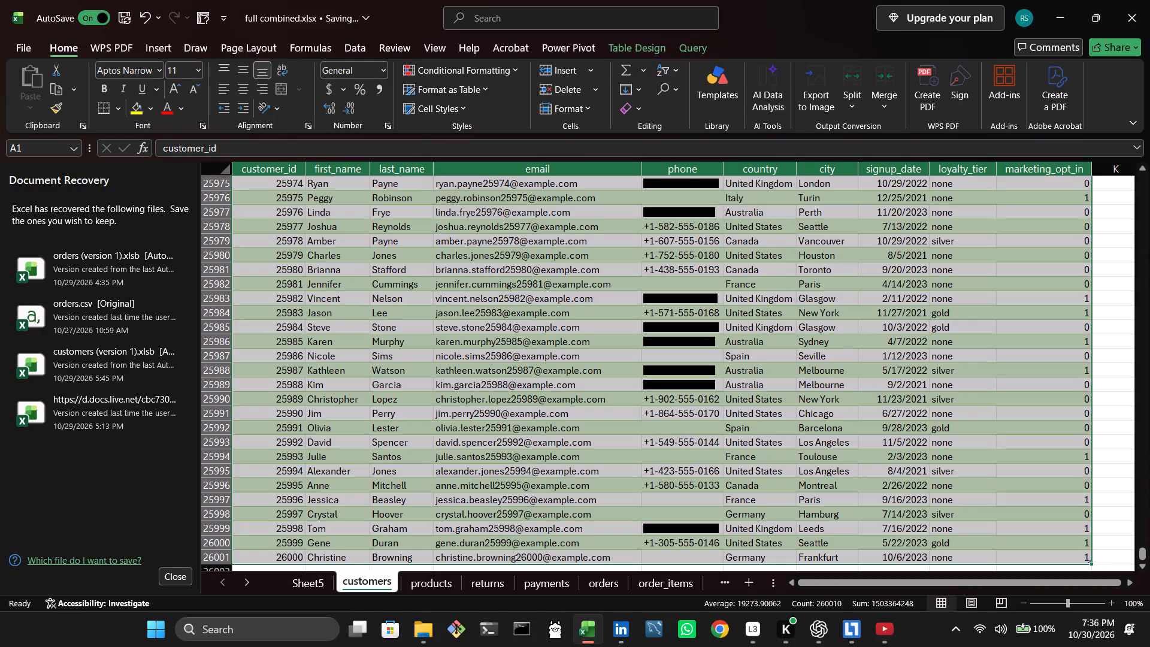
pyautogui.click(535, 579)
pyautogui.click(595, 591)
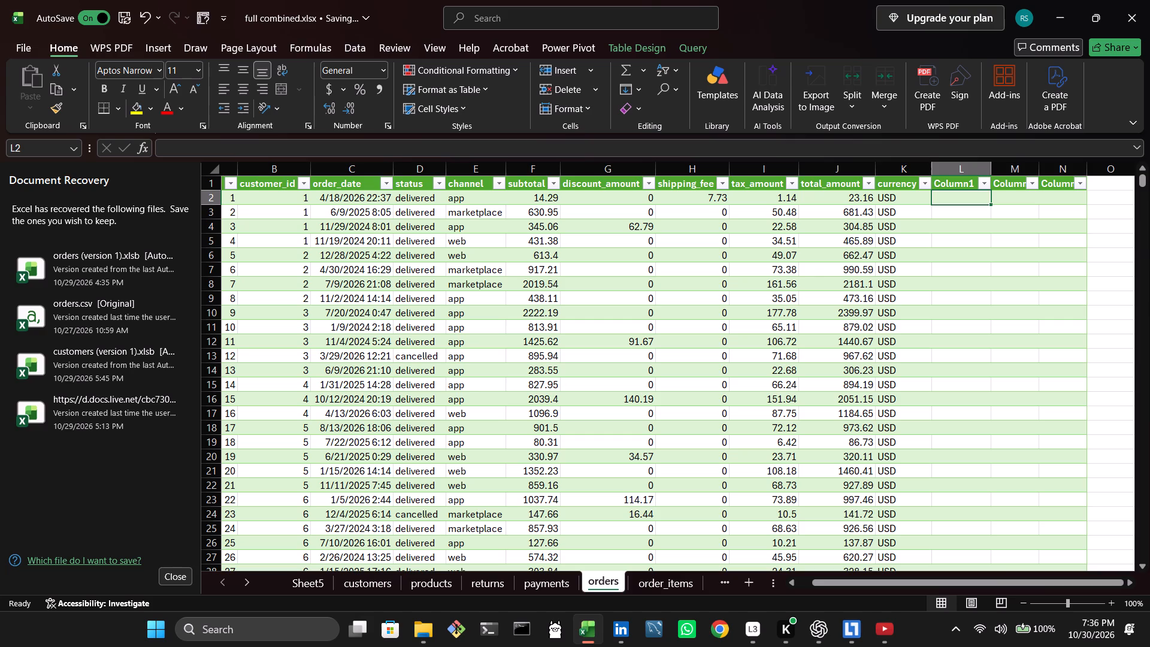
pyautogui.click(482, 576)
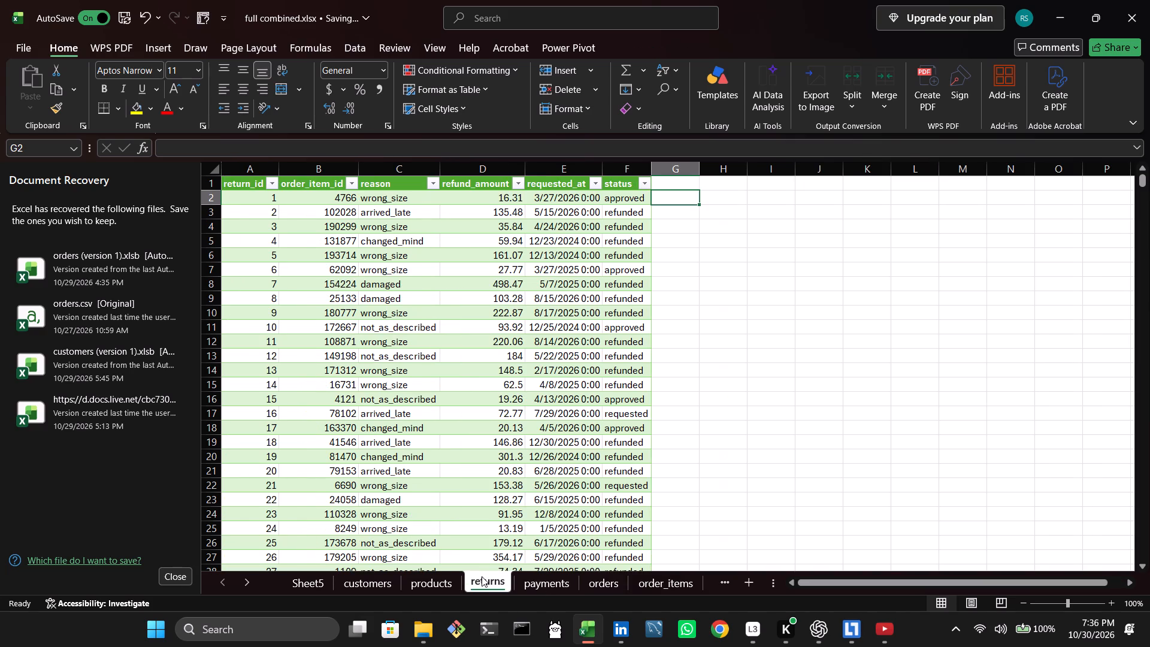
pyautogui.click(534, 592)
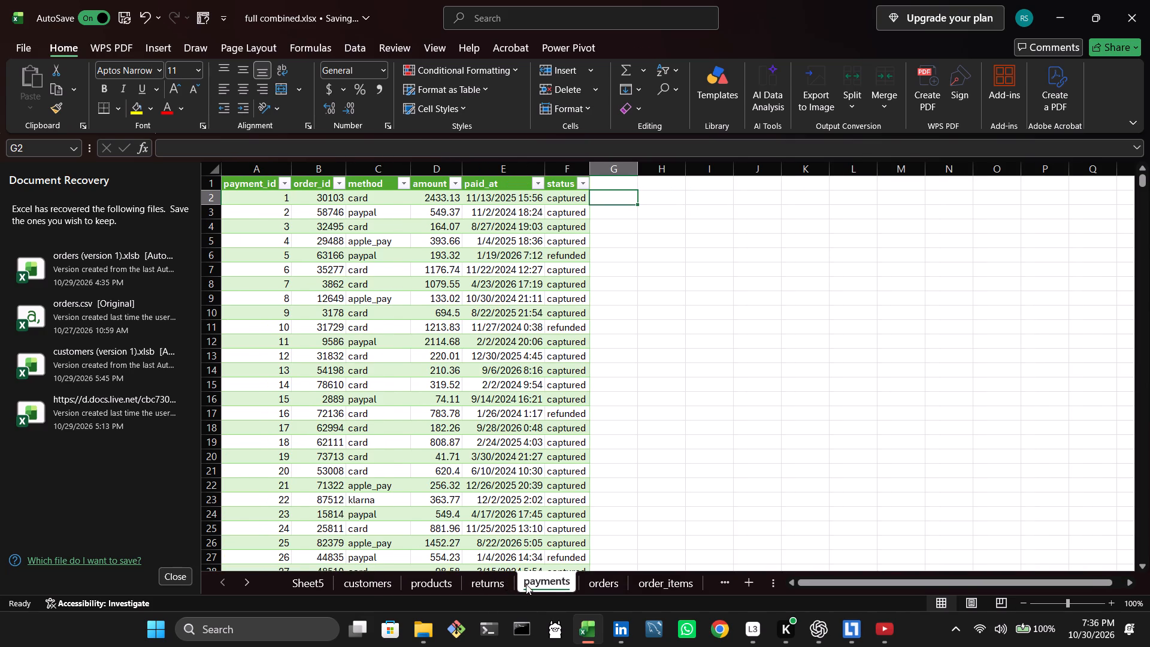
pyautogui.click(489, 585)
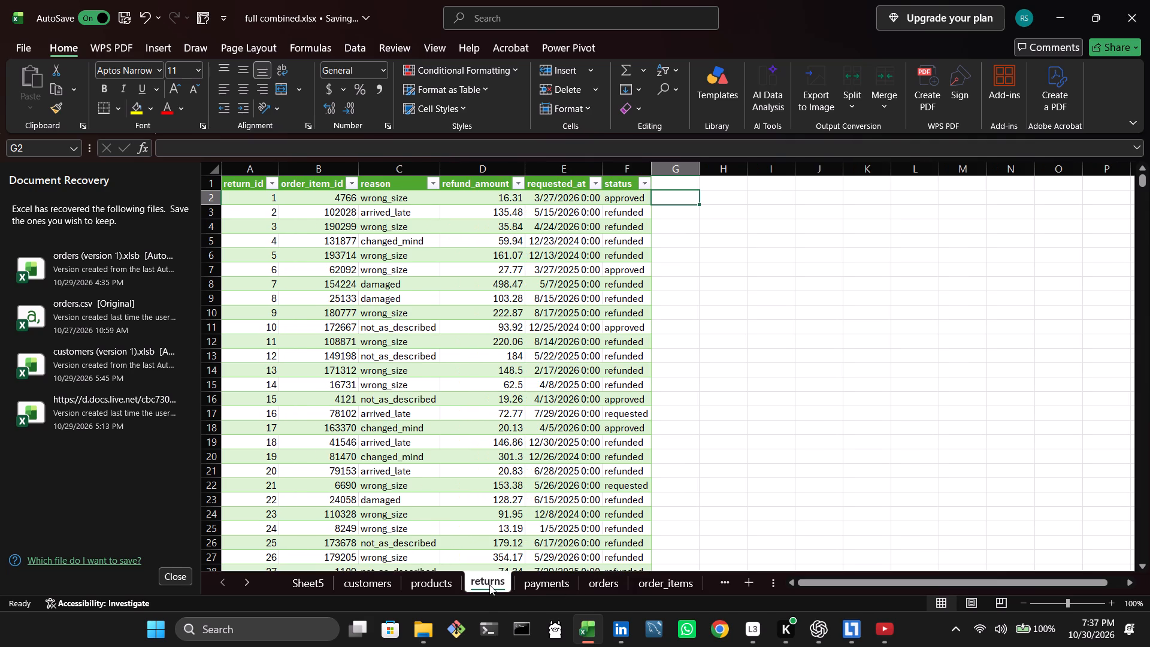
pyautogui.click(540, 591)
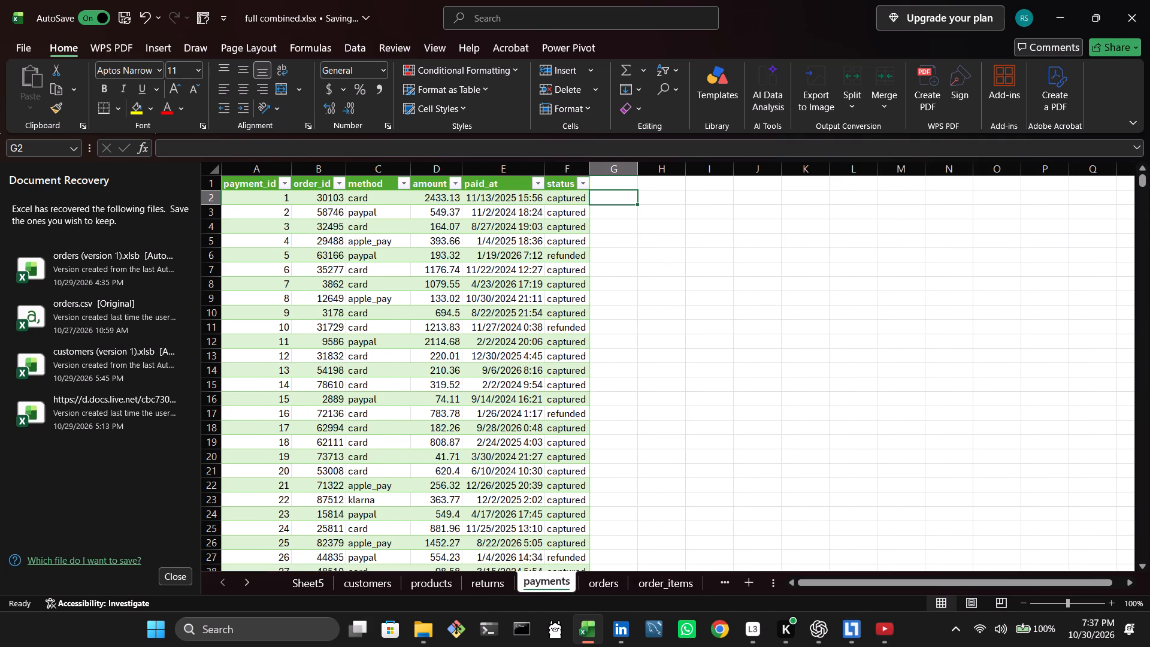
pyautogui.click(501, 591)
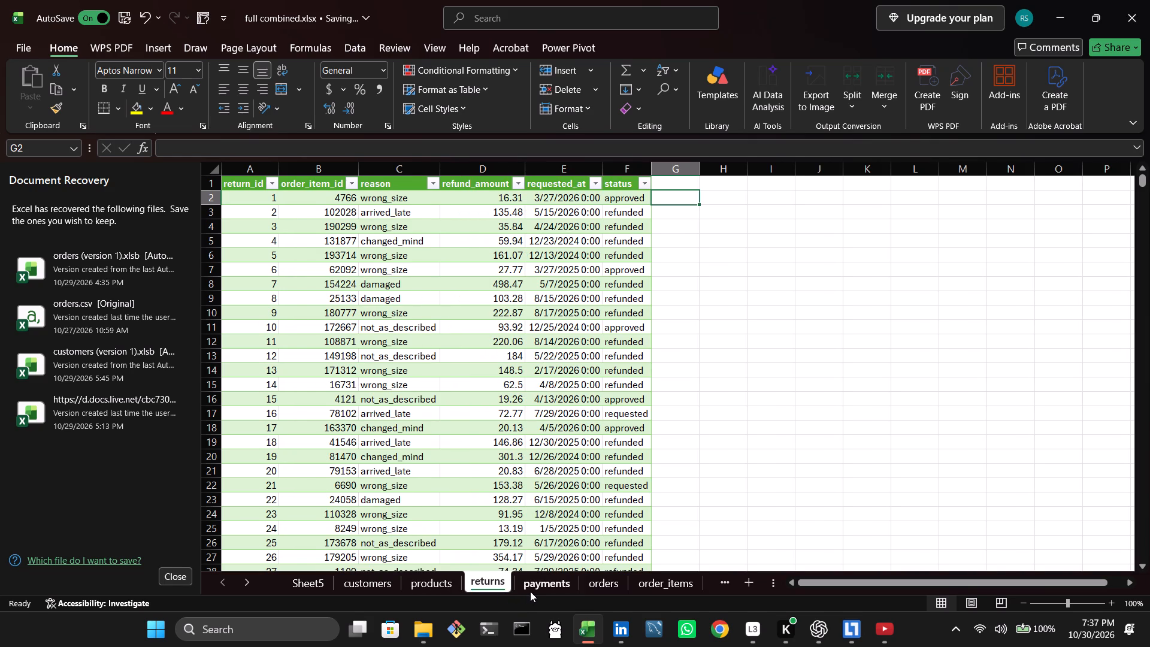
# Reset the line_total filter on the order_items table to include all values.
pyautogui.click(598, 583)
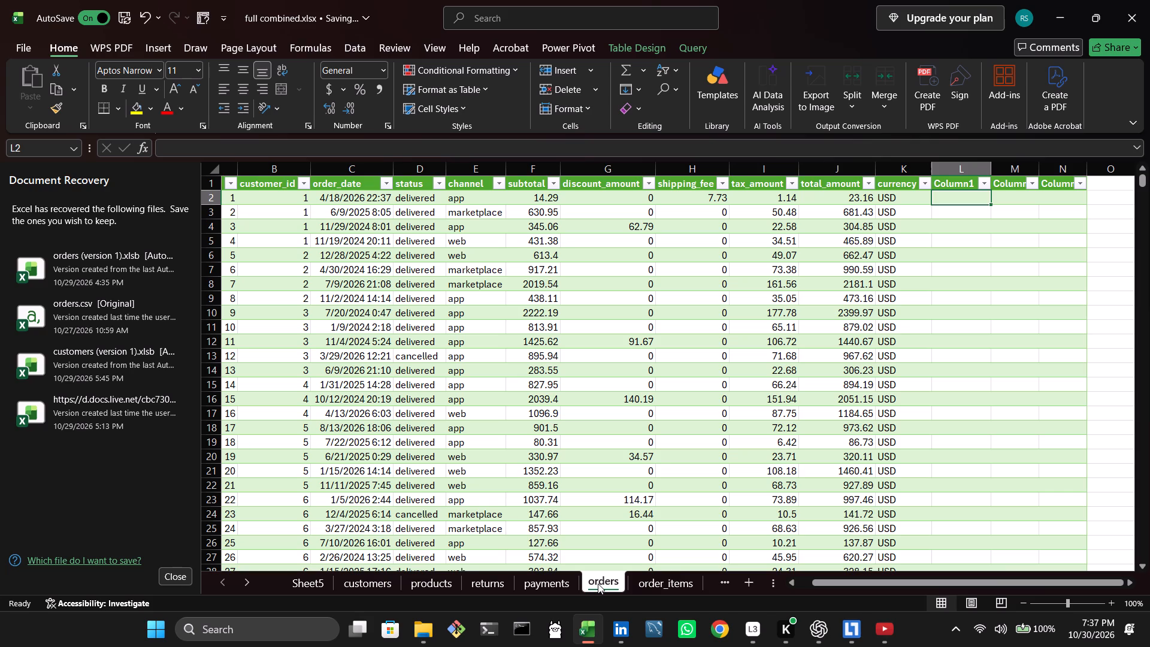
pyautogui.click(675, 588)
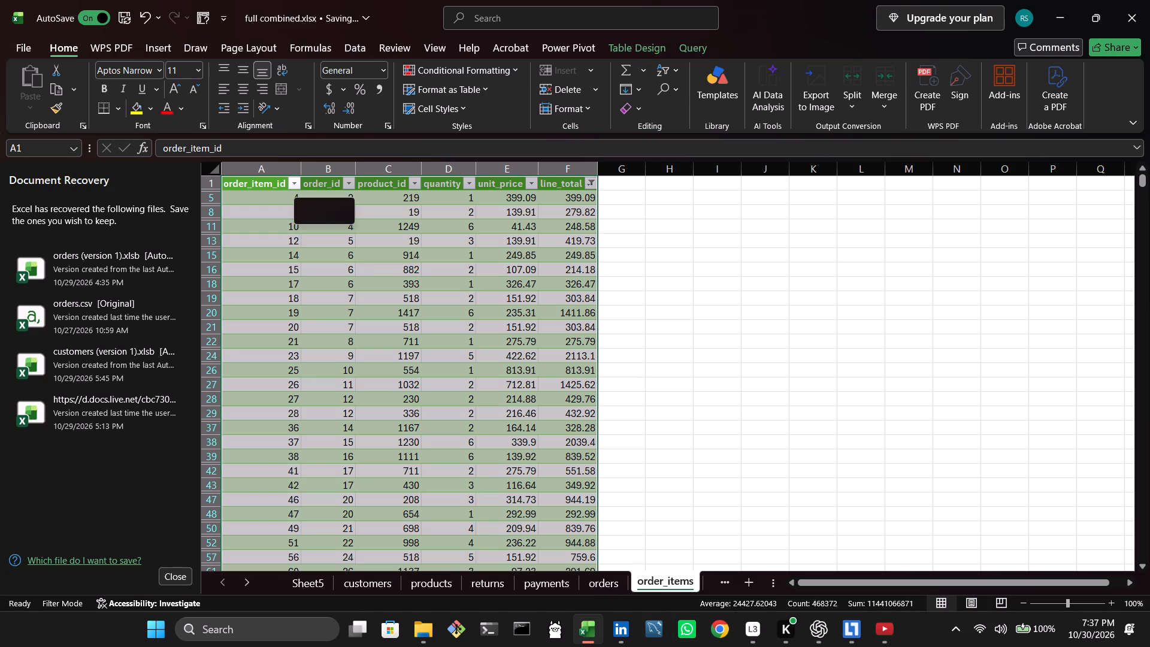
pyautogui.click(592, 183)
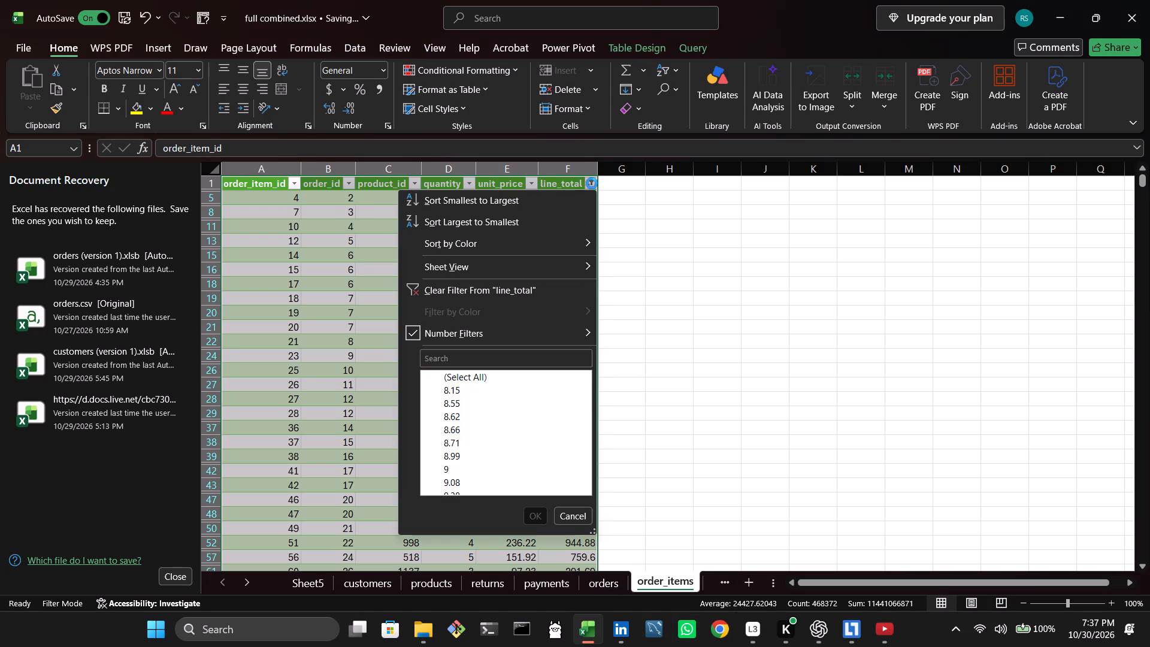
pyautogui.click(434, 374)
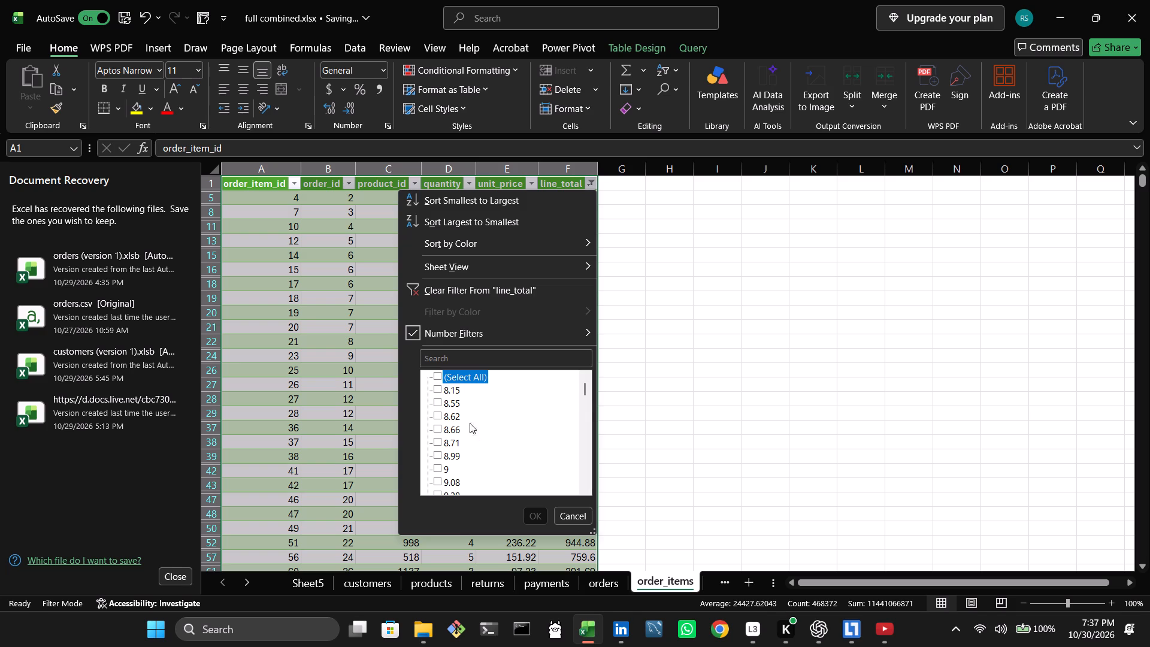
pyautogui.click(438, 373)
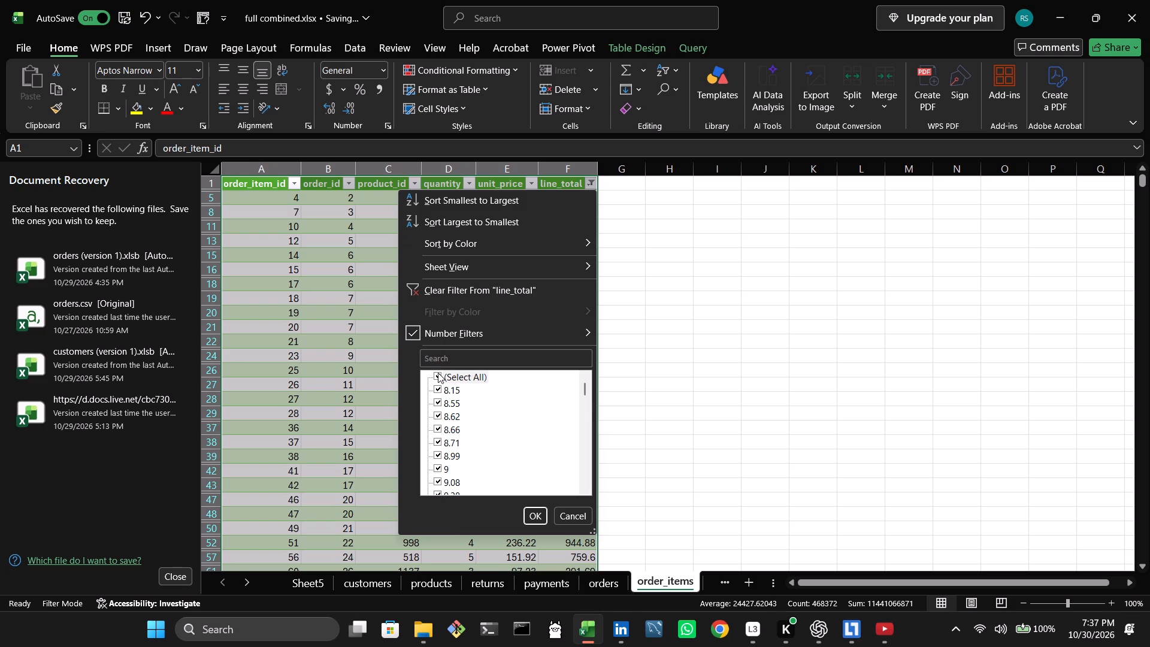
pyautogui.click(535, 509)
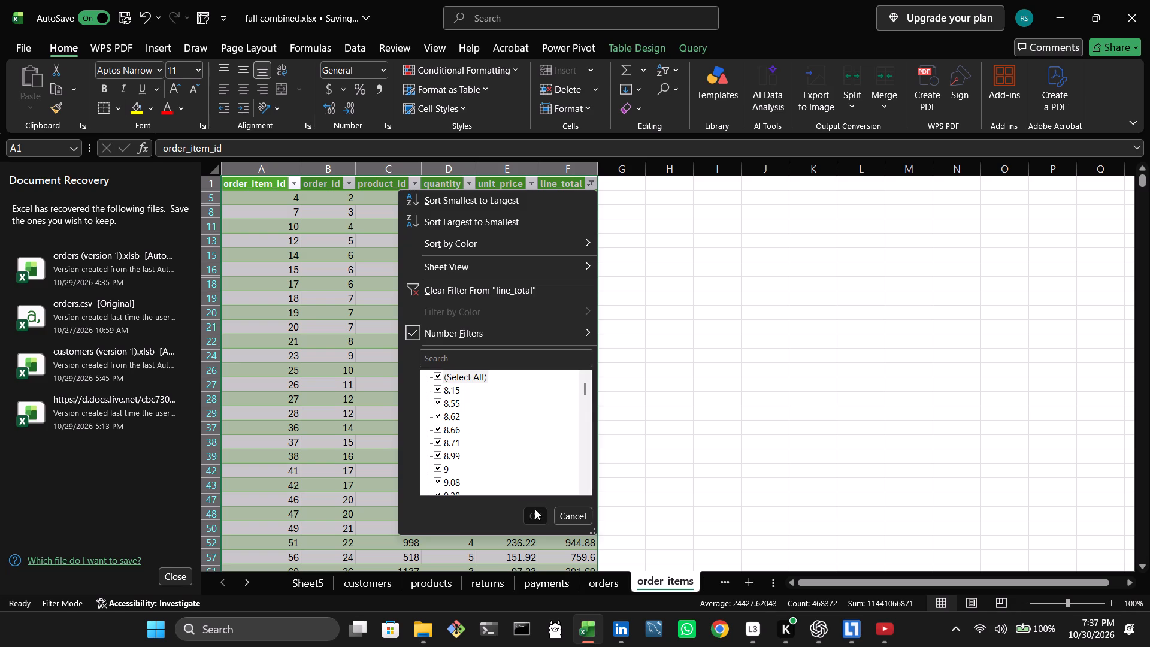
pyautogui.click(534, 516)
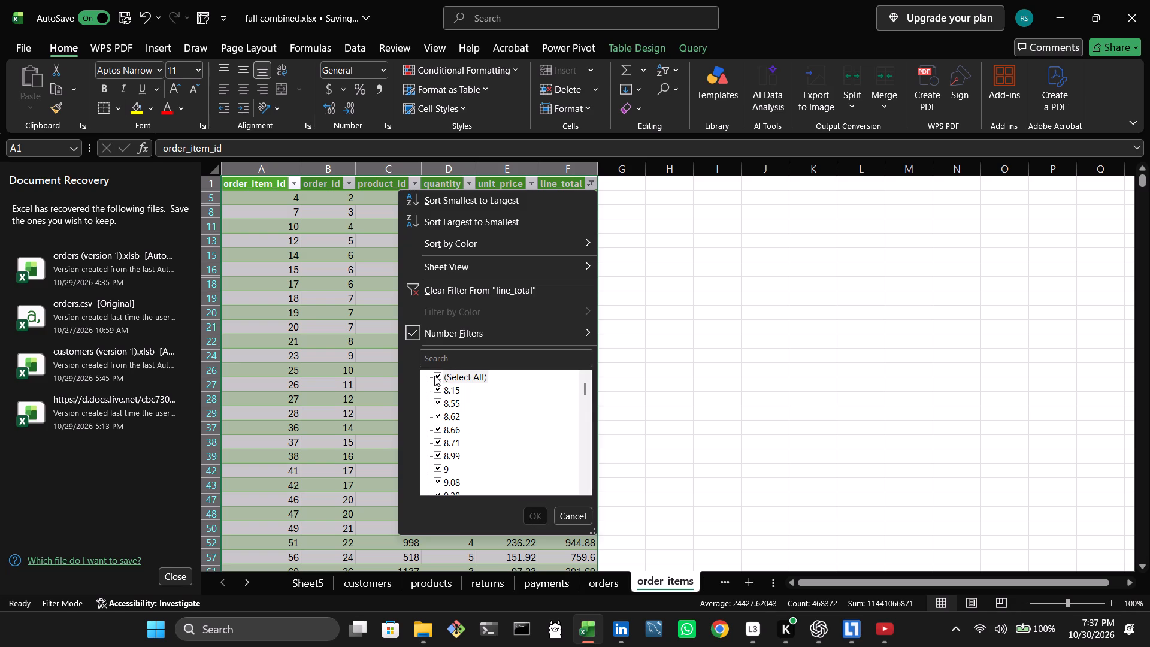
pyautogui.click(434, 376)
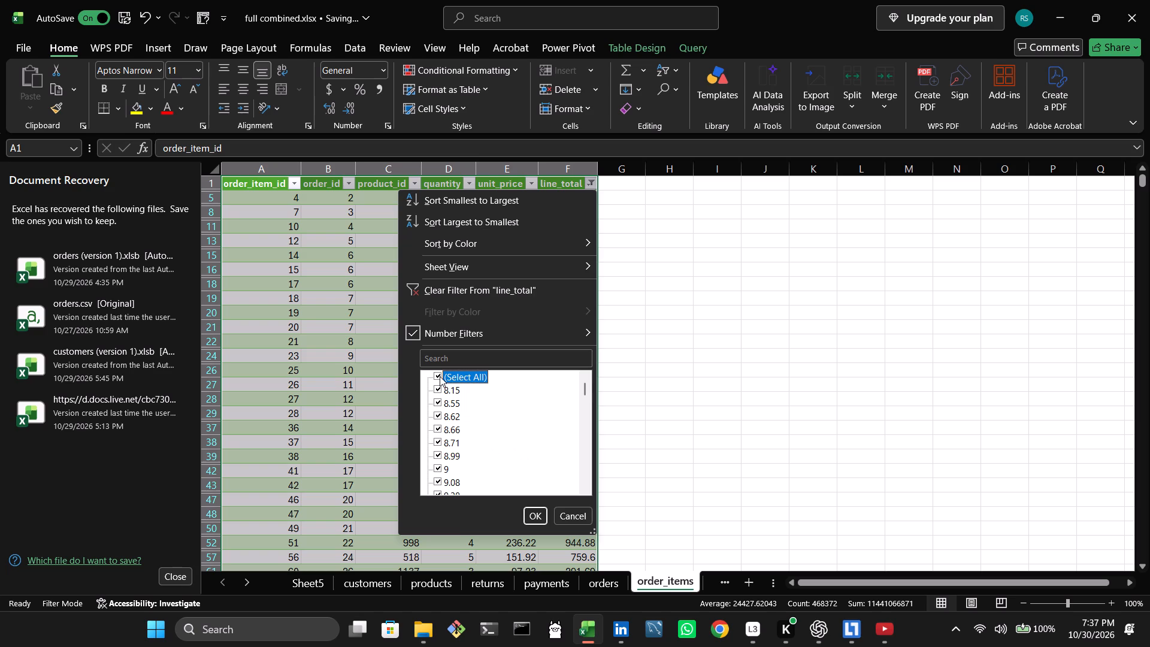
pyautogui.click(440, 376)
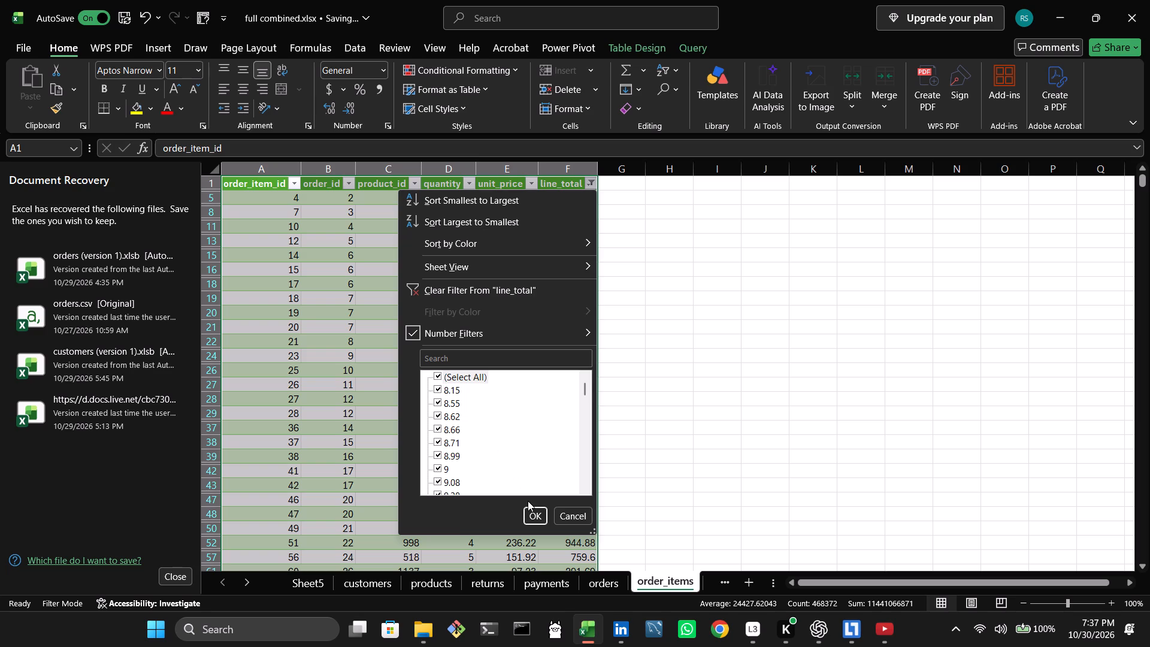
pyautogui.click(528, 501)
pyautogui.click(437, 376)
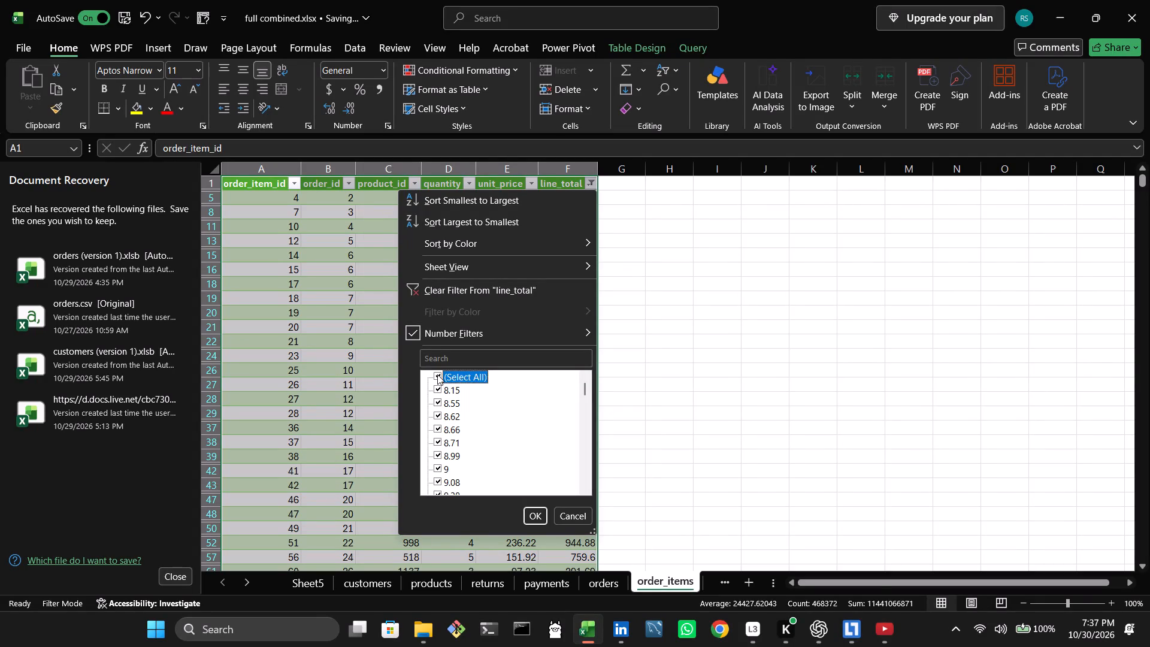
pyautogui.click(437, 374)
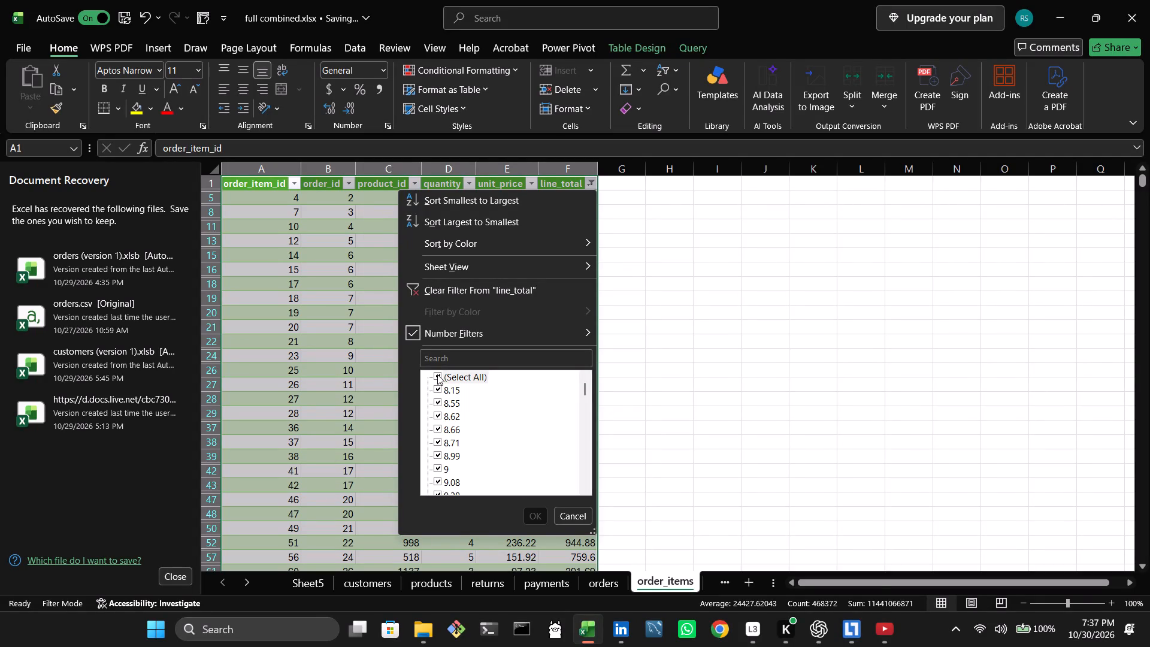
pyautogui.click(437, 374)
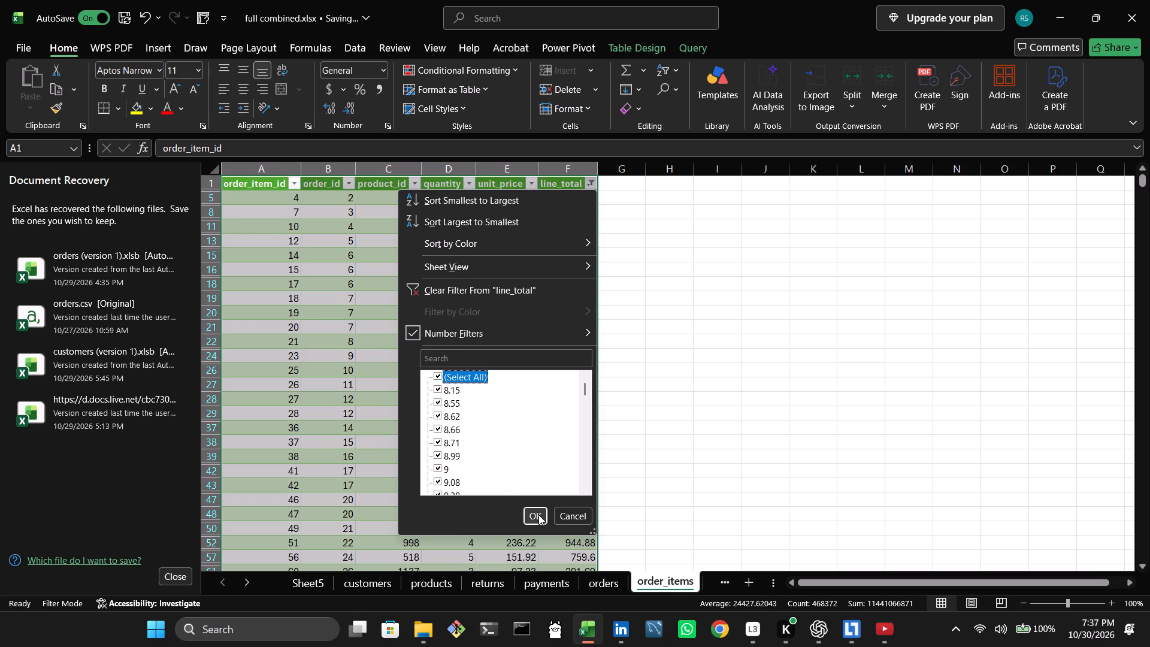
pyautogui.click(539, 515)
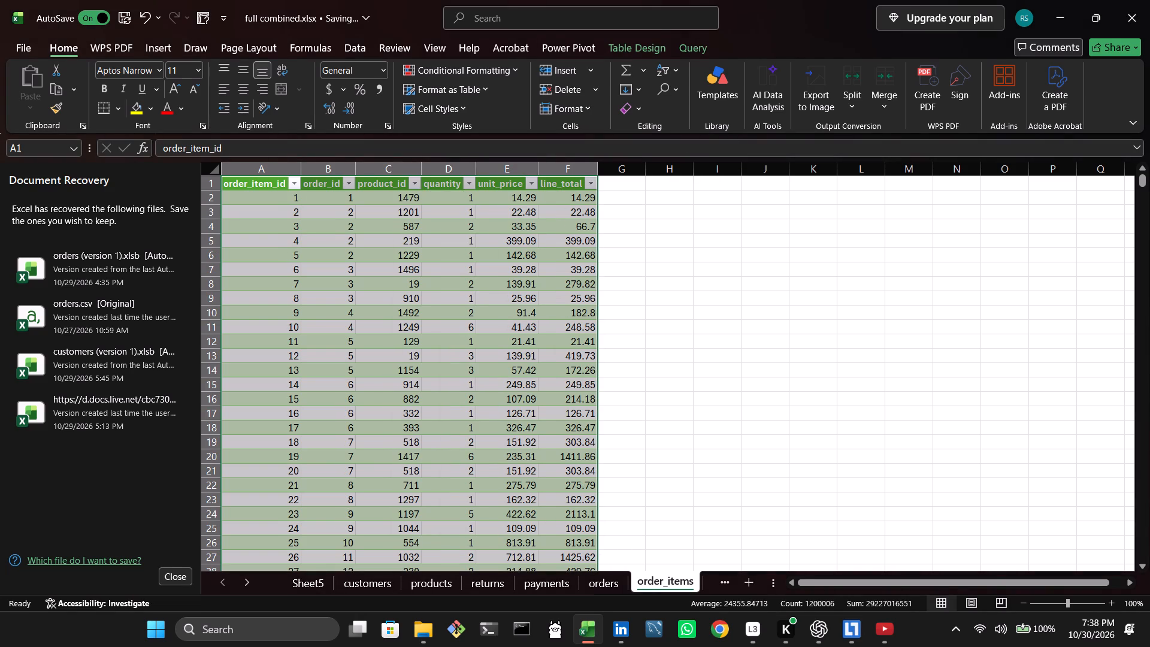
pyautogui.click(725, 256)
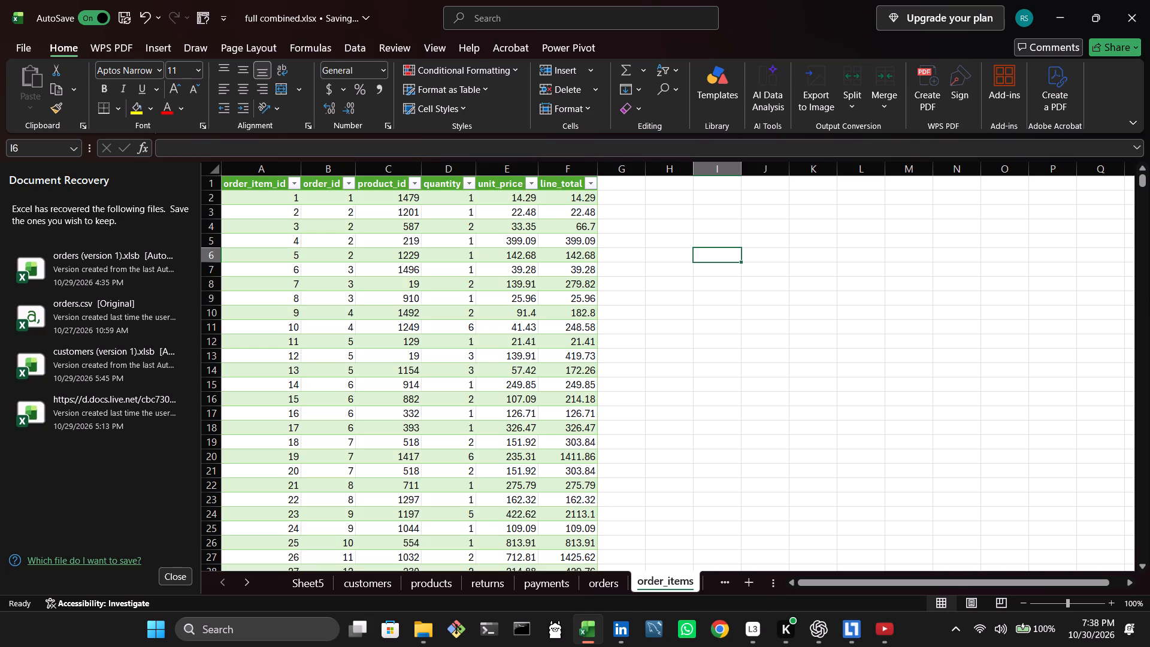
# Examine the order_item_id values in order_items and compare that table's columns with the returns sheet.
pyautogui.click(625, 196)
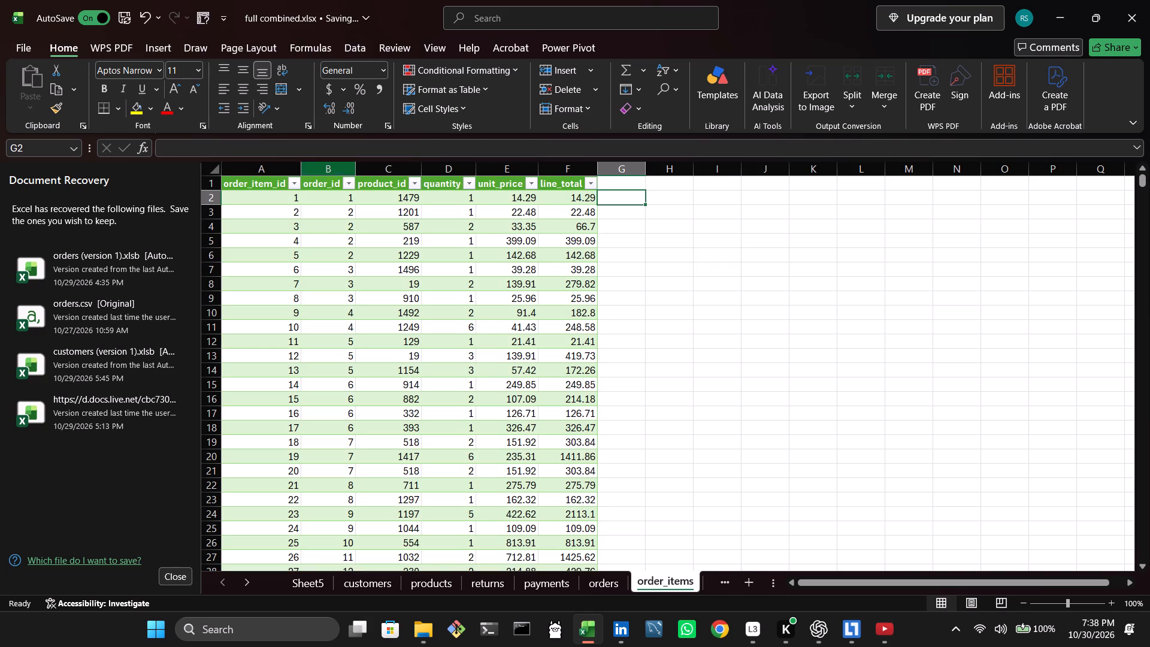
pyautogui.click(296, 182)
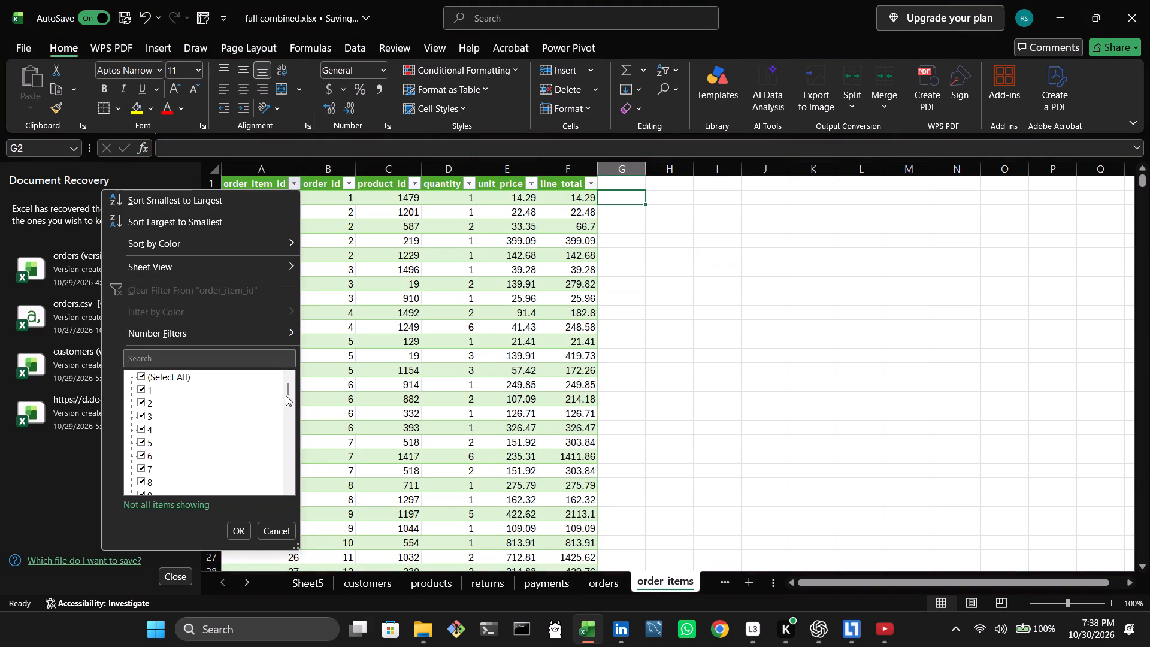
pyautogui.moveTo(289, 391); pyautogui.dragTo(295, 390)
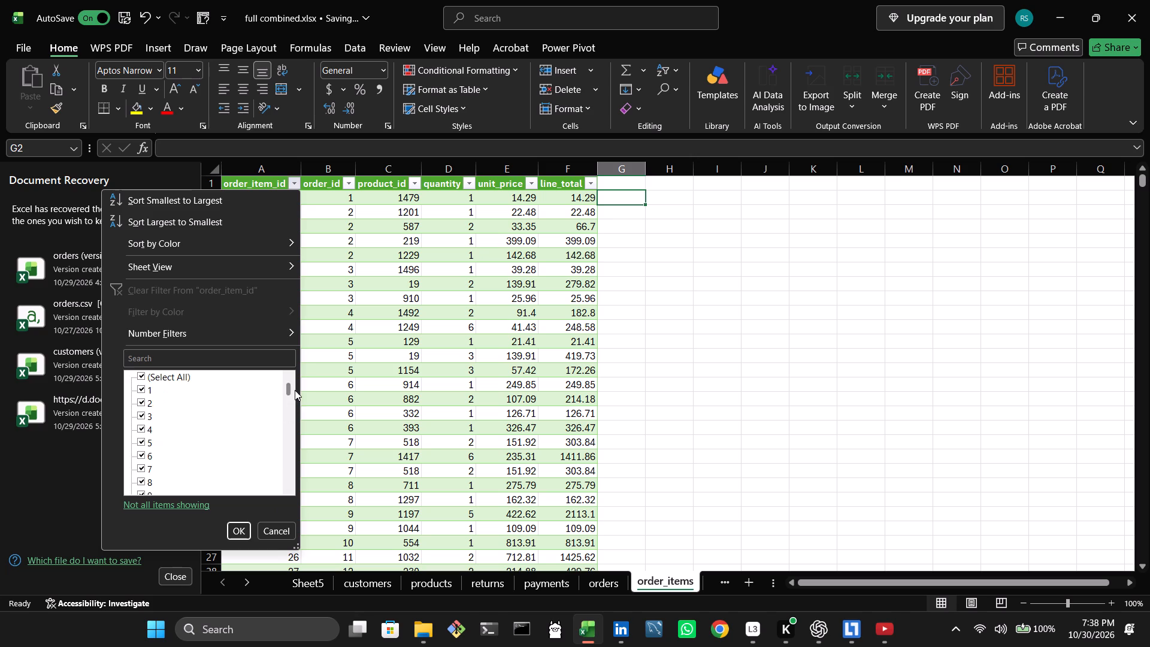
pyautogui.moveTo(295, 390); pyautogui.dragTo(291, 451)
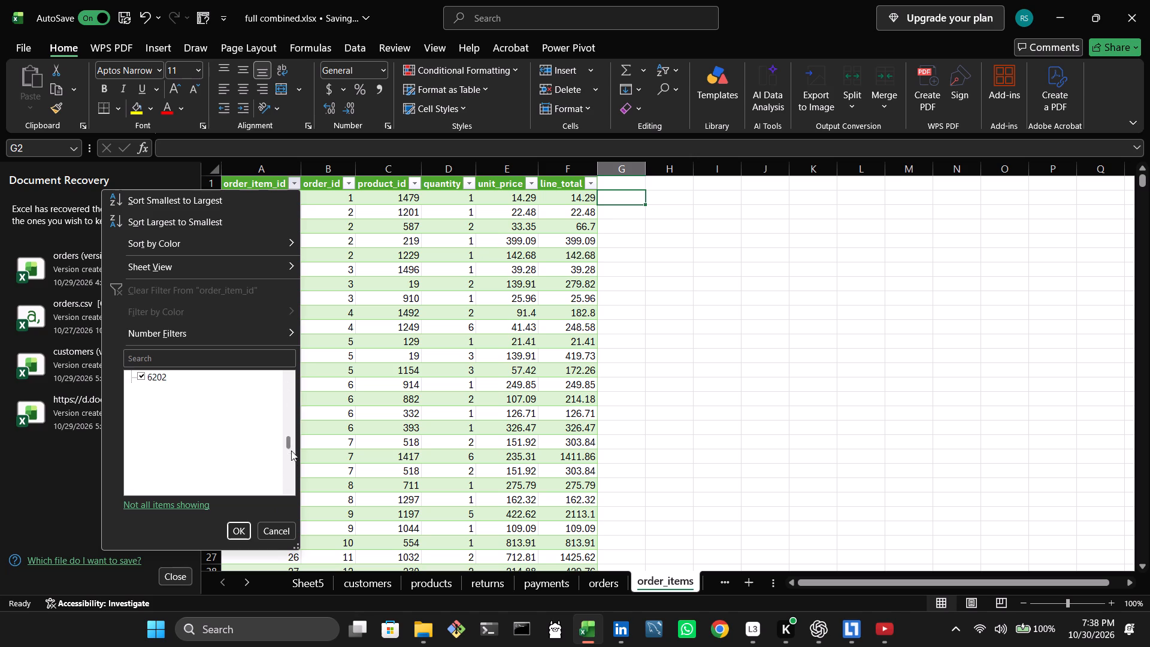
pyautogui.moveTo(291, 451); pyautogui.dragTo(291, 485)
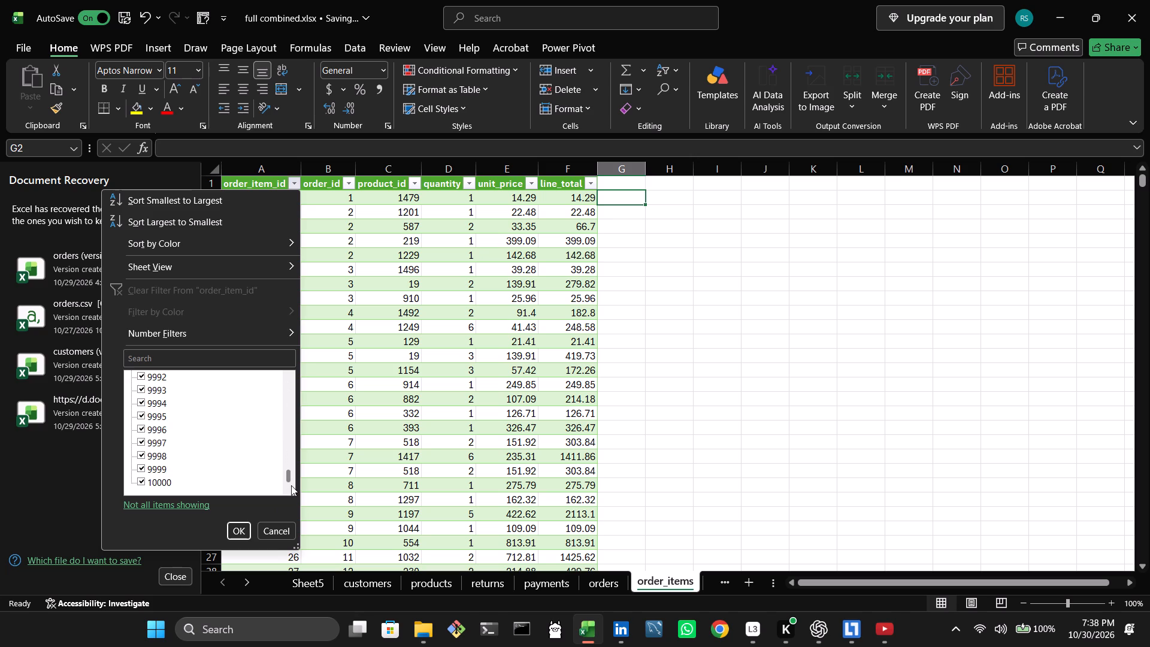
pyautogui.moveTo(291, 485); pyautogui.dragTo(291, 485)
pyautogui.click(788, 425)
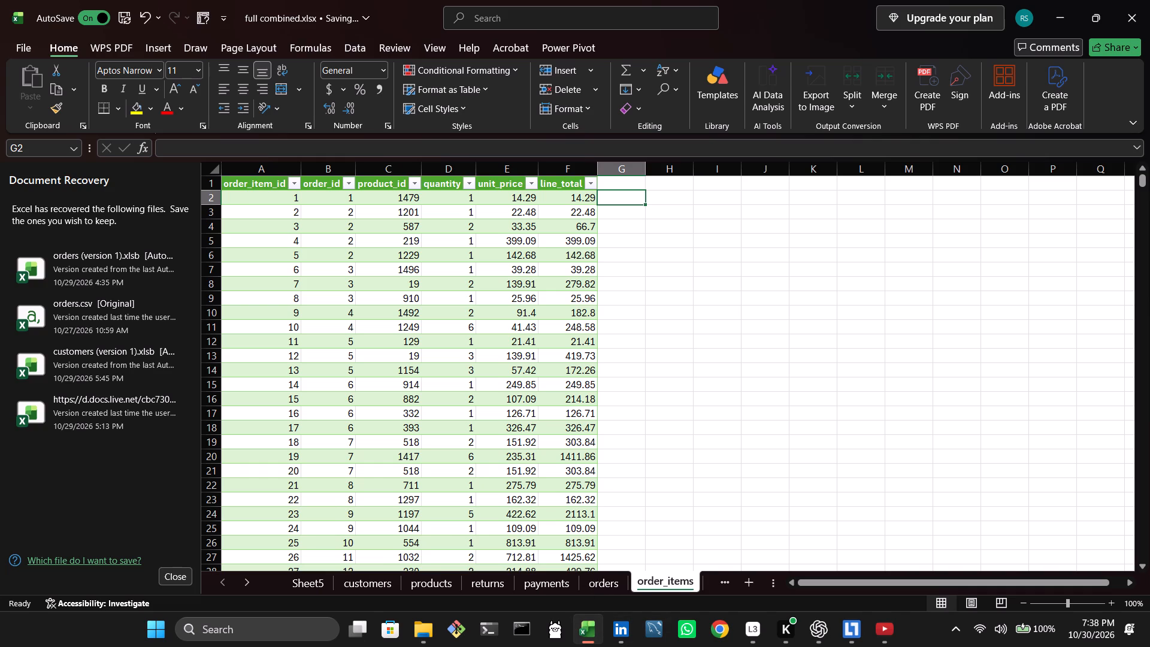
pyautogui.click(617, 196)
pyautogui.click(483, 576)
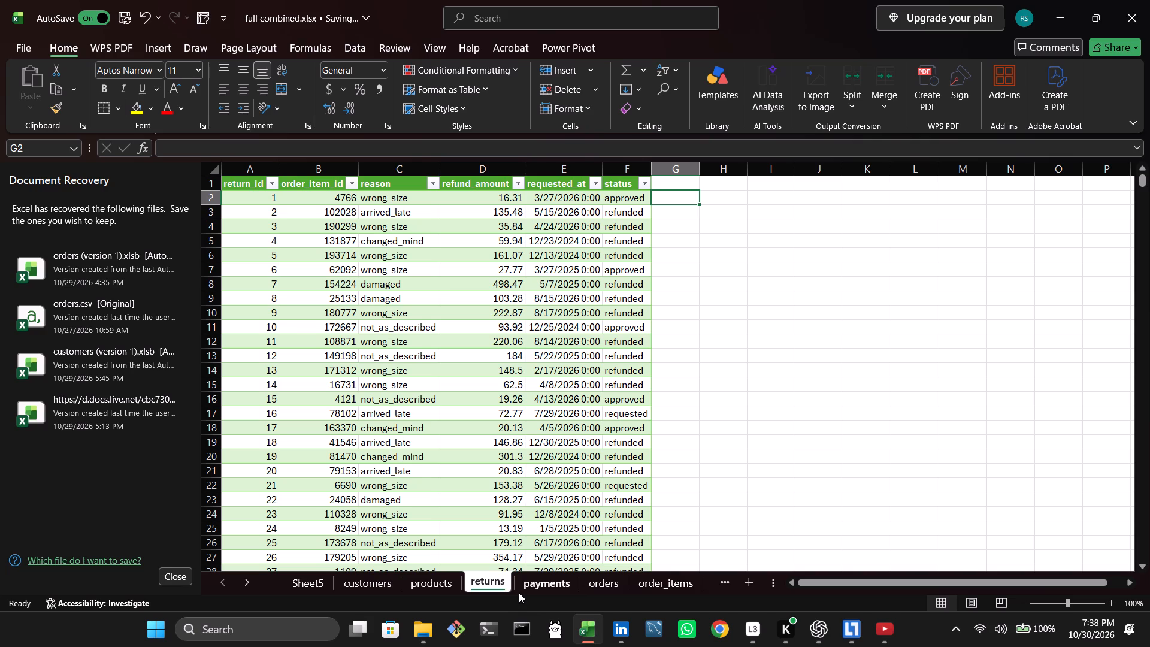
pyautogui.click(666, 594)
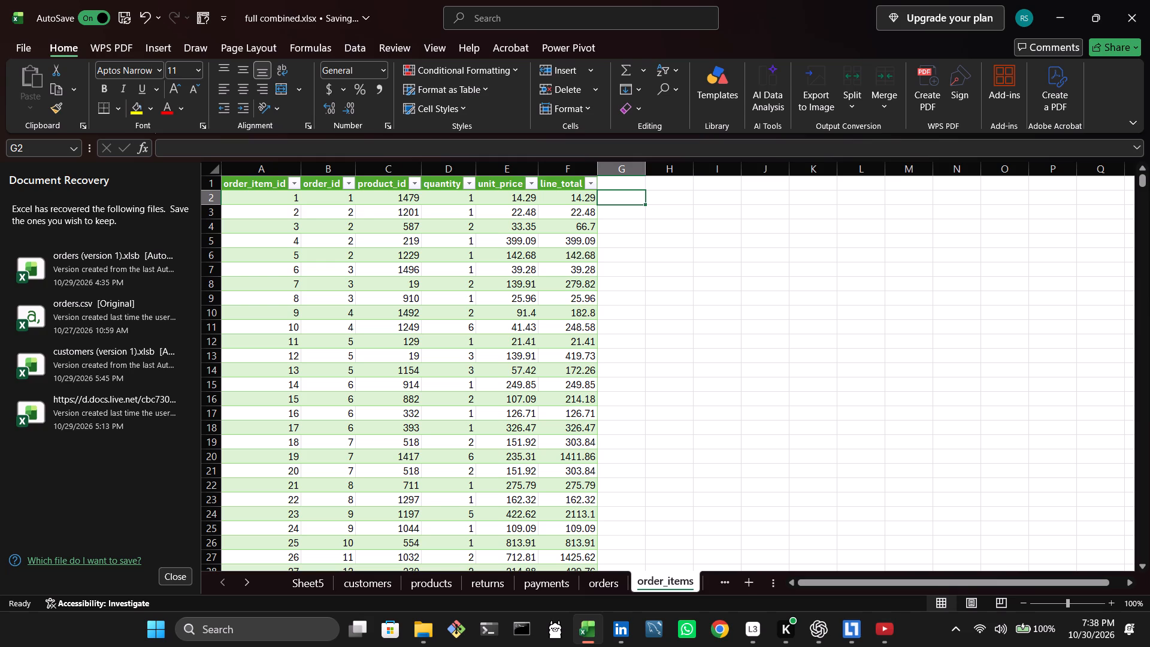
# In cell G2 of order_items, enter a formula multiplying quantity by unit_price for that row.
pyautogui.doubleClick(619, 194)
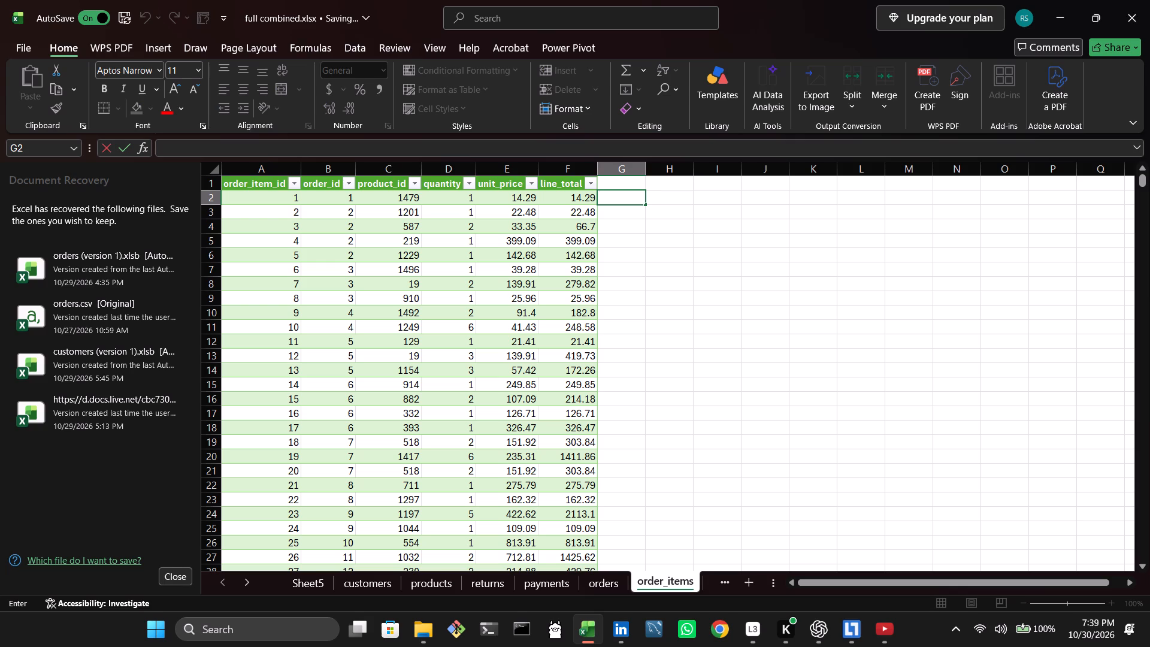
pyautogui.press('=')
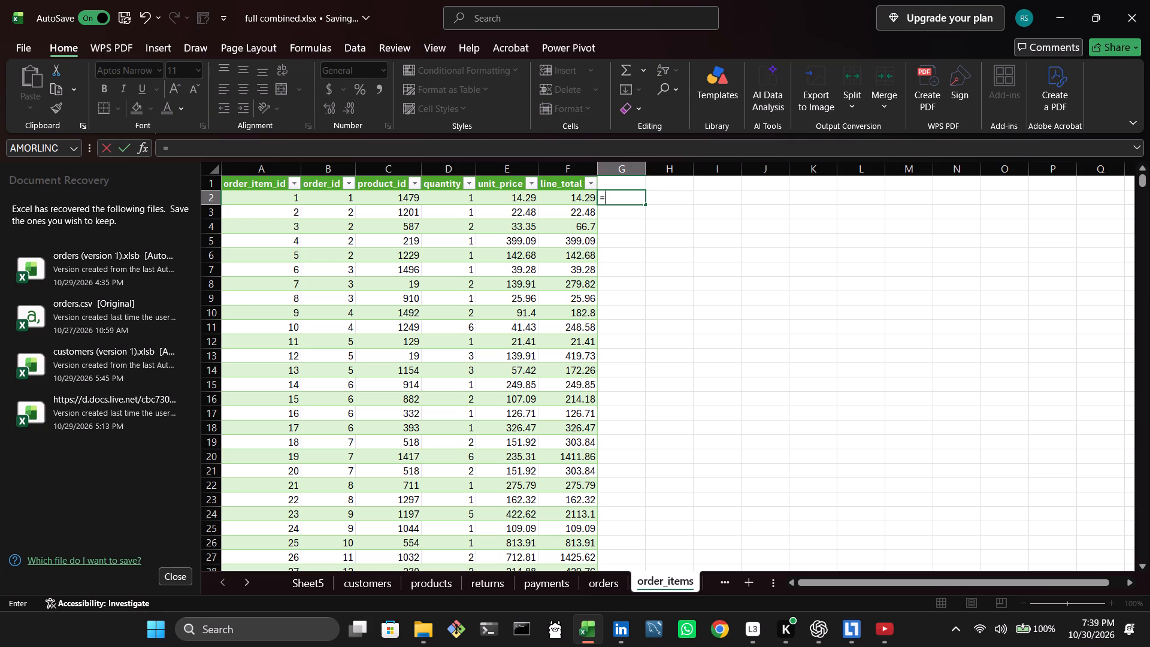
pyautogui.press('BackSpace')
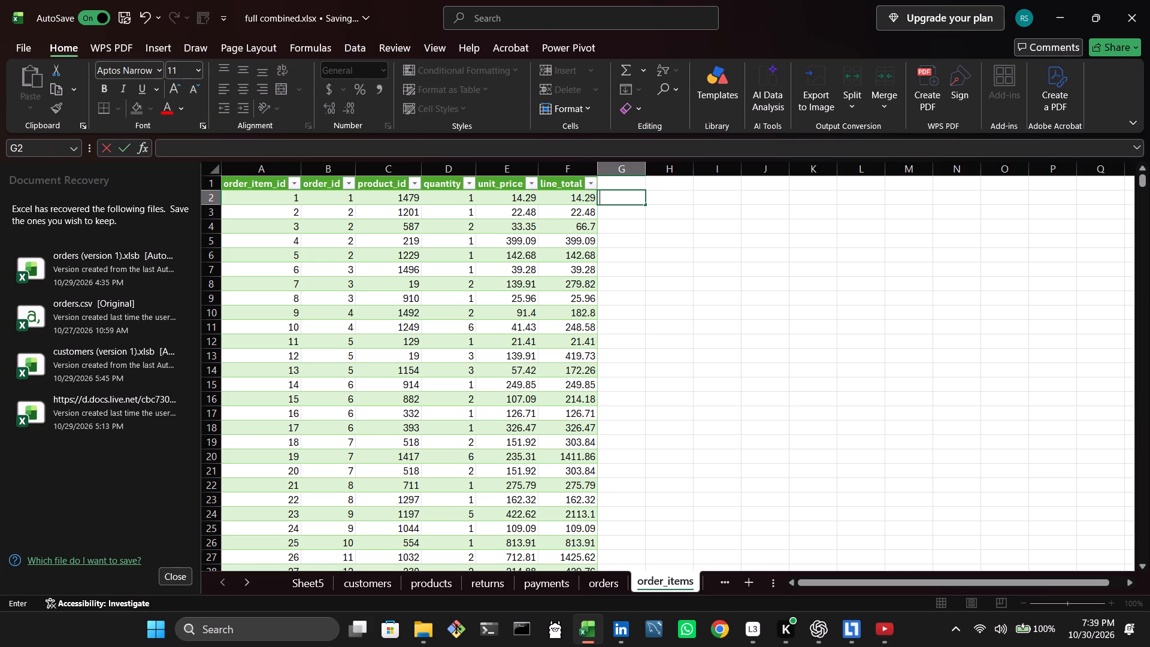
pyautogui.press('=')
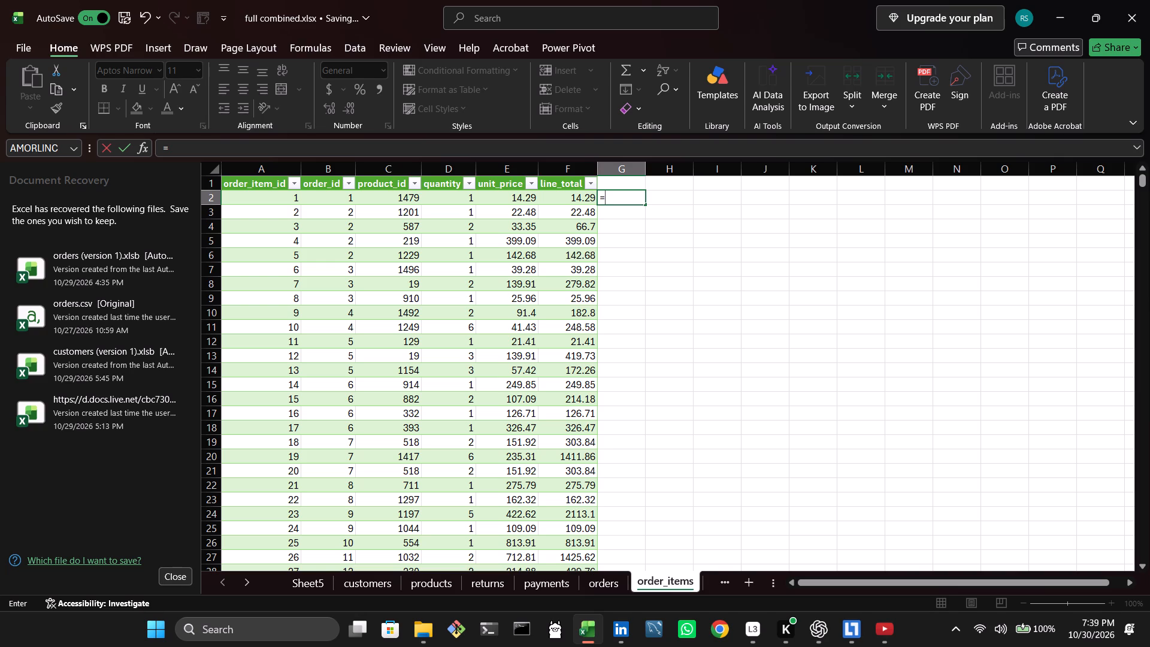
pyautogui.click(440, 198)
pyautogui.press('*')
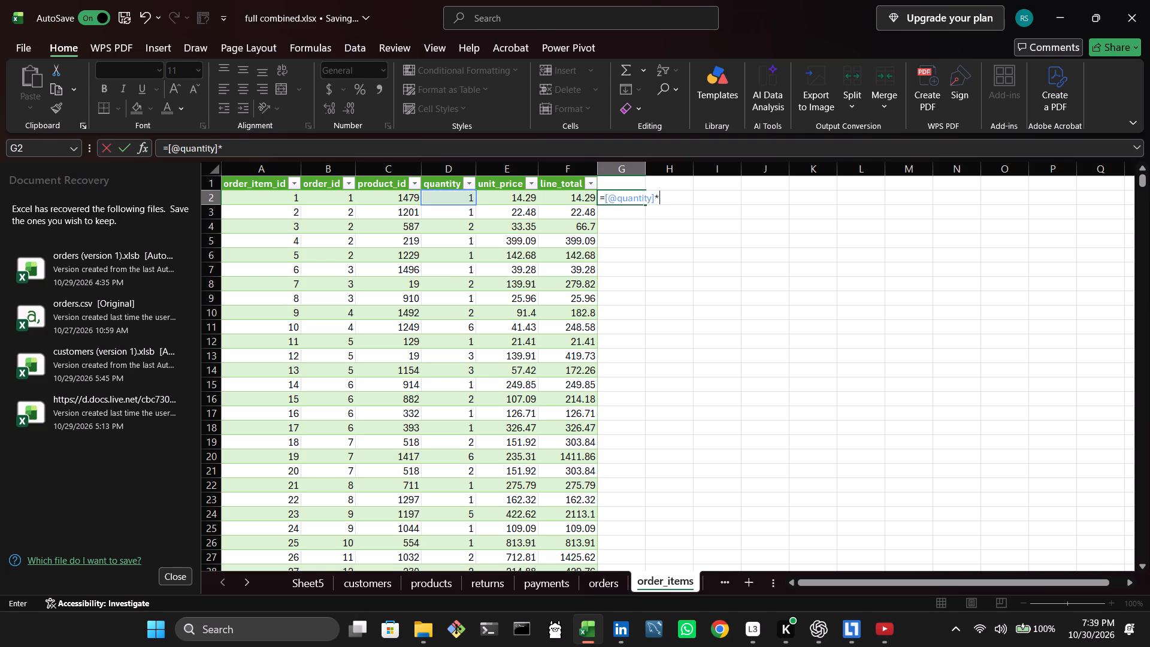
pyautogui.click(525, 204)
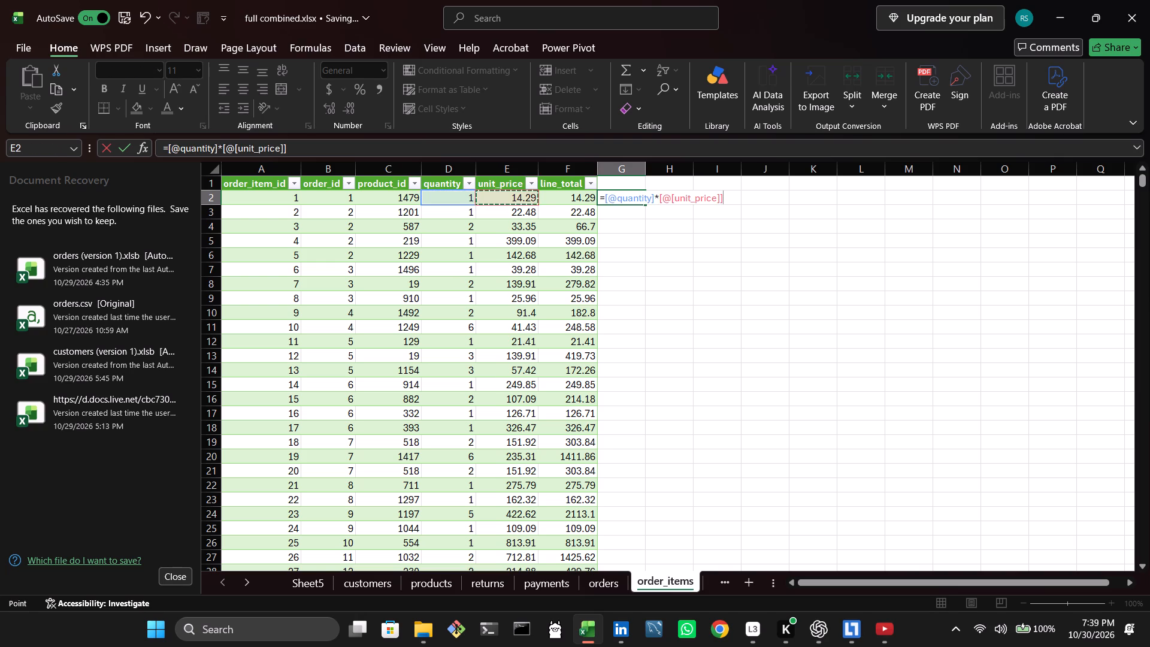
pyautogui.press('Return')
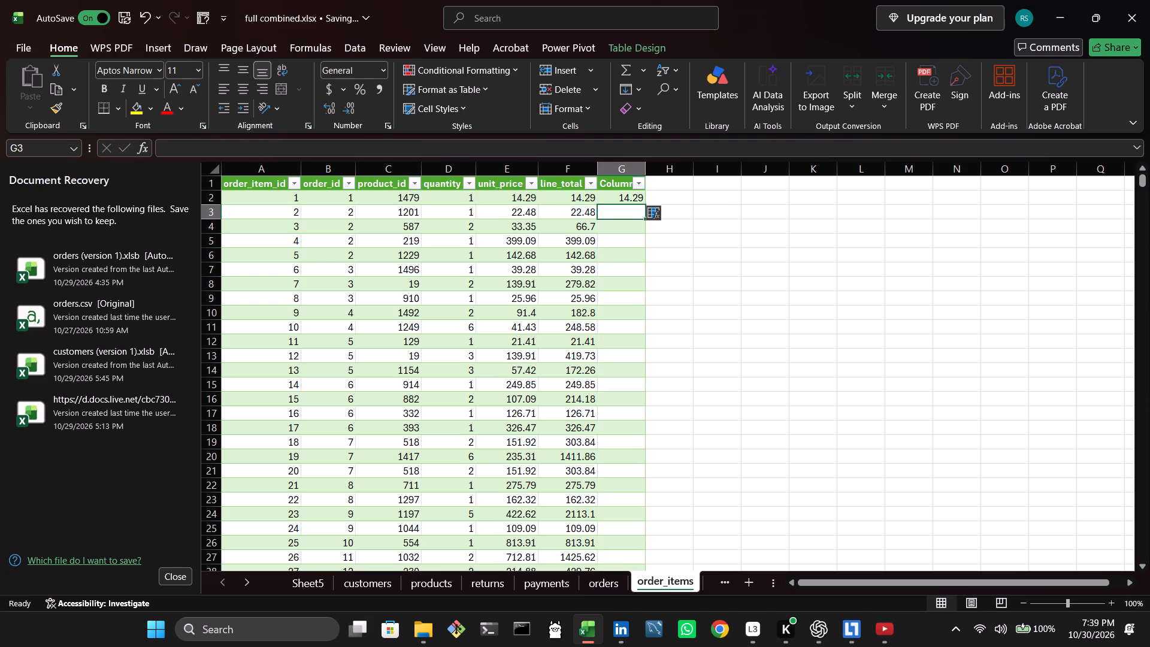
# Fill the quantity times unit_price formula from G2 down every row of the order_items table.
pyautogui.click(637, 196)
pyautogui.click(646, 206)
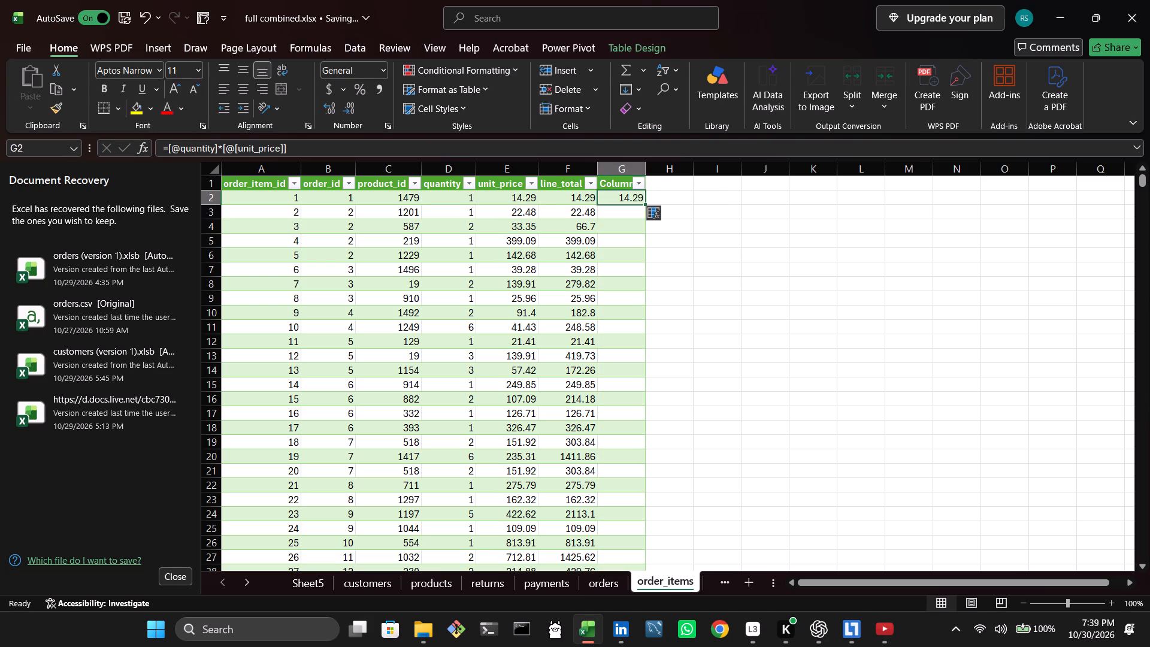
pyautogui.doubleClick(644, 204)
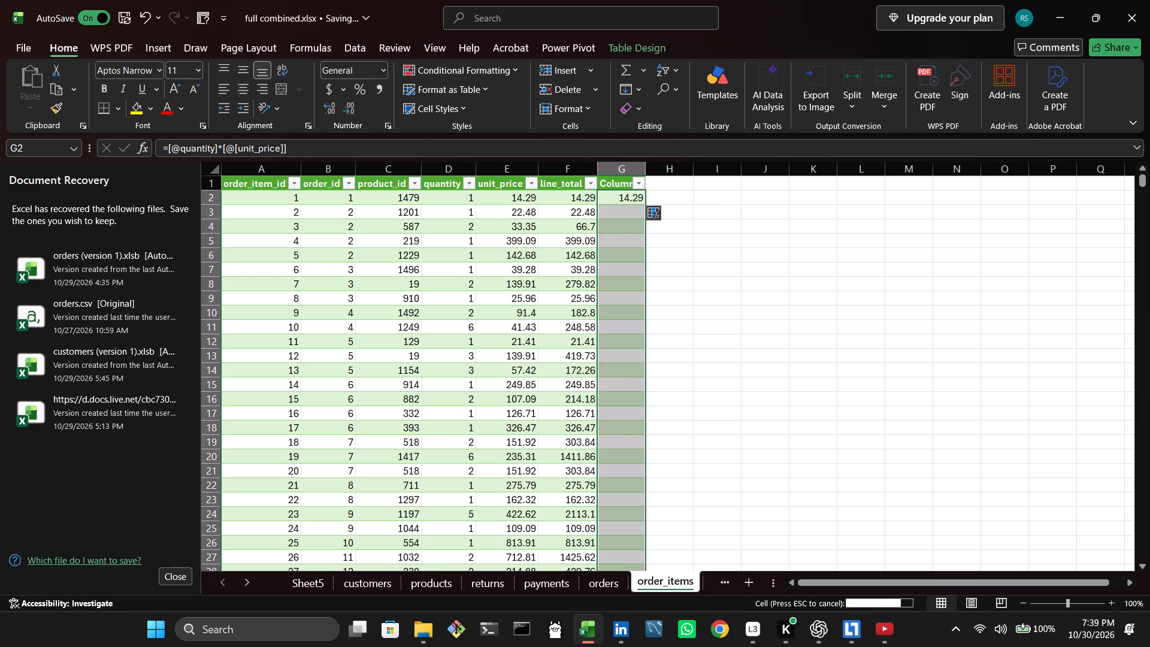
pyautogui.click(644, 204)
pyautogui.click(804, 297)
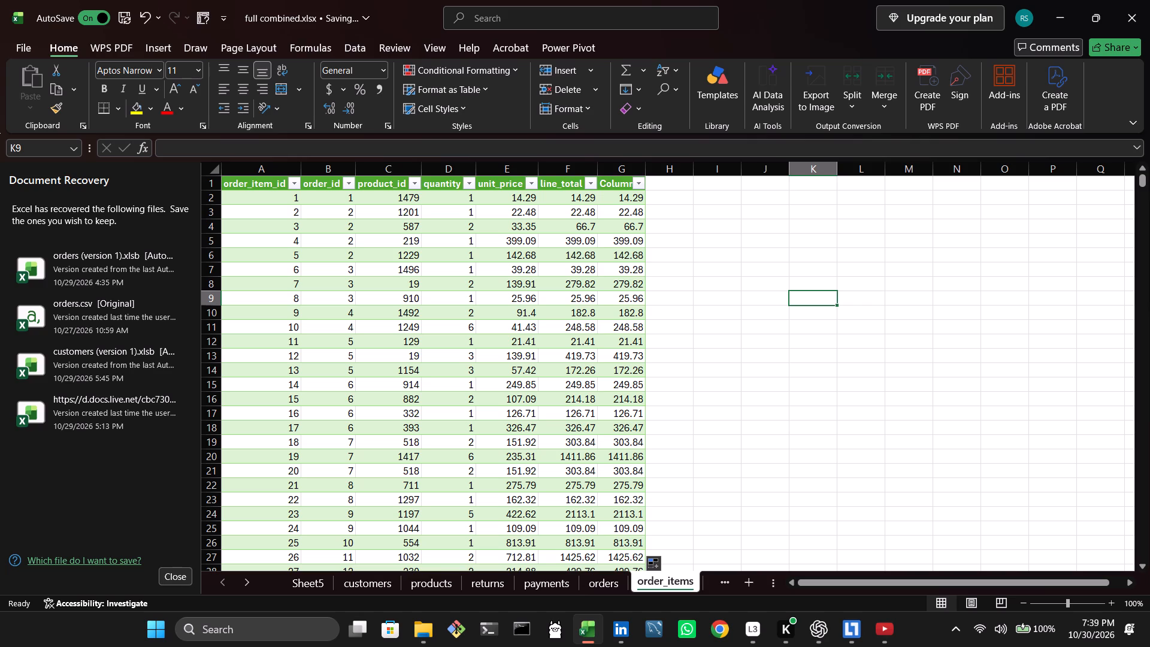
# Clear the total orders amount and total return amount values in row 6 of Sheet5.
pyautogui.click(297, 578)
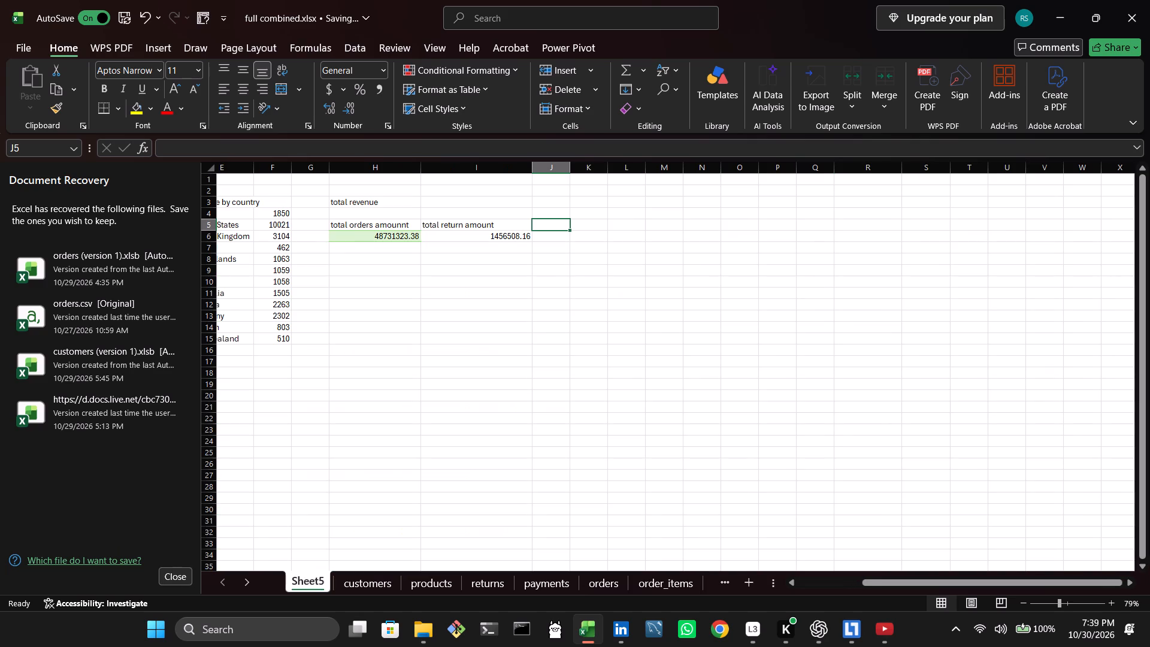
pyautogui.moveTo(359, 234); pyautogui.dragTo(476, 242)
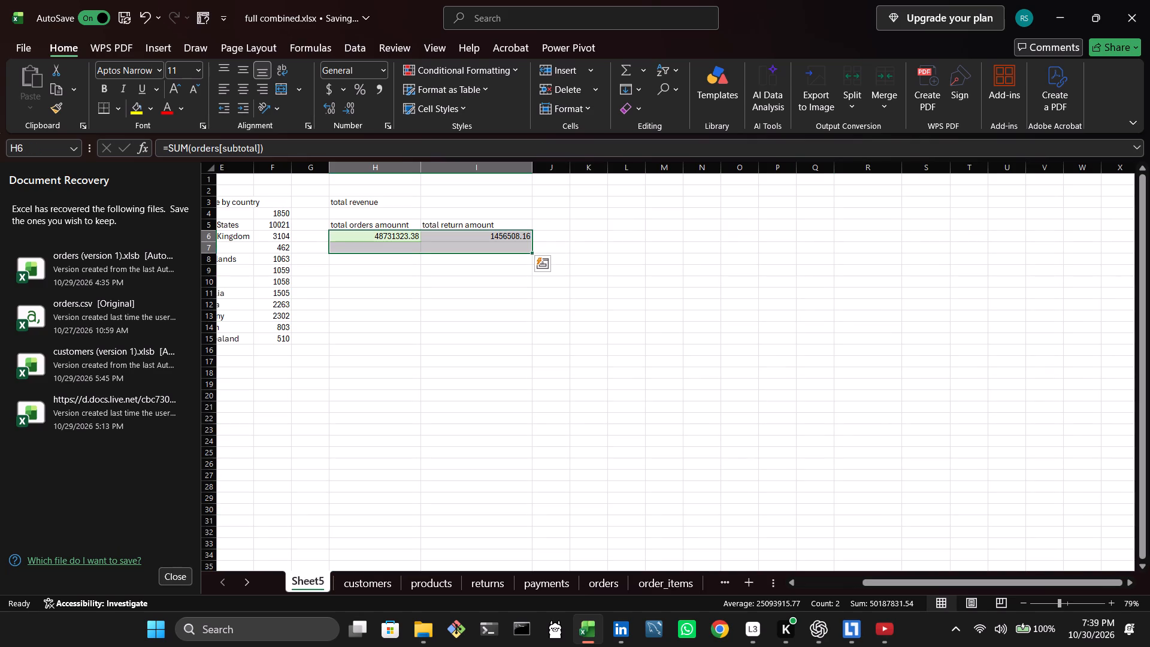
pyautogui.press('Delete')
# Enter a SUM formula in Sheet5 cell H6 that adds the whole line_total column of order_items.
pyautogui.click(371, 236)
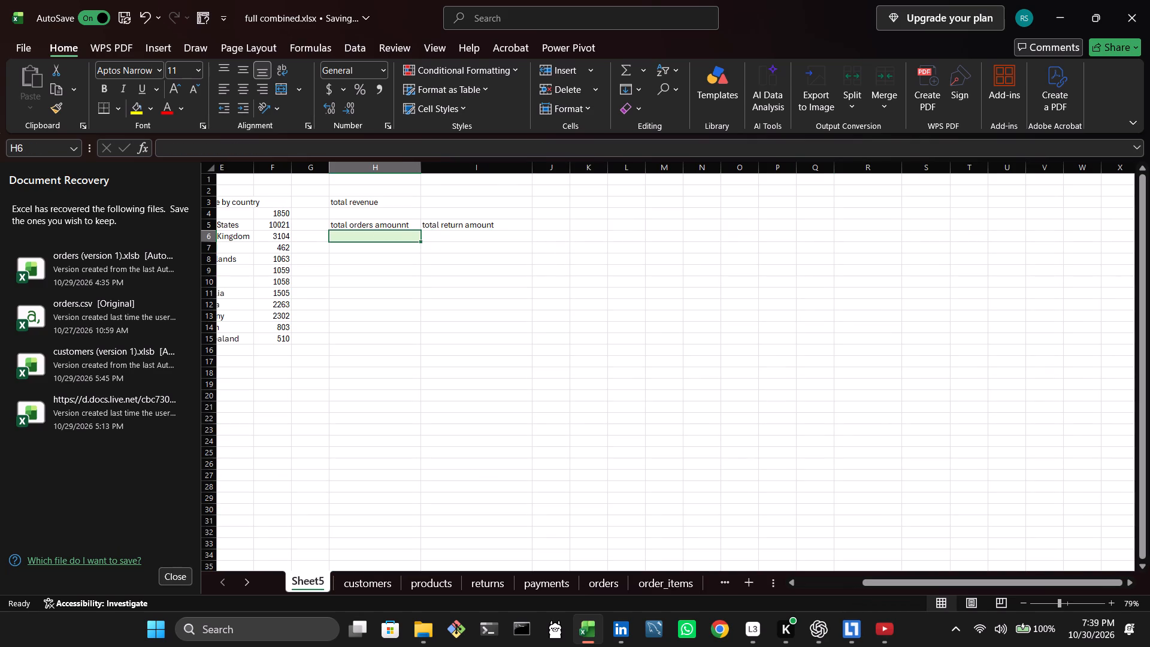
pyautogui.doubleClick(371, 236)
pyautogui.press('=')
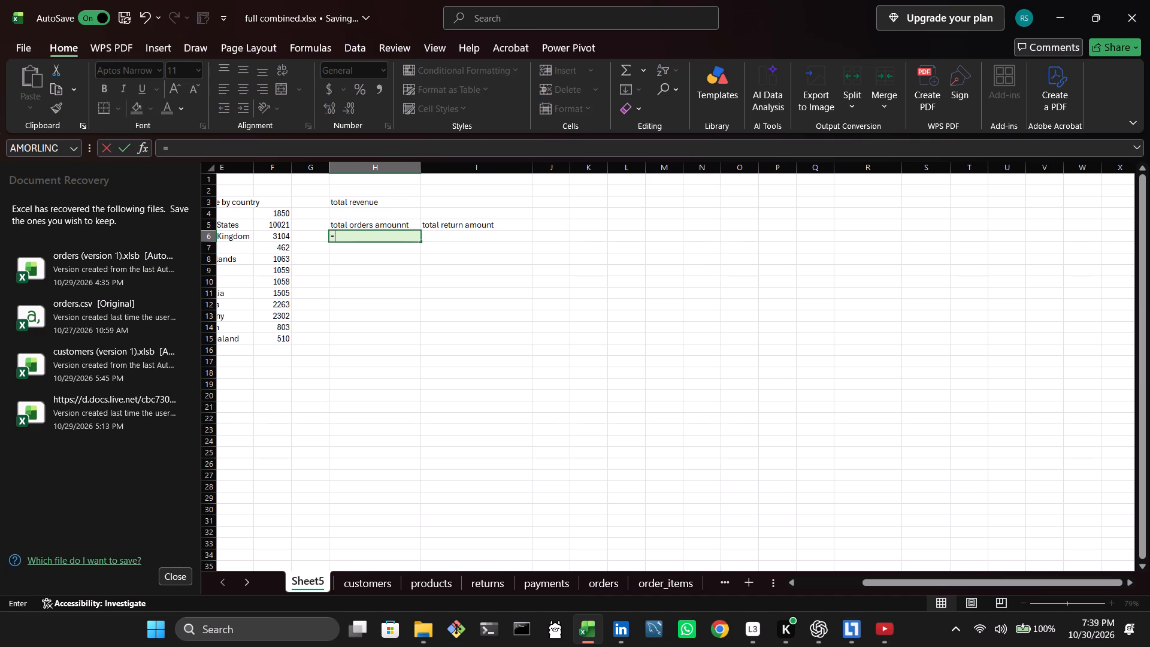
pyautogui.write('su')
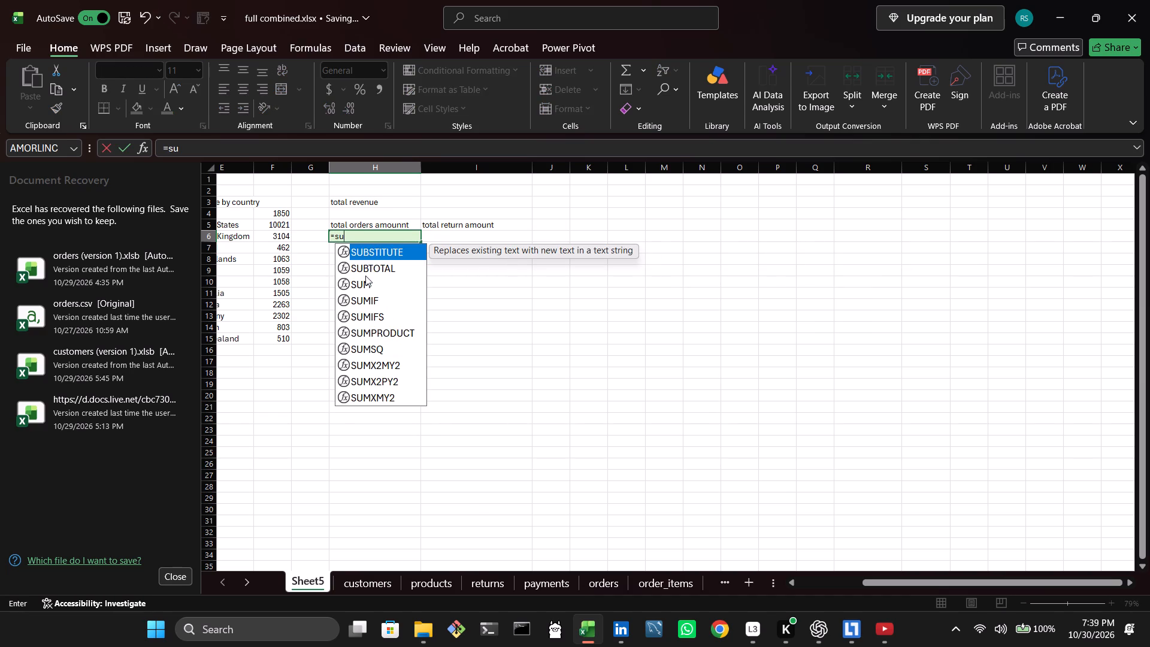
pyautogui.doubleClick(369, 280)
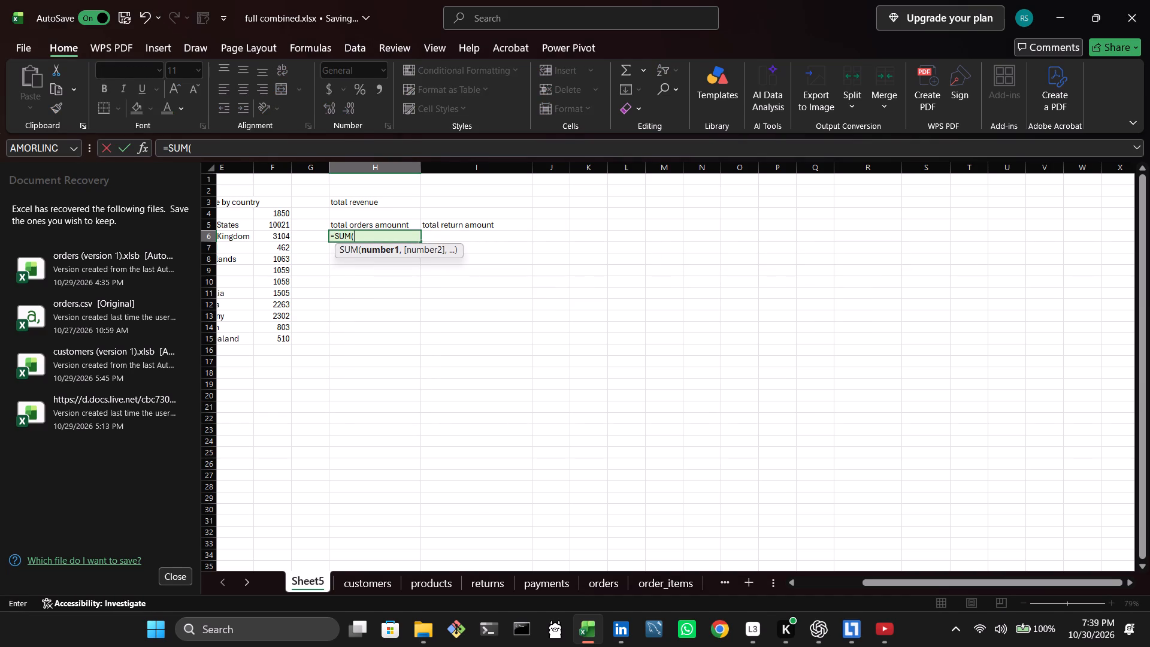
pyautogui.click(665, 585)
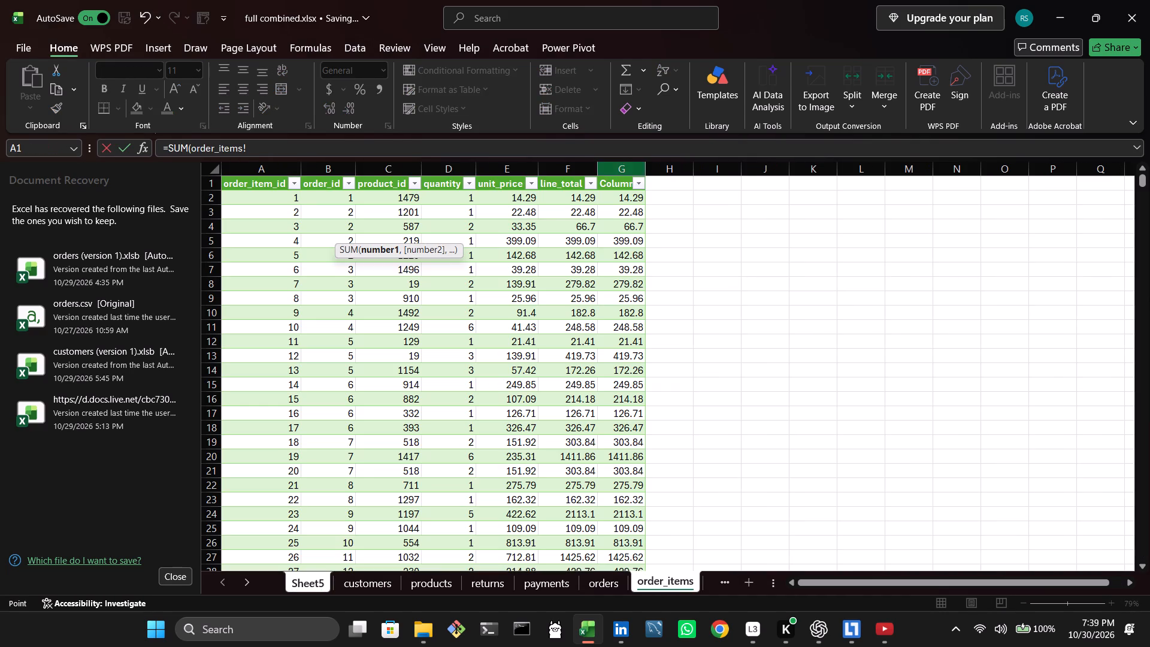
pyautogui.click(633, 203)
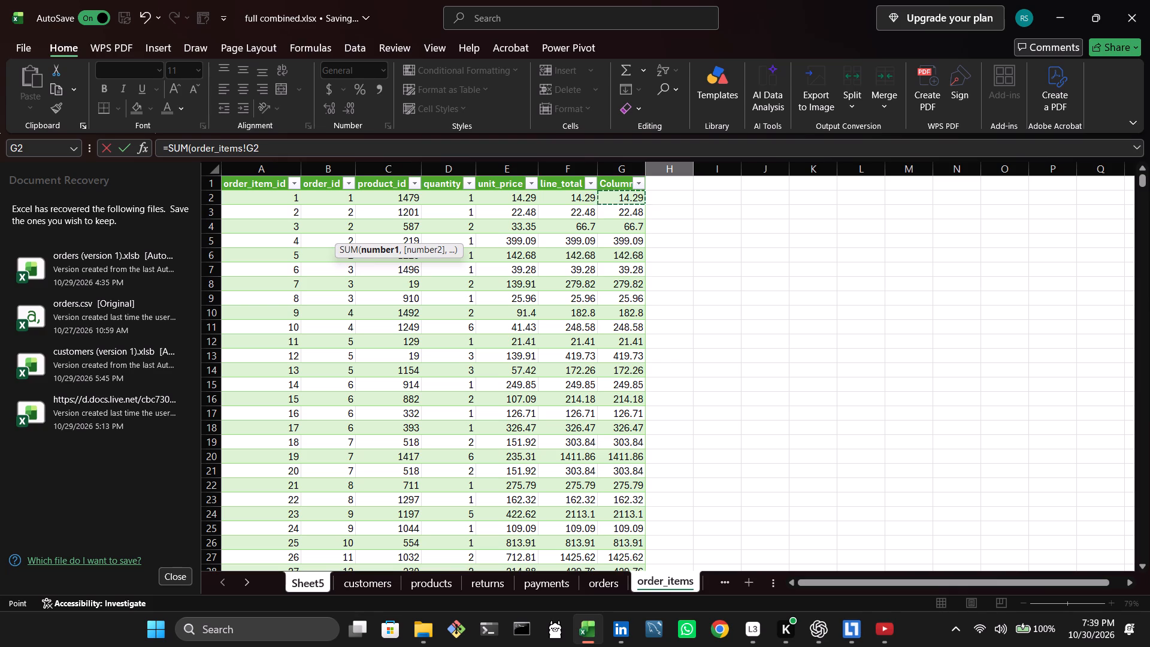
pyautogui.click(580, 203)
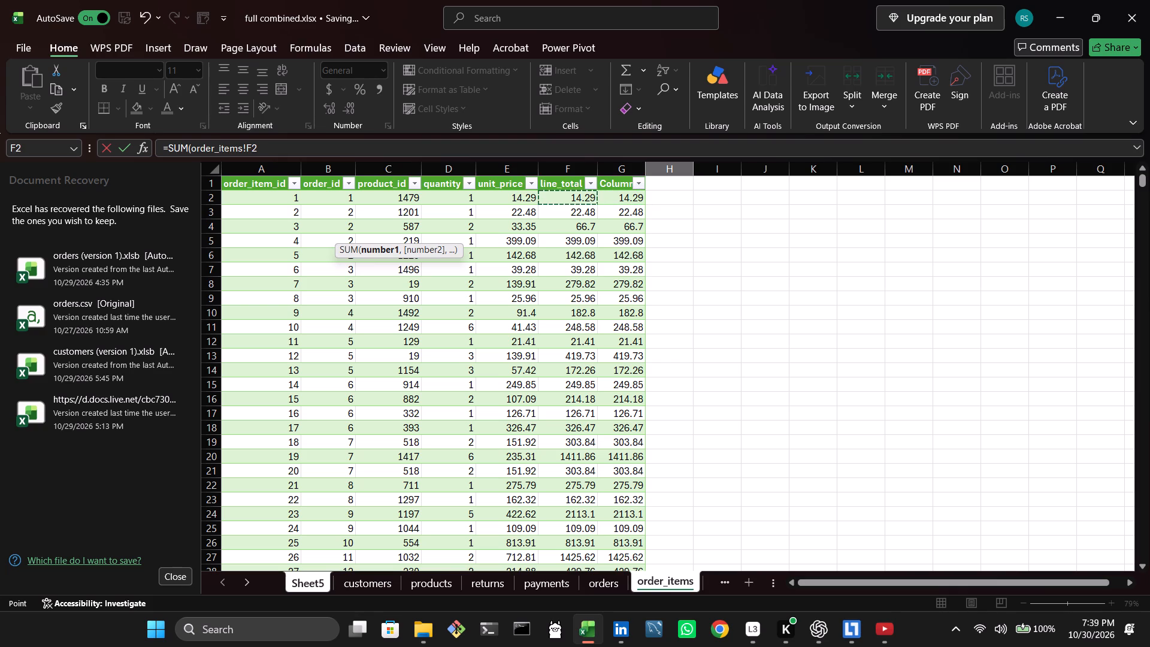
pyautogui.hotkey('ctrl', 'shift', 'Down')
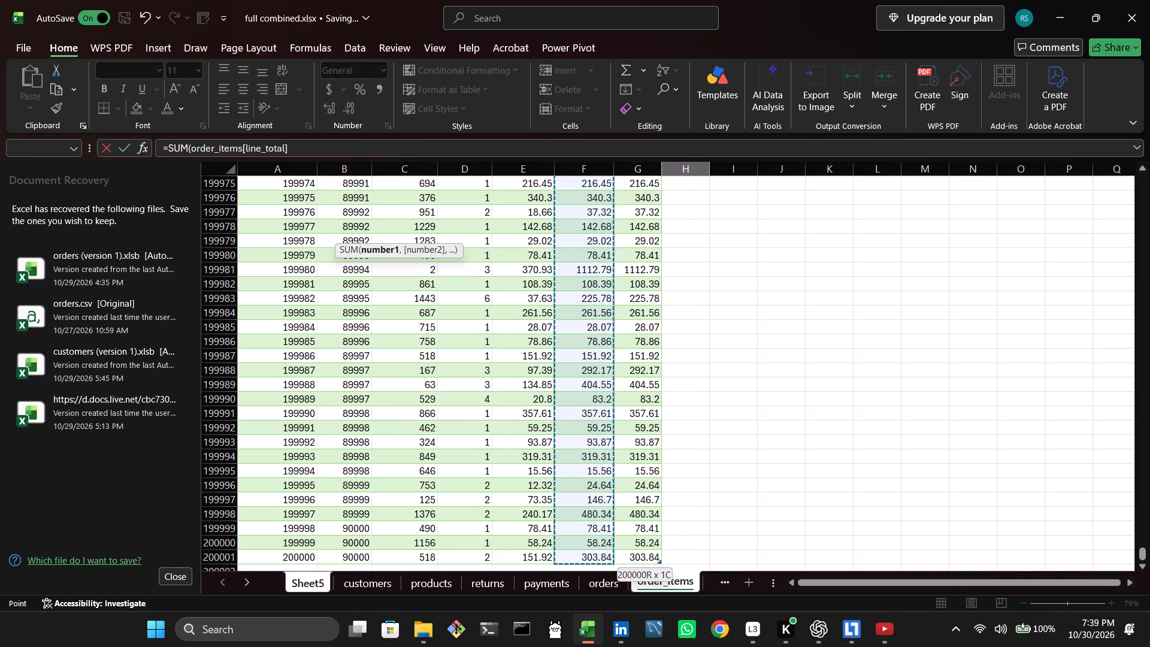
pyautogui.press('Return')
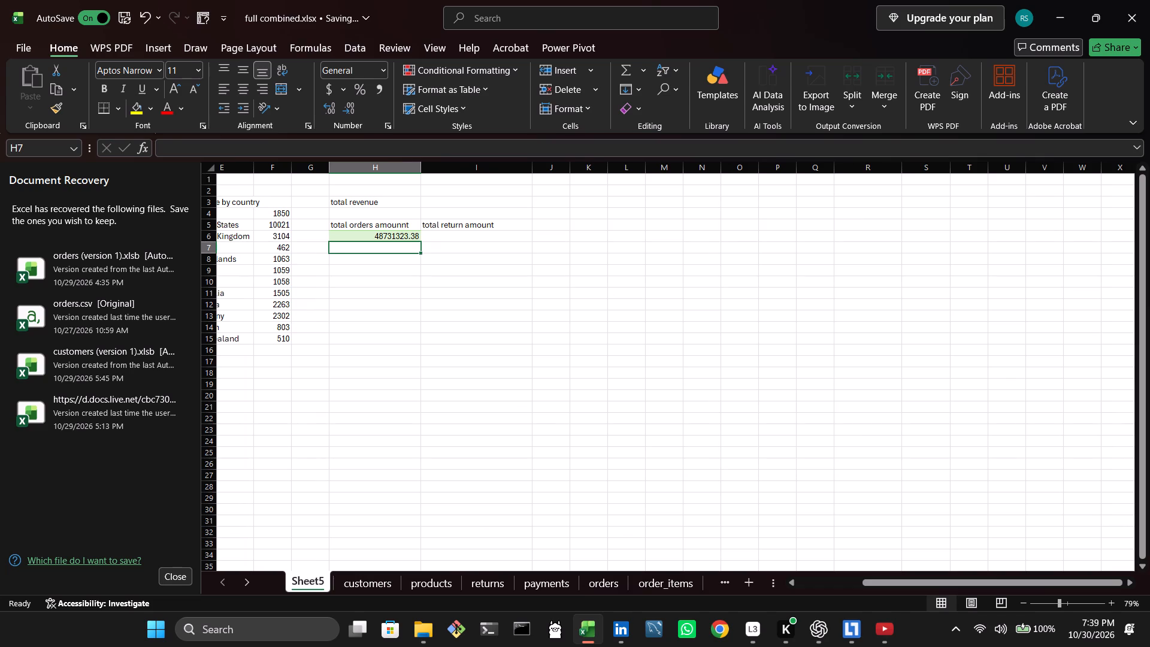
# Select all refund_amount values in the returns table to check their sum, and return to Sheet5.
pyautogui.doubleClick(441, 234)
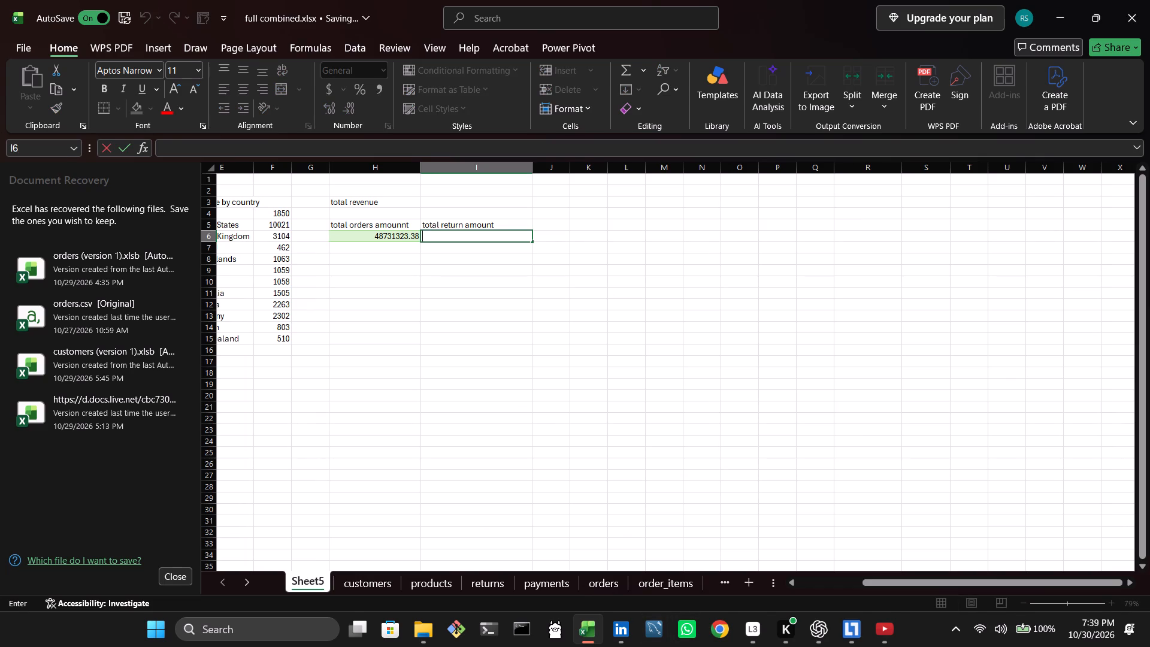
pyautogui.click(679, 580)
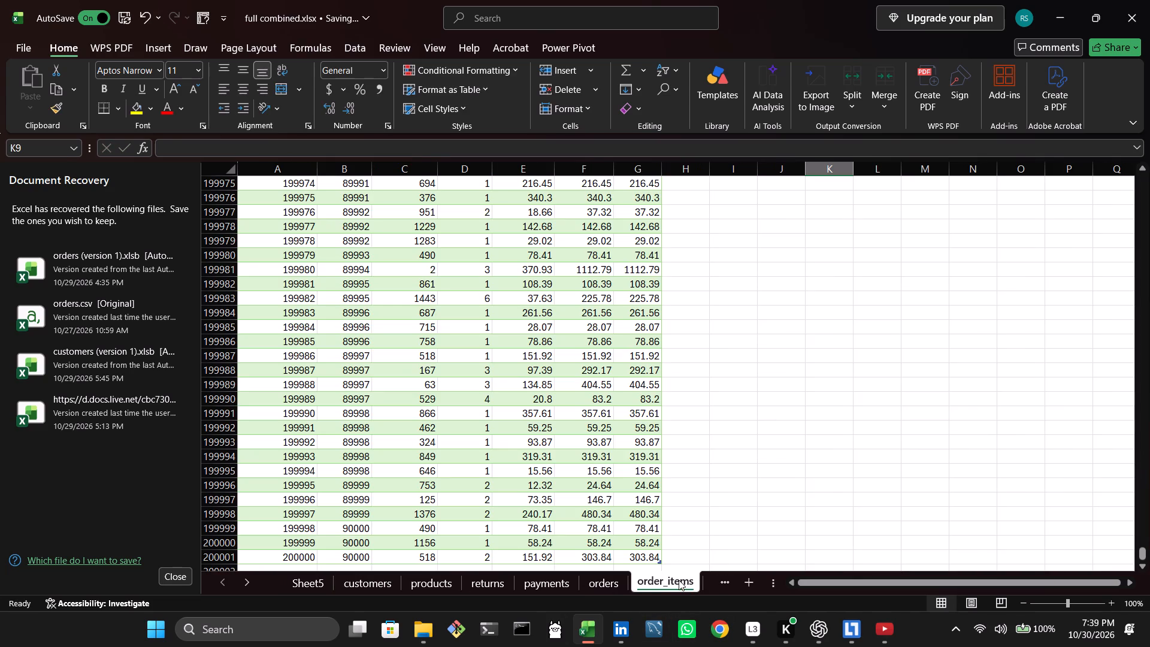
pyautogui.click(610, 582)
pyautogui.click(491, 584)
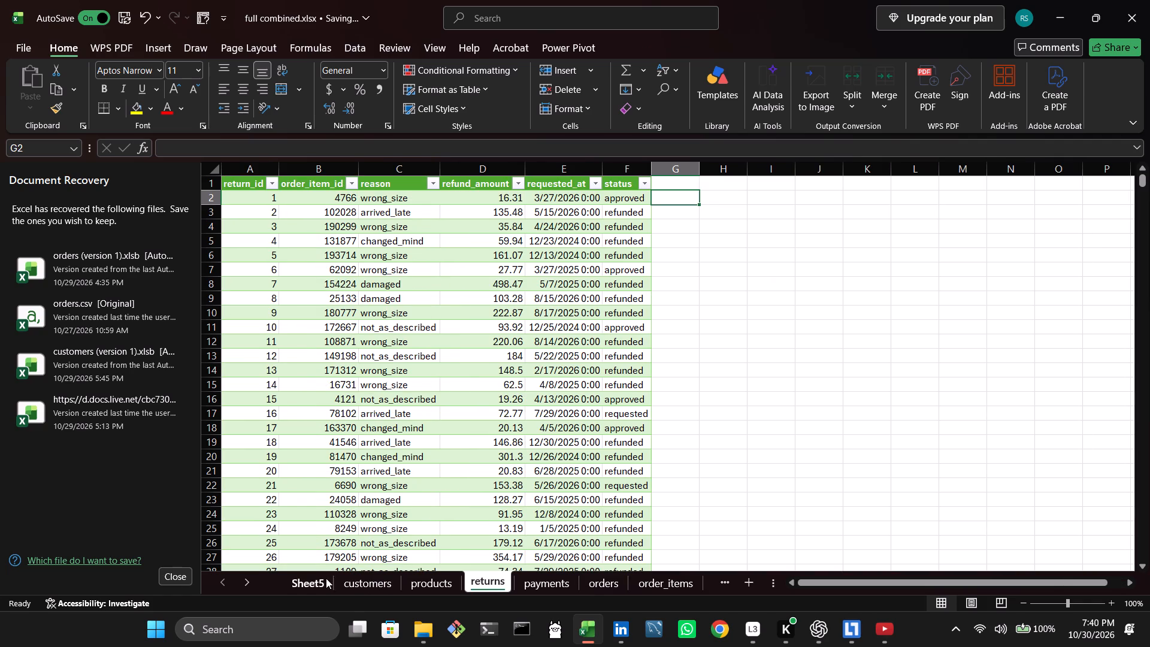
pyautogui.click(507, 195)
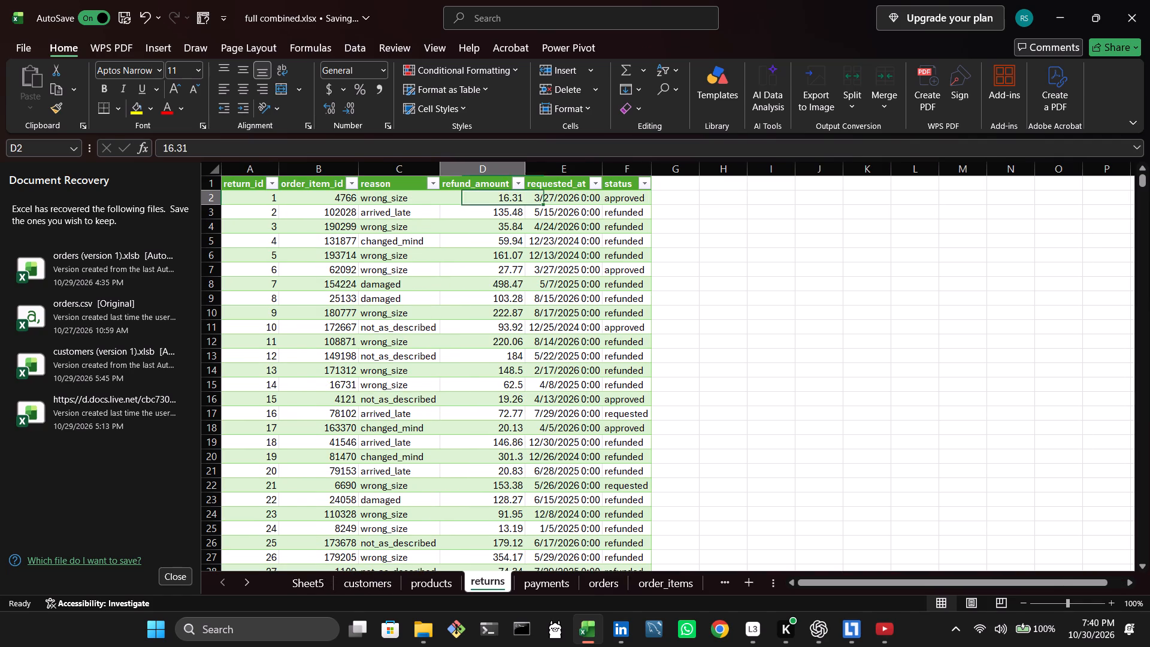
pyautogui.hotkey('ctrl', 'shift', 'Down')
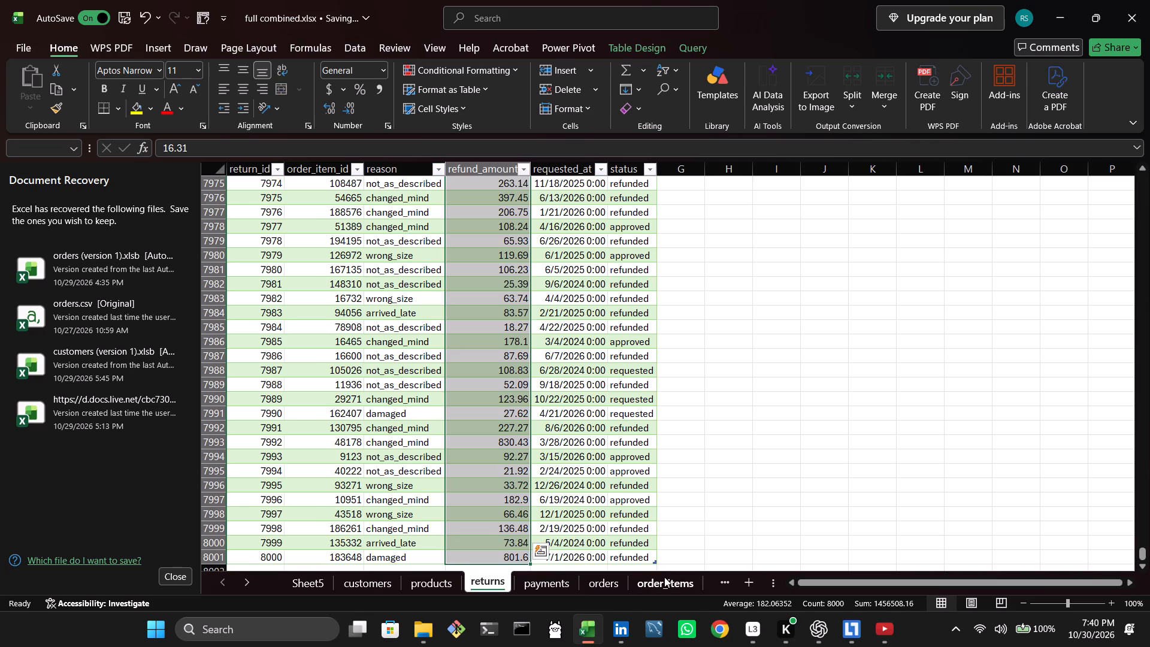
pyautogui.click(320, 584)
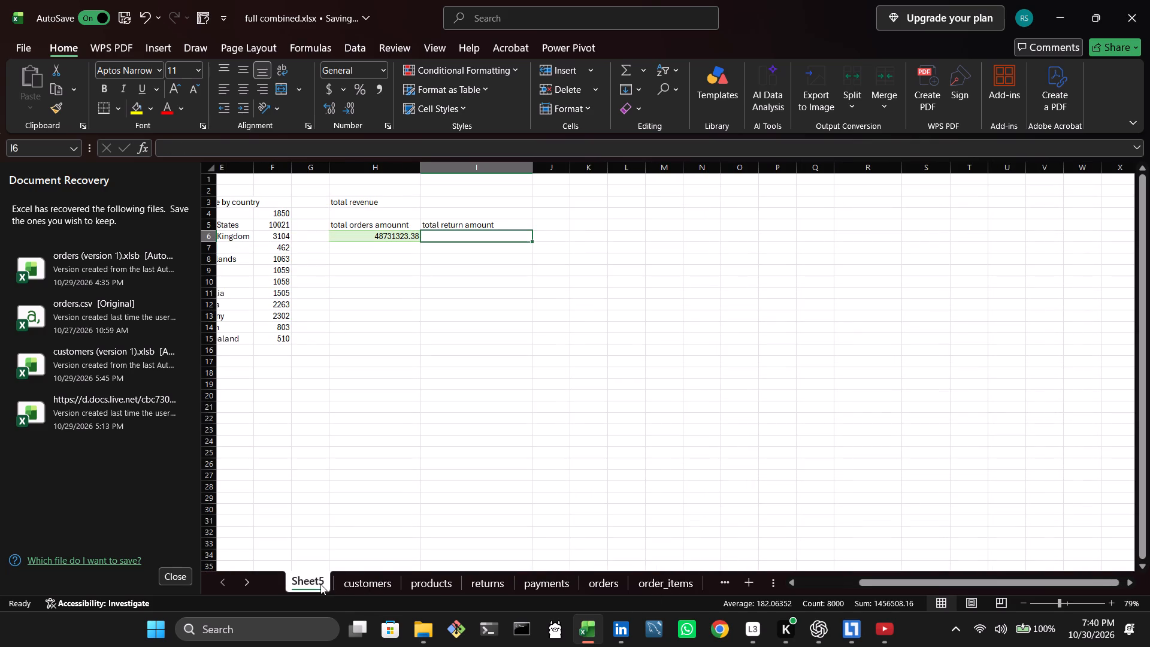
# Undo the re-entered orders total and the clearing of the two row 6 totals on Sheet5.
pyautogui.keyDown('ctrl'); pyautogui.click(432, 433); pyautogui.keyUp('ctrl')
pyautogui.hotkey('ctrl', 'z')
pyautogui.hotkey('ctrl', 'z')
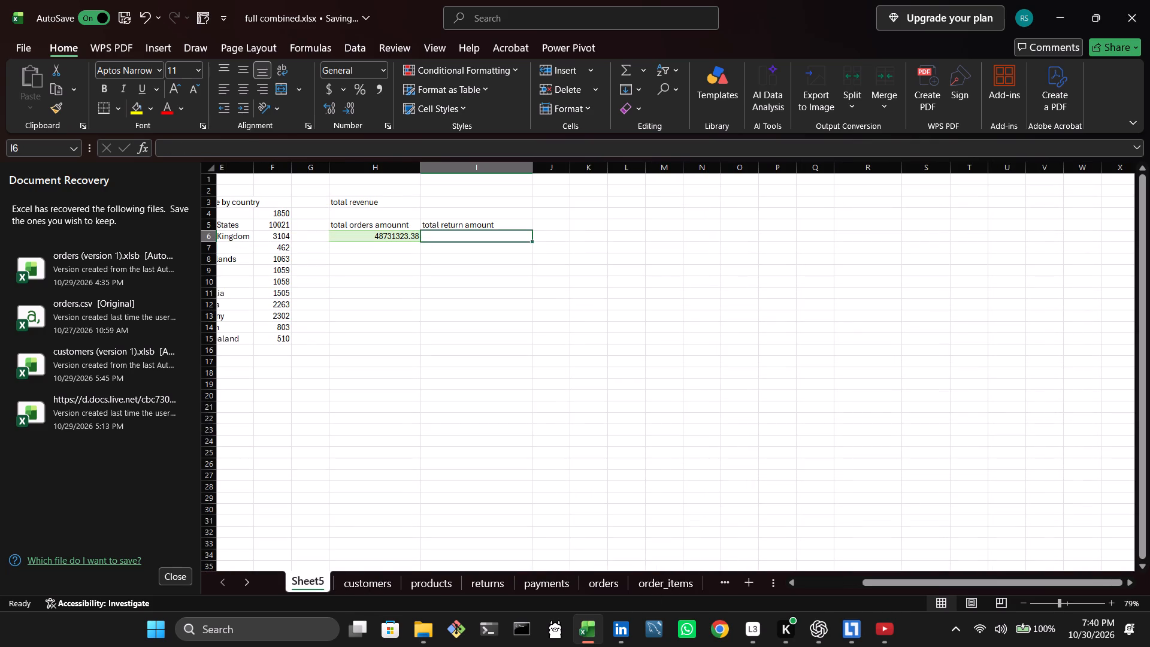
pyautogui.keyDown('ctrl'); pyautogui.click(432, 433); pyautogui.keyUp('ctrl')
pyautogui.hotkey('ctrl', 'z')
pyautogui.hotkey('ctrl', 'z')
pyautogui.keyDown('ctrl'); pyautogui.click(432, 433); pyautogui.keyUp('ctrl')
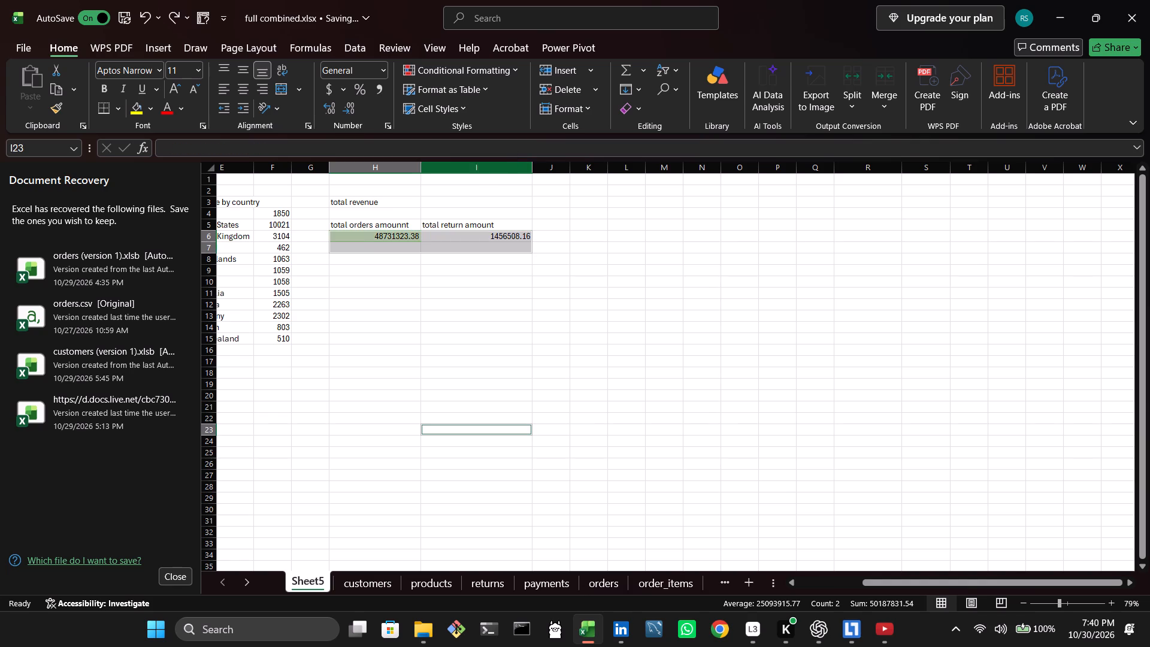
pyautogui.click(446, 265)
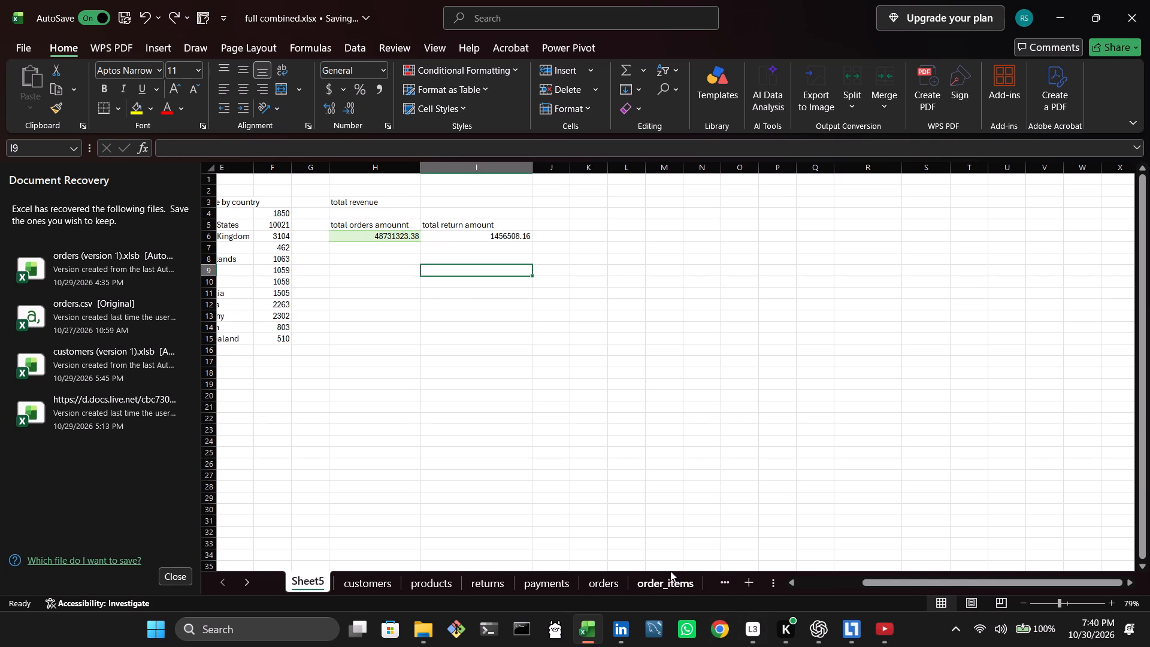
# Select the entire quantity times unit_price column in order_items to check its sum, and return to Sheet5.
pyautogui.click(671, 576)
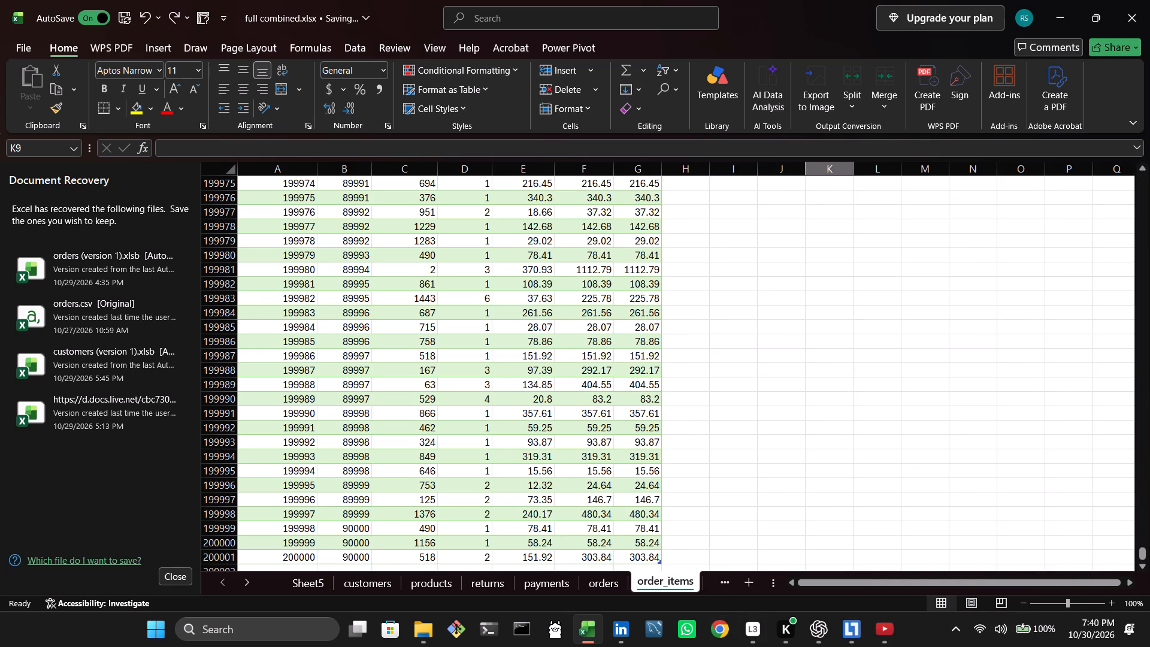
pyautogui.click(638, 559)
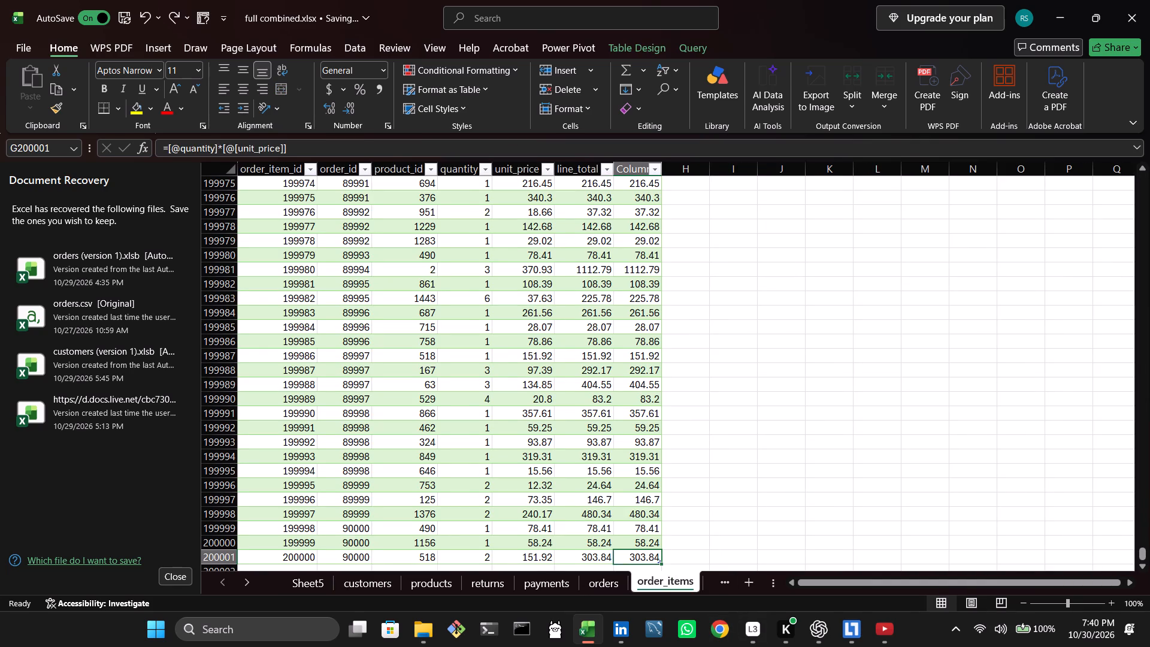
pyautogui.hotkey('ctrl', 'shift', 'Up')
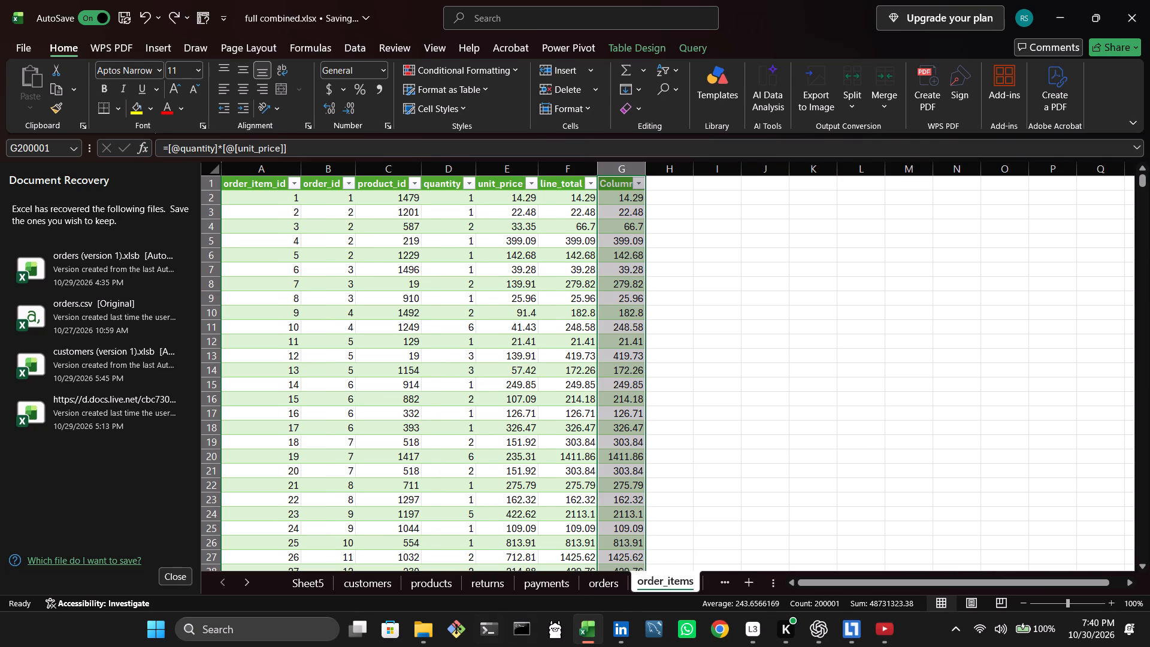
pyautogui.click(322, 580)
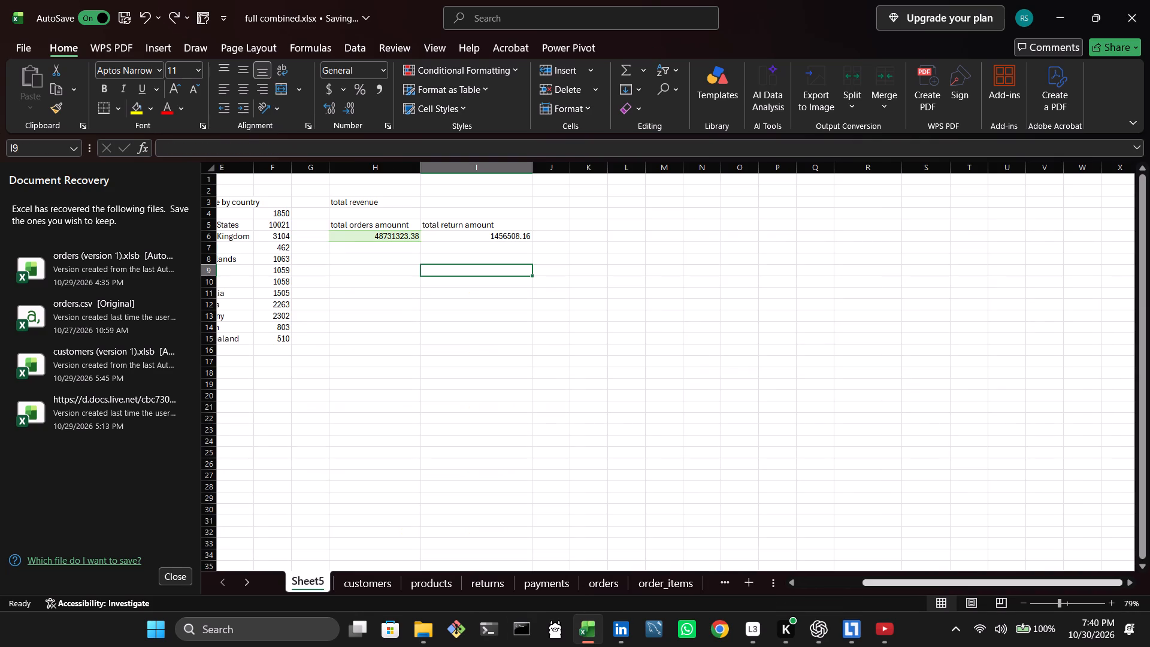
# Widen column J slightly on Sheet5, beside the total return amount column.
pyautogui.click(545, 229)
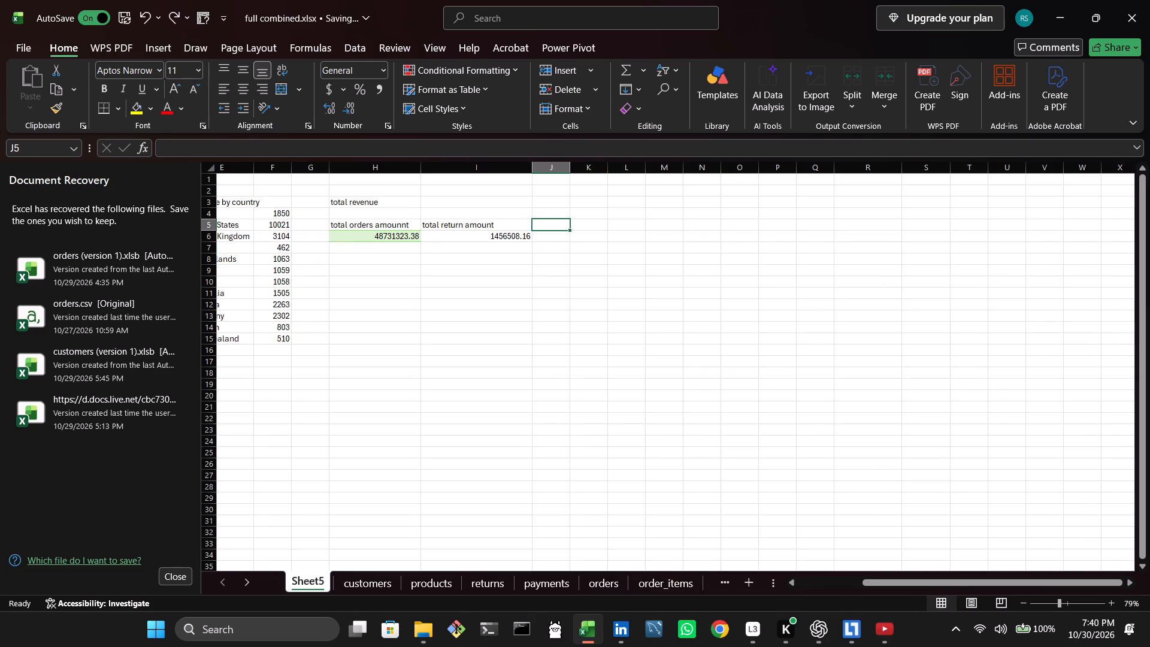
pyautogui.doubleClick(569, 171)
pyautogui.doubleClick(570, 170)
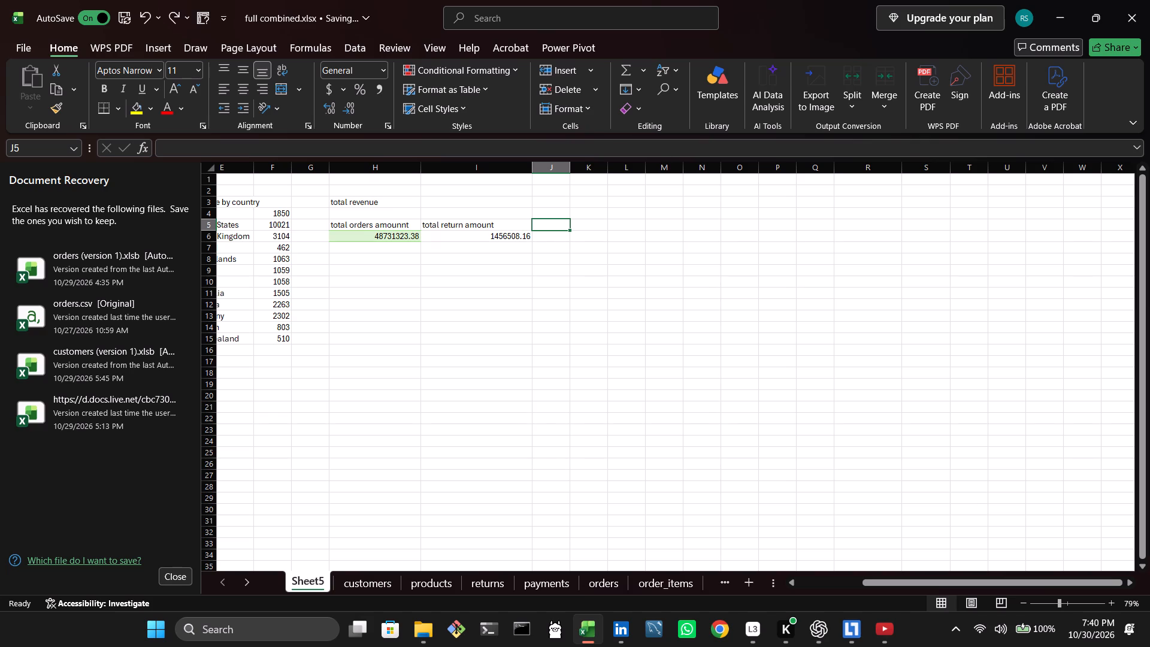
pyautogui.tripleClick(570, 170)
pyautogui.click(570, 170)
pyautogui.moveTo(570, 170); pyautogui.dragTo(585, 172)
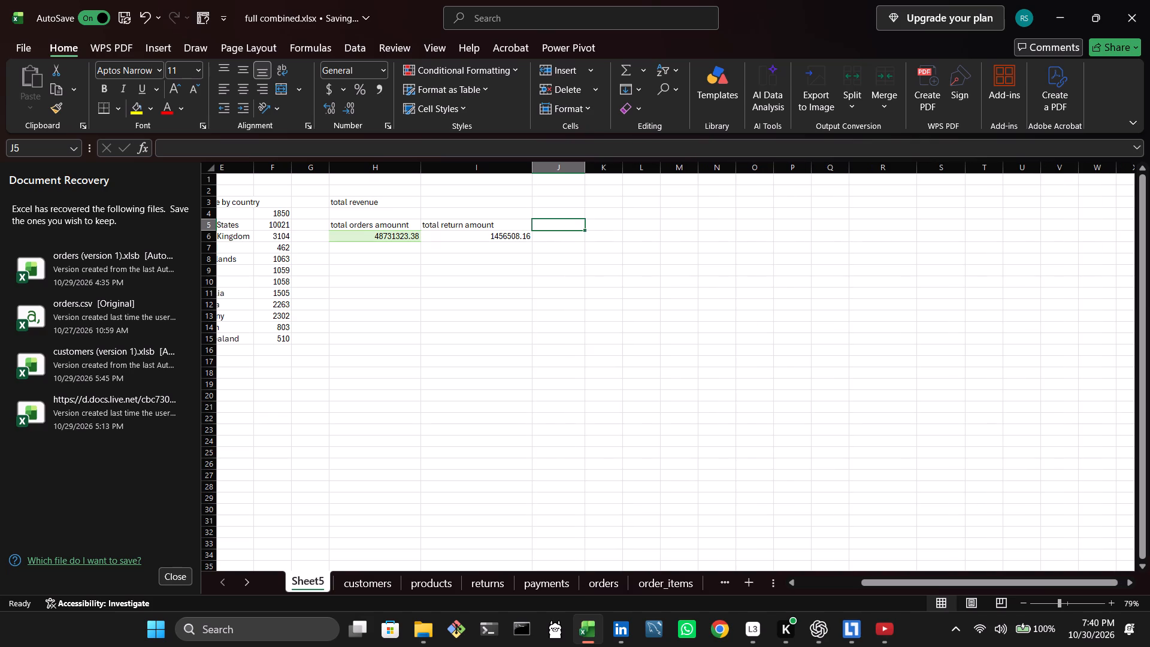
# In Sheet5 cell J6, enter the formula =H6-I6 to subtract the total return amount from the total orders amount.
pyautogui.click(550, 241)
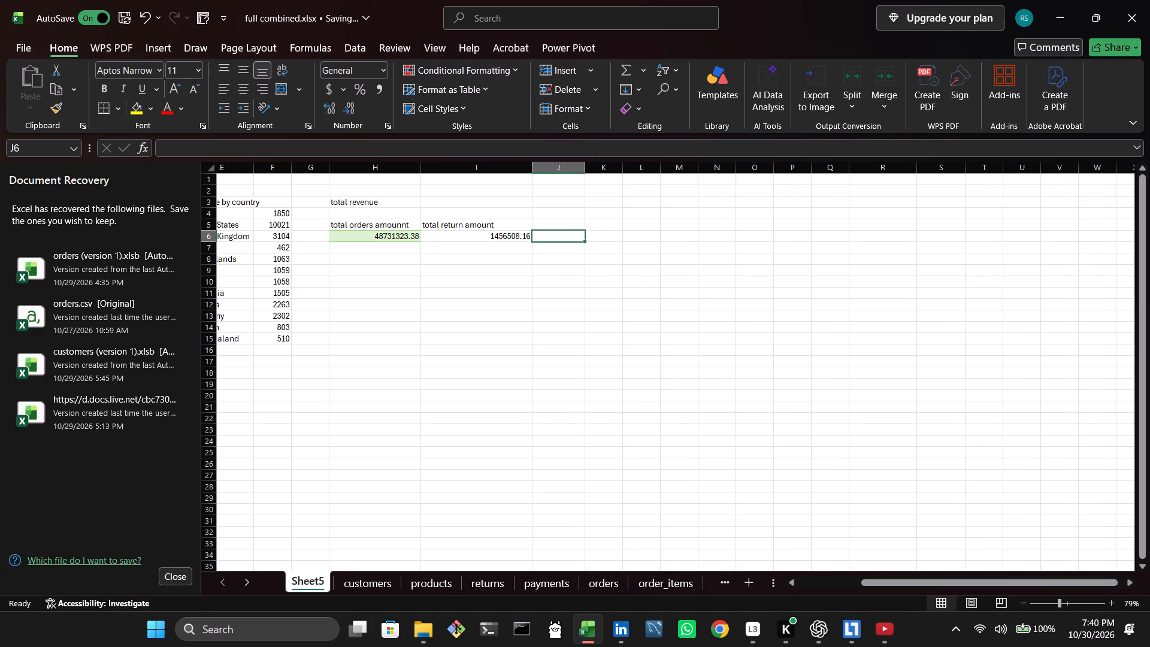
pyautogui.click(550, 241)
pyautogui.doubleClick(550, 238)
pyautogui.press('=')
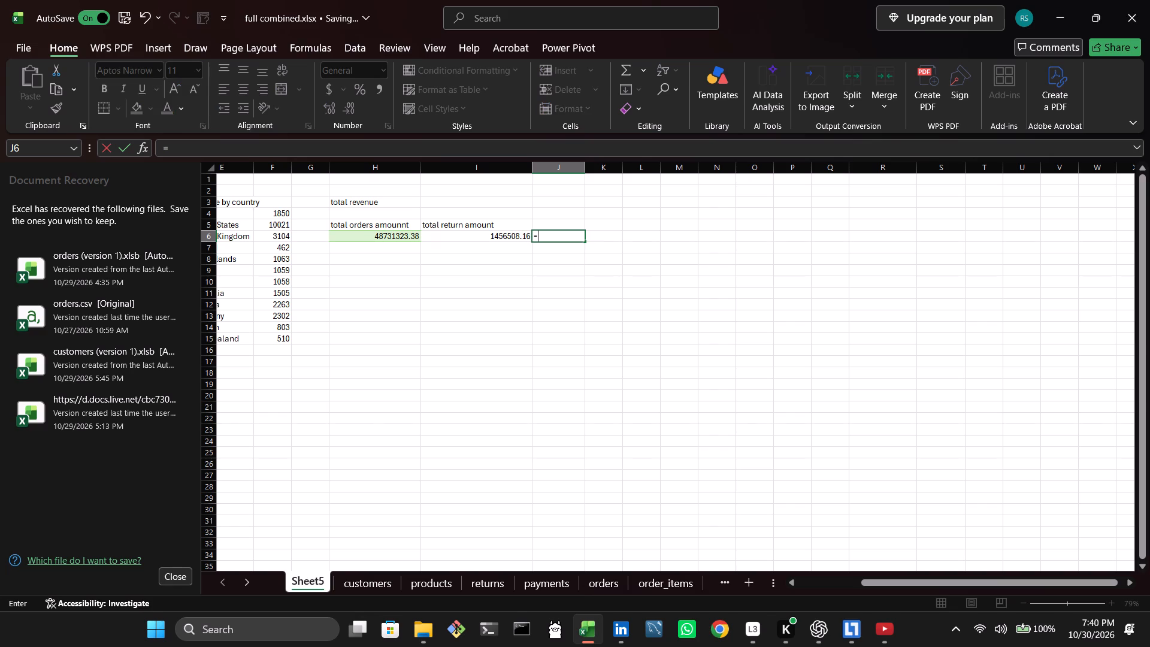
pyautogui.click(374, 235)
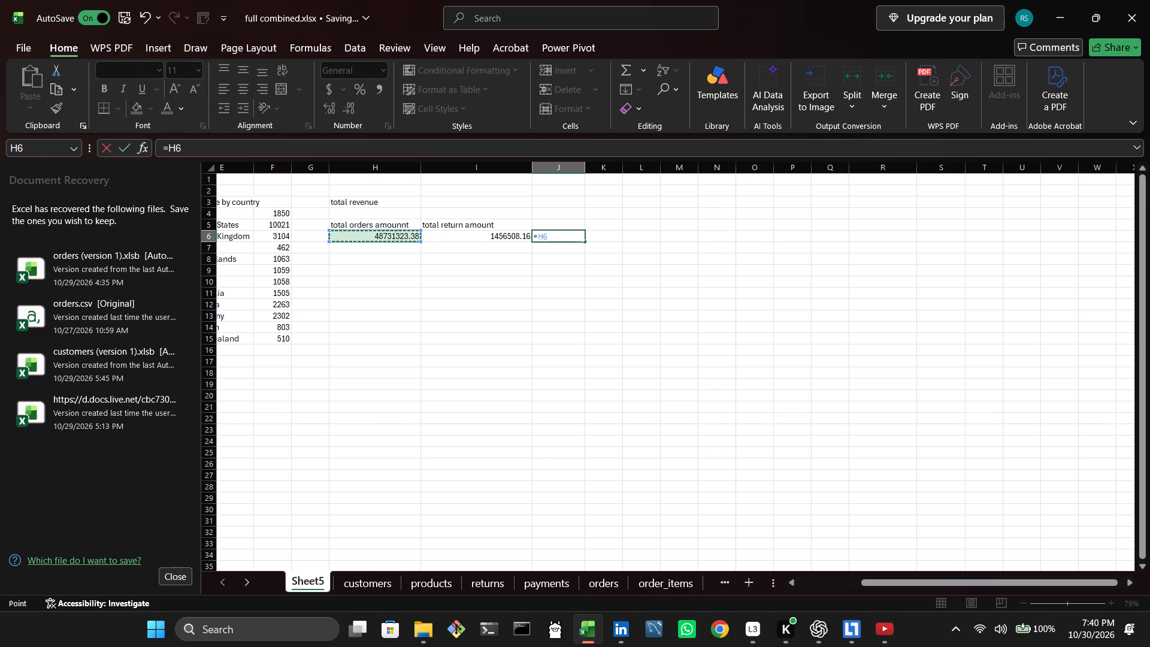
pyautogui.write('--')
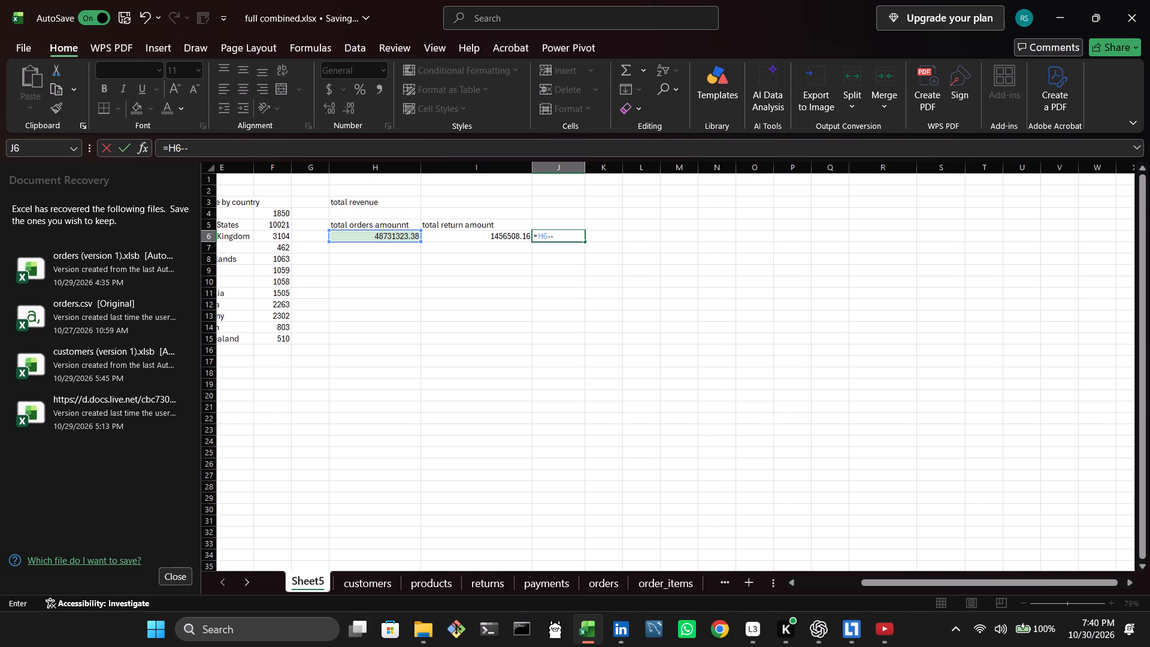
pyautogui.press('BackSpace')
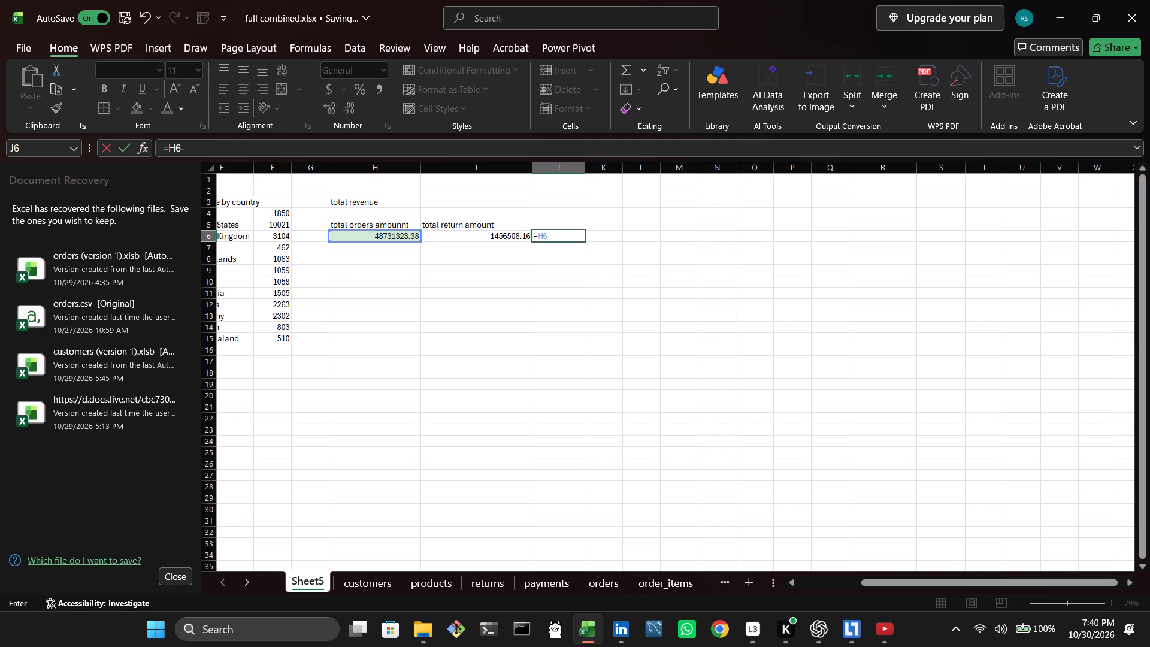
pyautogui.doubleClick(459, 237)
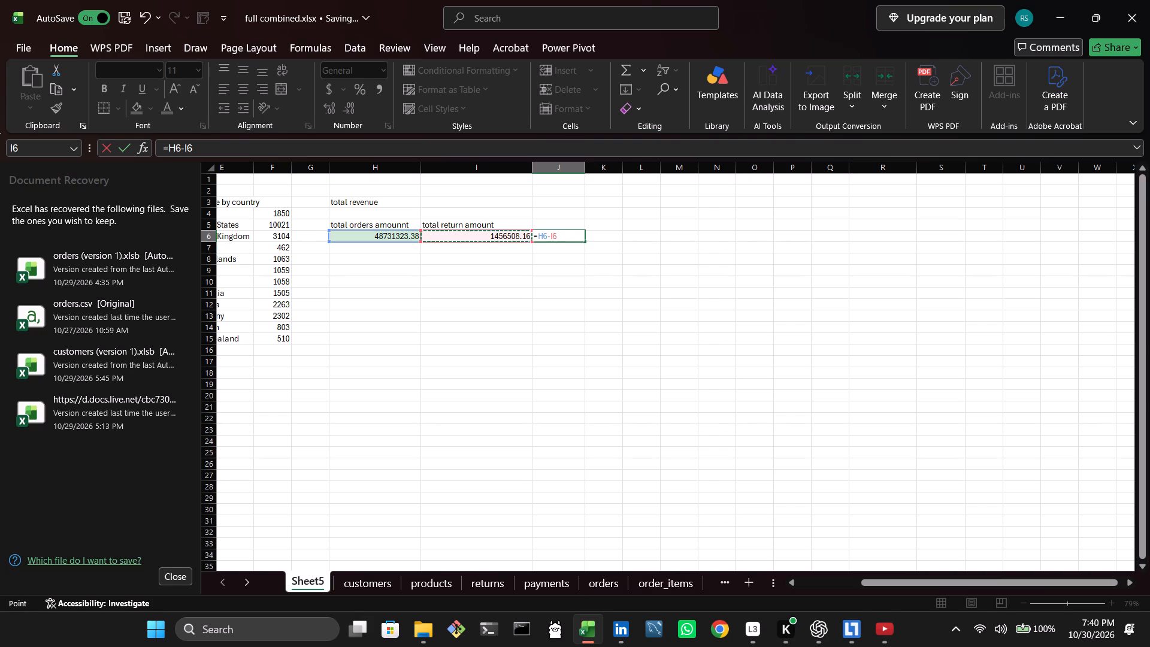
pyautogui.press('Return')
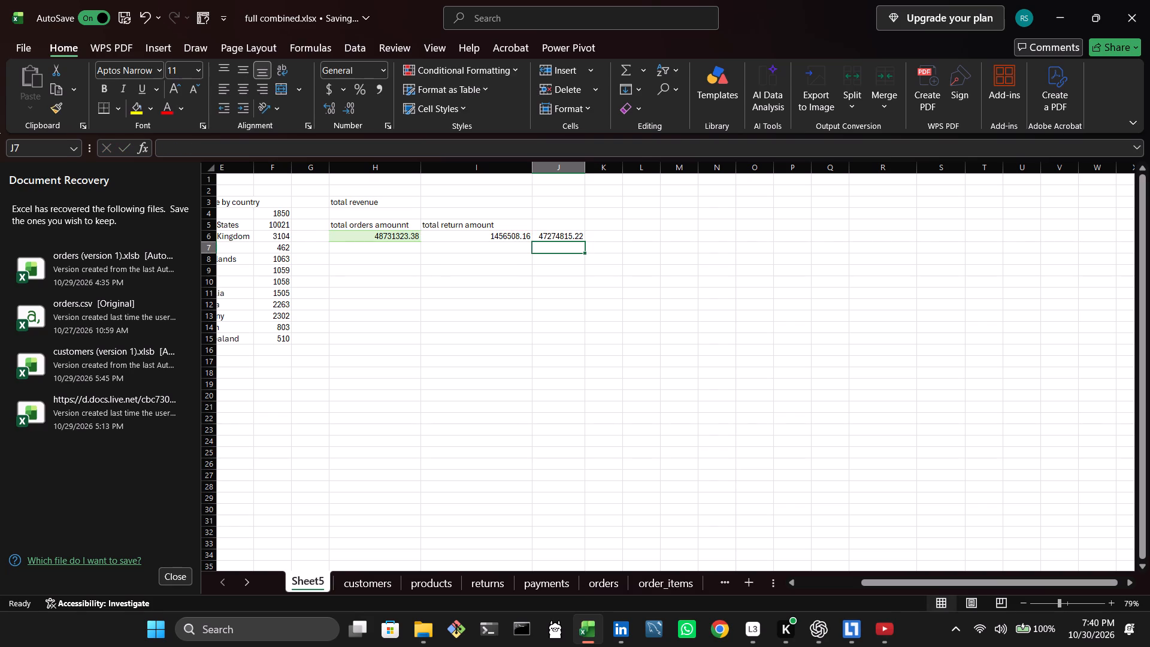
# Copy the "total revenue" heading from H3 on Sheet5 into J5, above the net revenue figure.
pyautogui.click(549, 225)
pyautogui.click(549, 225)
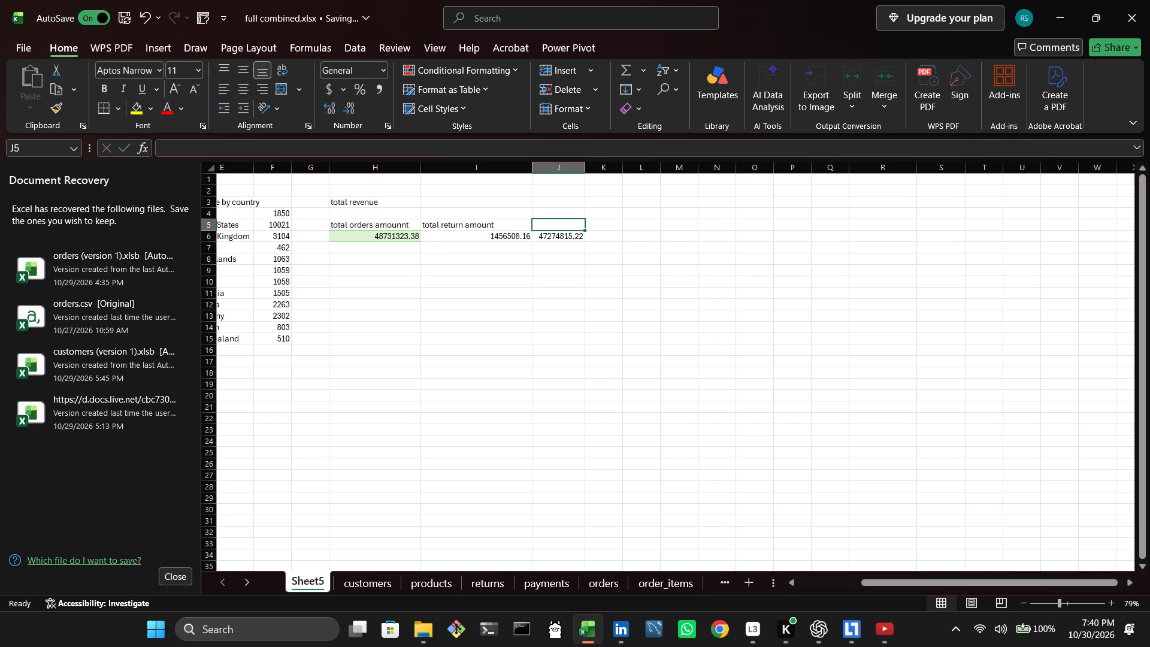
pyautogui.rightClick(389, 202)
pyautogui.click(439, 162)
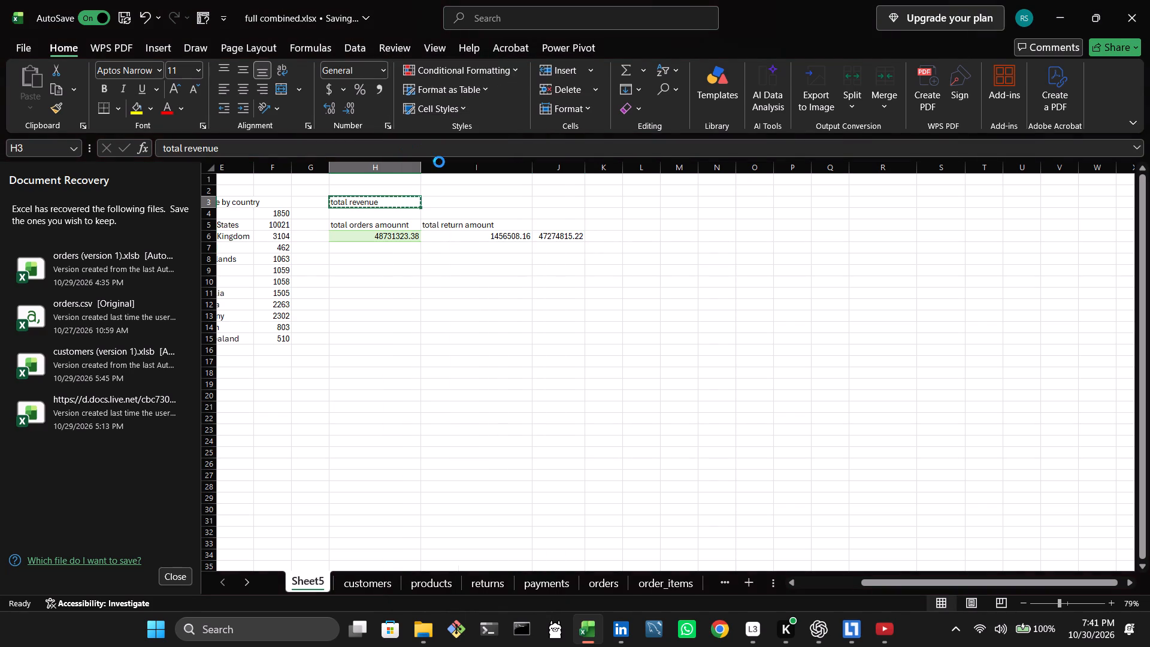
pyautogui.rightClick(556, 222)
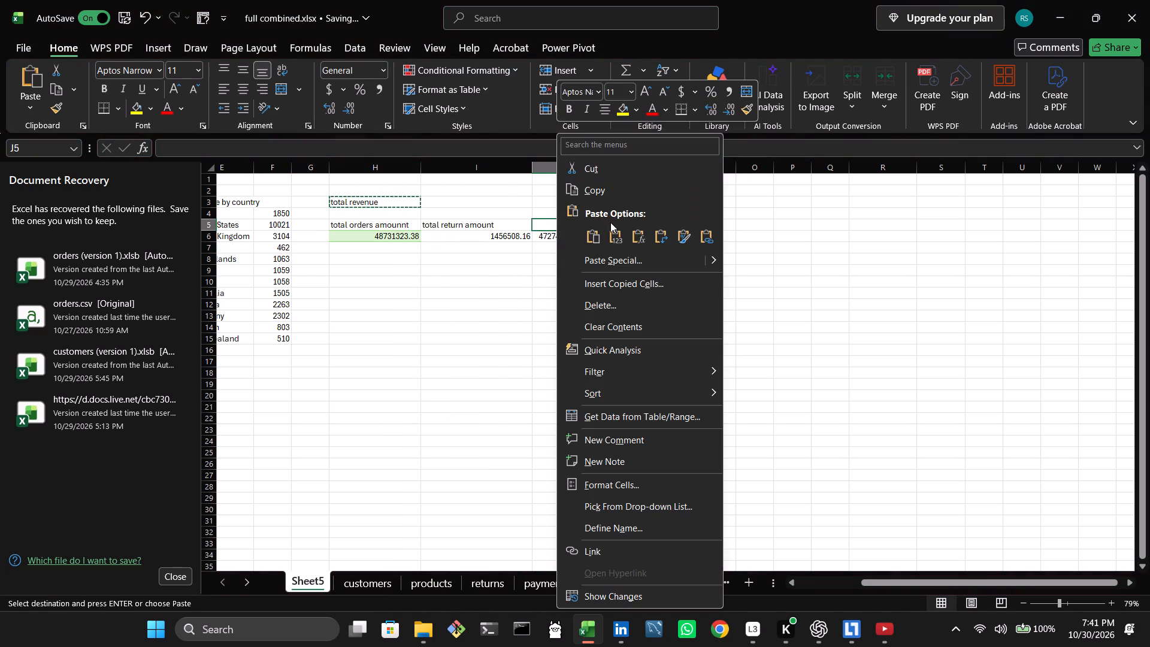
pyautogui.click(597, 230)
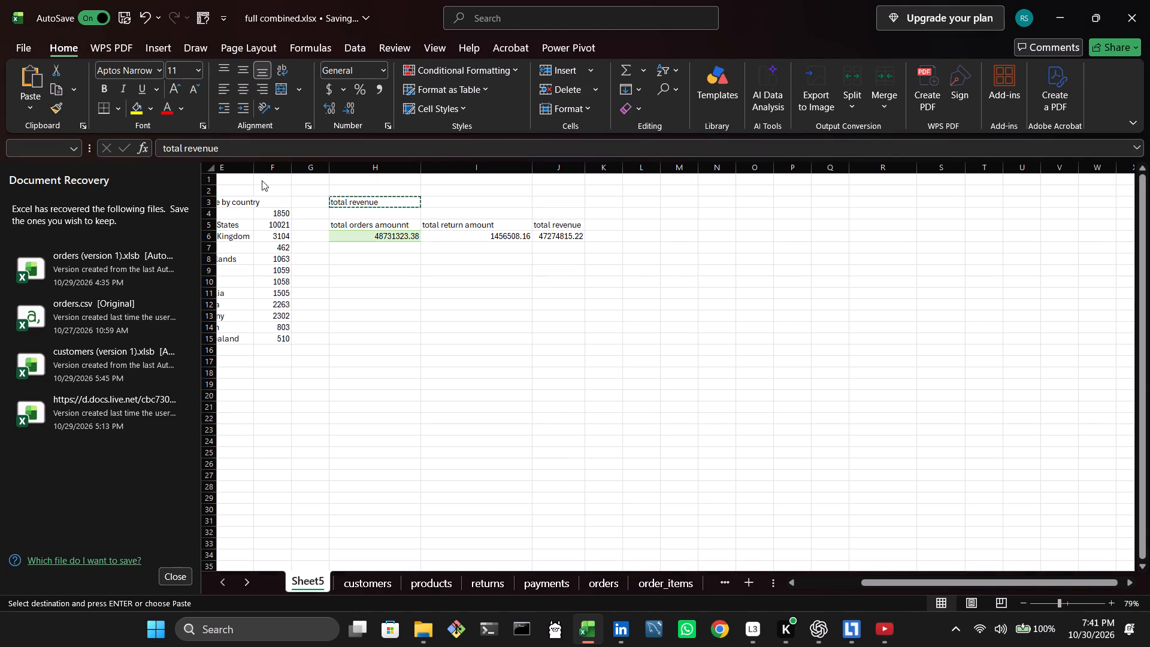
# Fill the total revenue heading cell J5 with yellow.
pyautogui.click(556, 223)
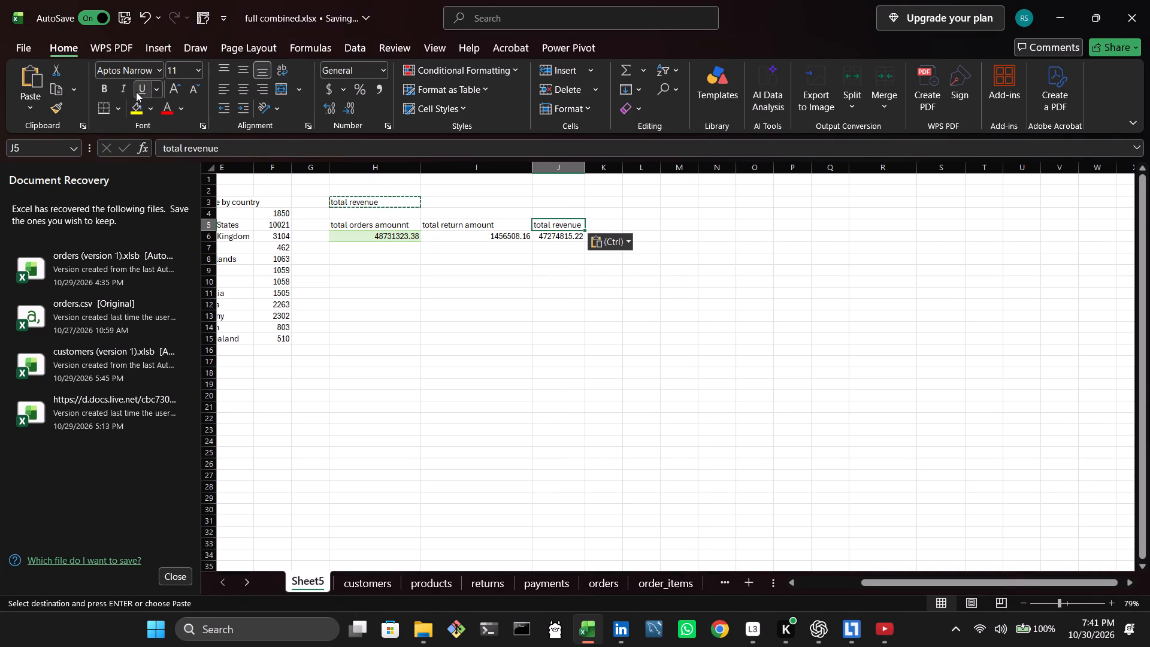
pyautogui.click(144, 106)
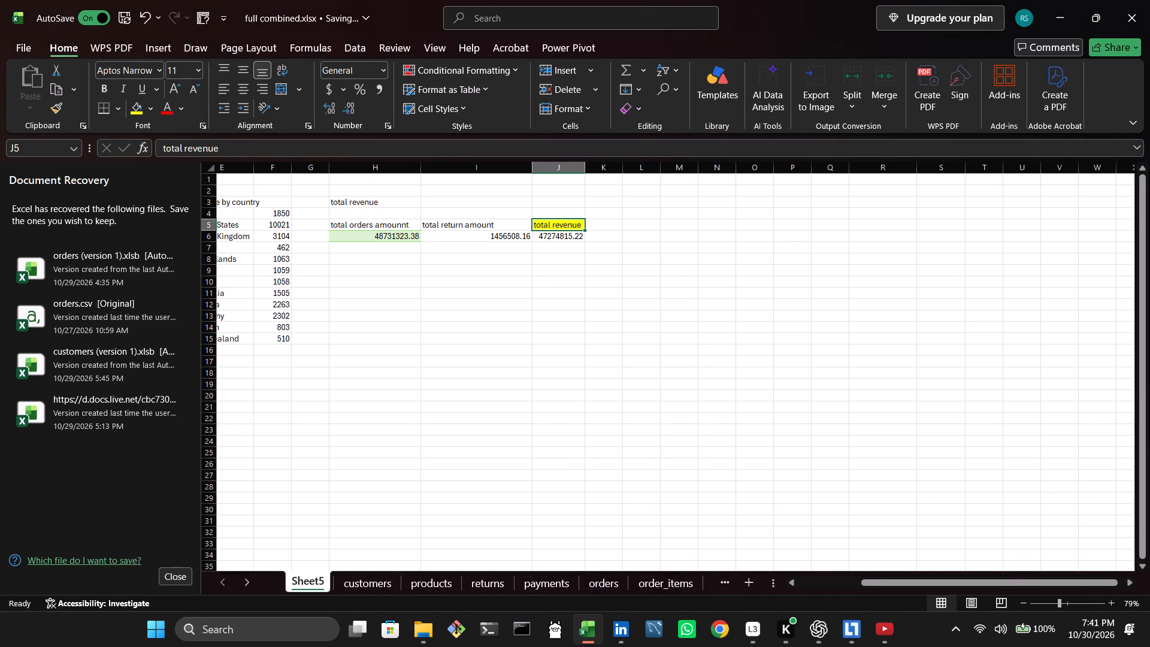
pyautogui.click(601, 227)
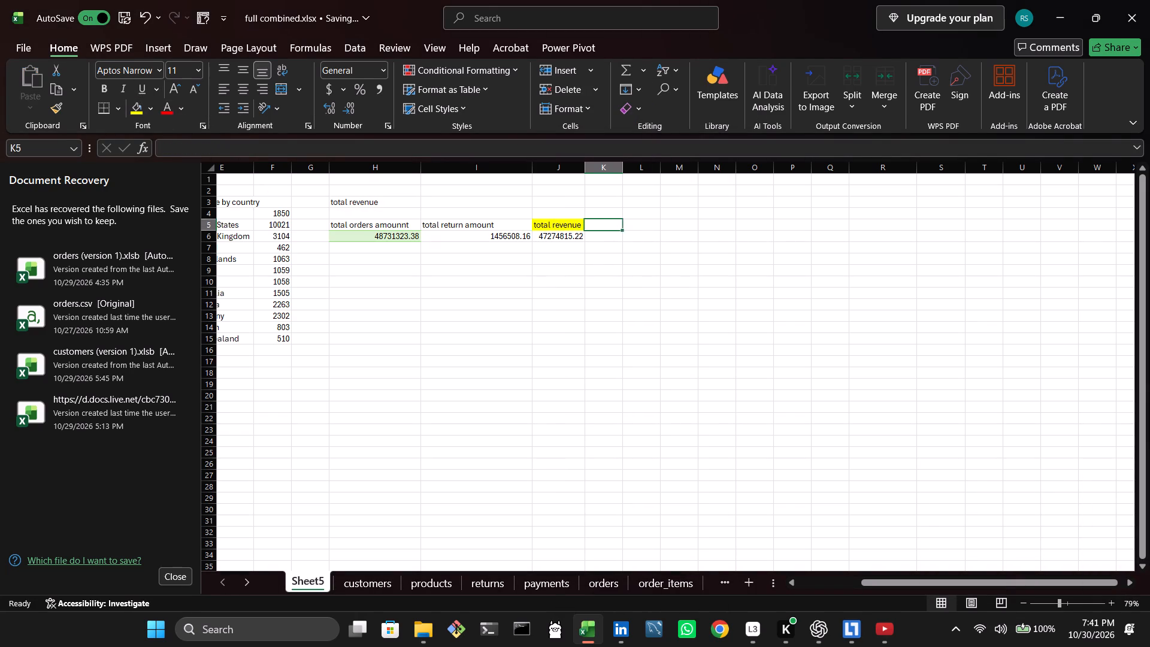
# Cut the total return amount and total revenue headings with their values (I5:J6) and paste them at H7, under the total orders amount.
pyautogui.click(459, 224)
pyautogui.moveTo(459, 224); pyautogui.dragTo(571, 236)
pyautogui.rightClick(571, 236)
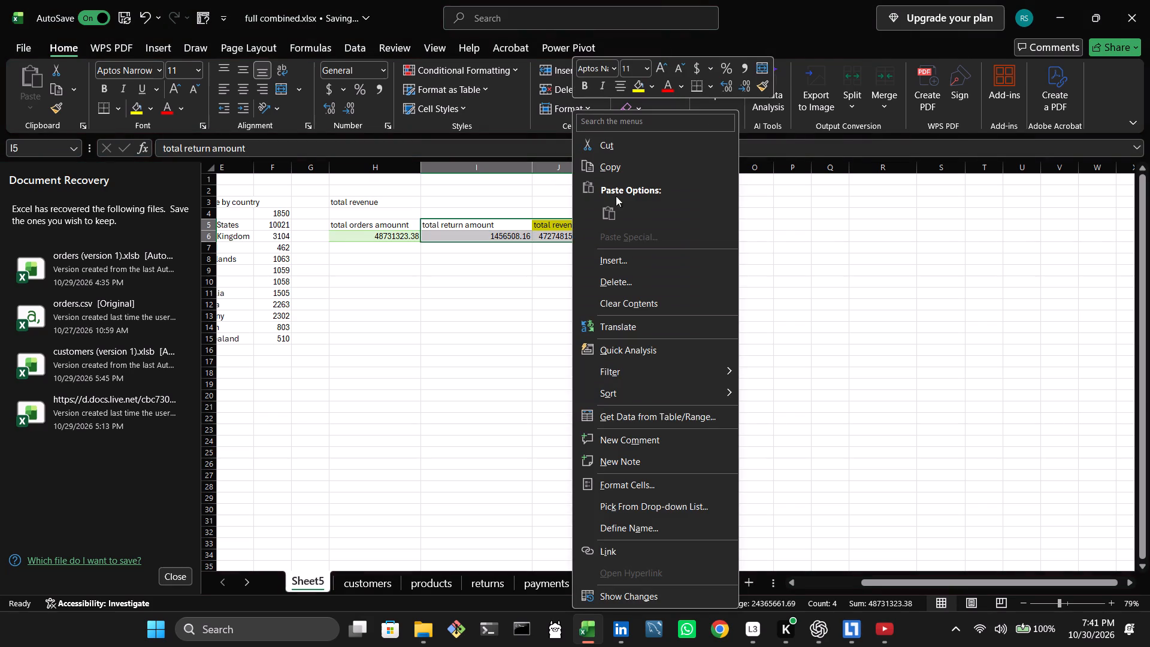
pyautogui.click(620, 155)
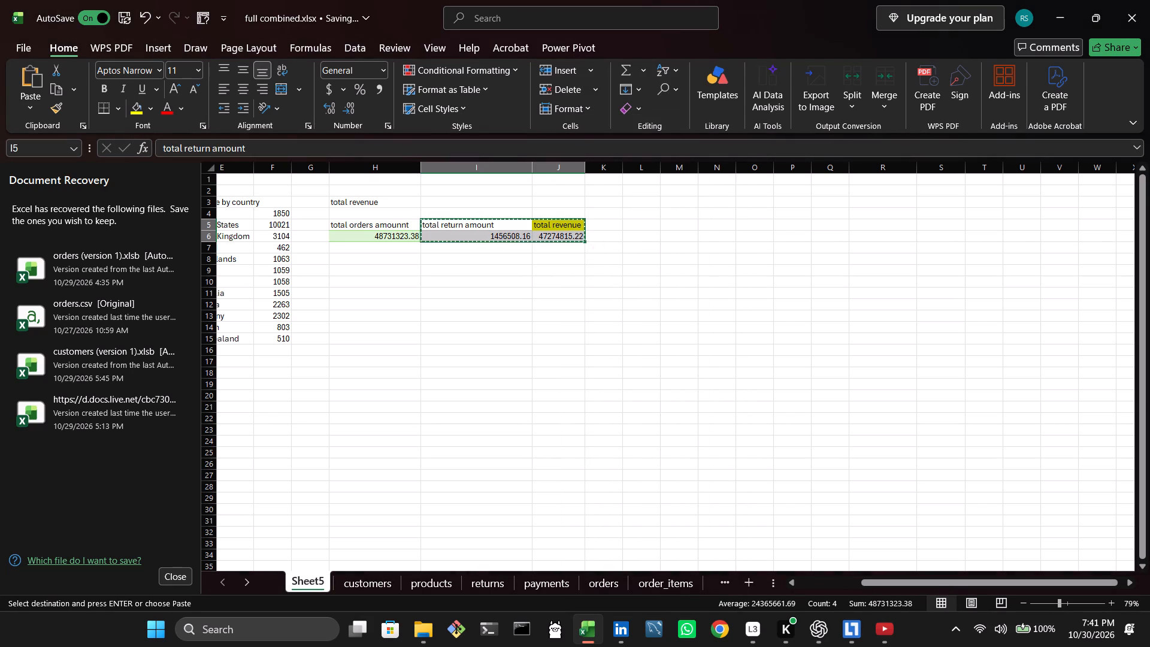
pyautogui.rightClick(401, 251)
pyautogui.click(439, 235)
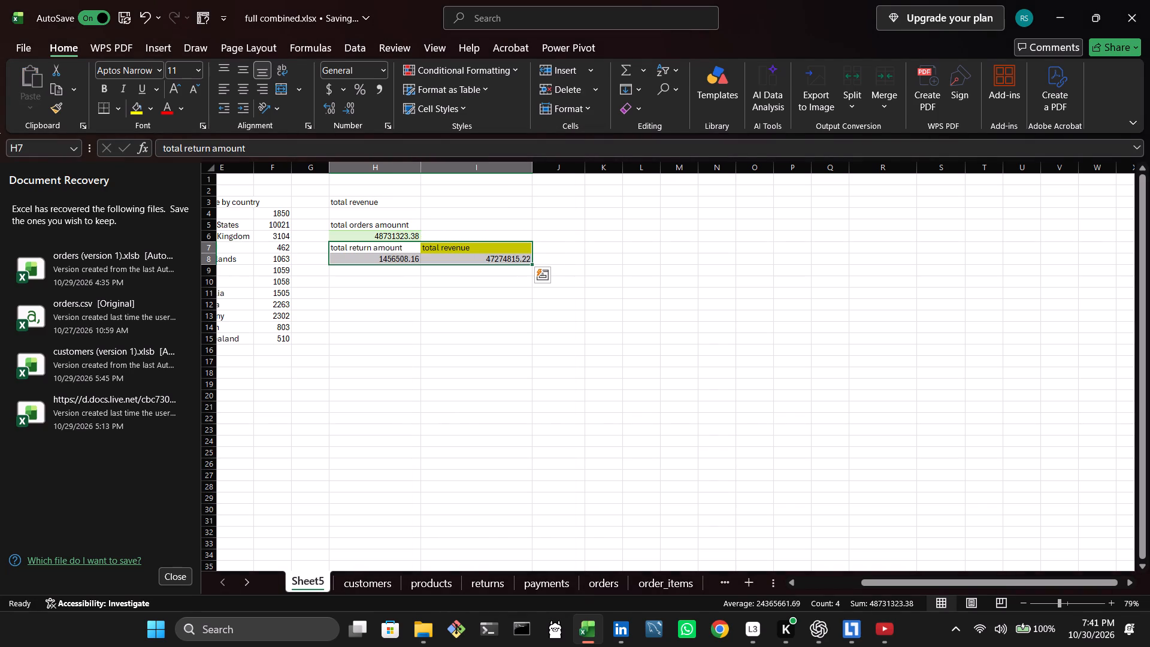
pyautogui.click(664, 216)
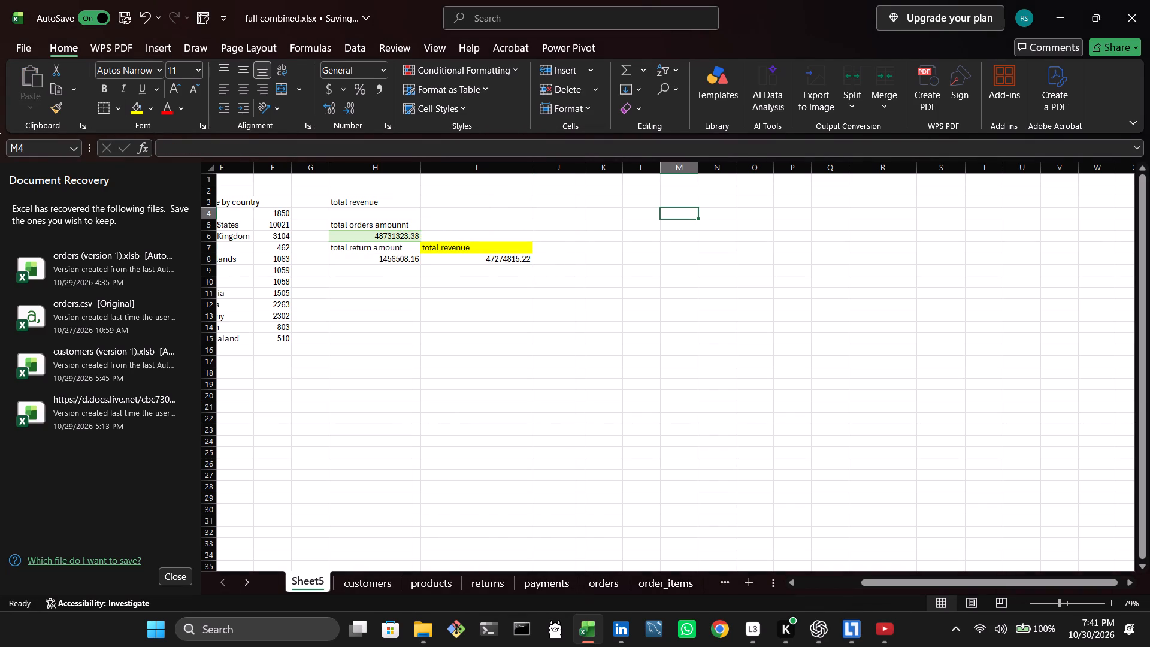
# Compare the columns of the orders and order_items sheets, including the quantity times unit_price column, and return to orders.
pyautogui.moveTo(1144, 229); pyautogui.dragTo(1145, 259)
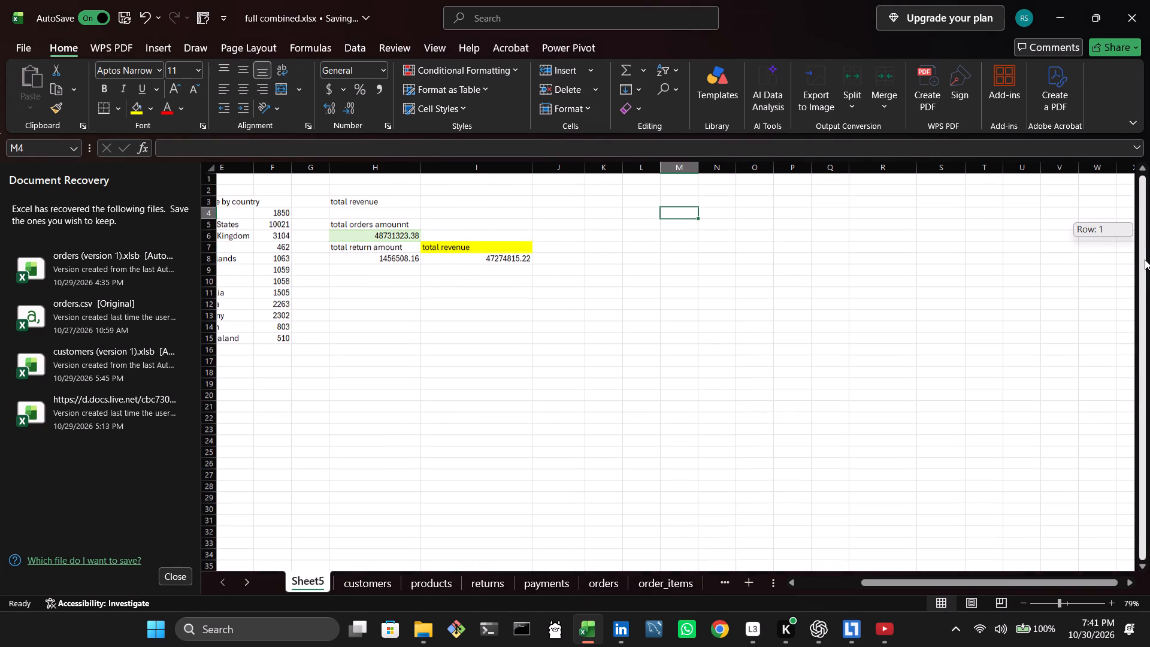
pyautogui.moveTo(1145, 259); pyautogui.dragTo(1146, 286)
pyautogui.click(592, 582)
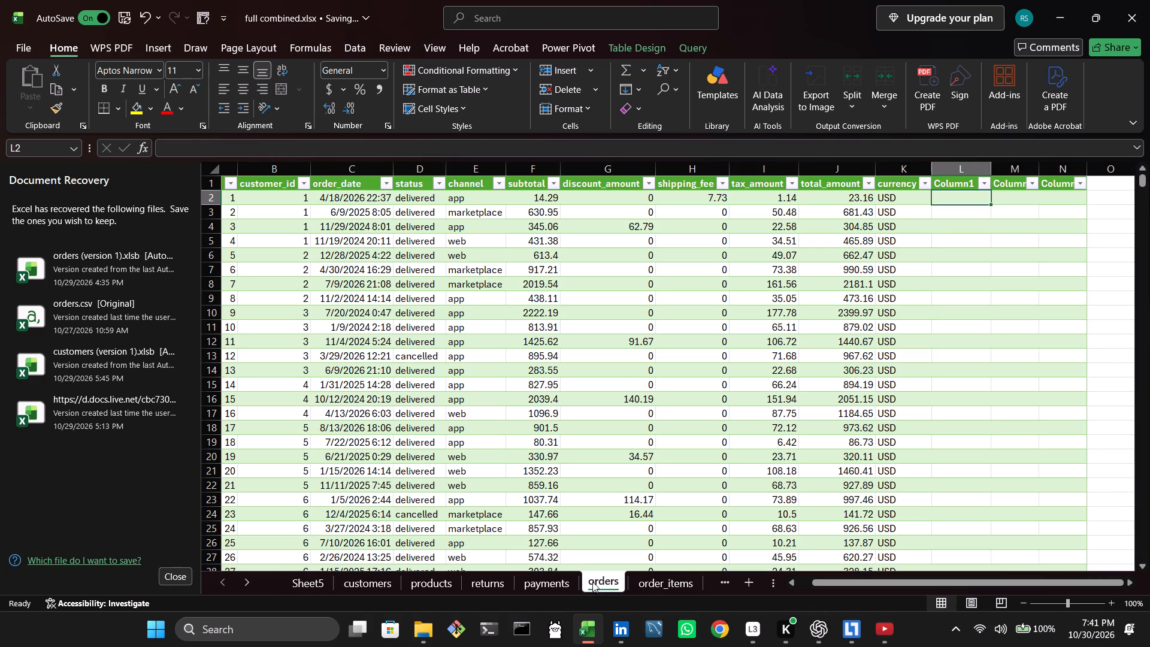
pyautogui.moveTo(815, 587); pyautogui.dragTo(785, 590)
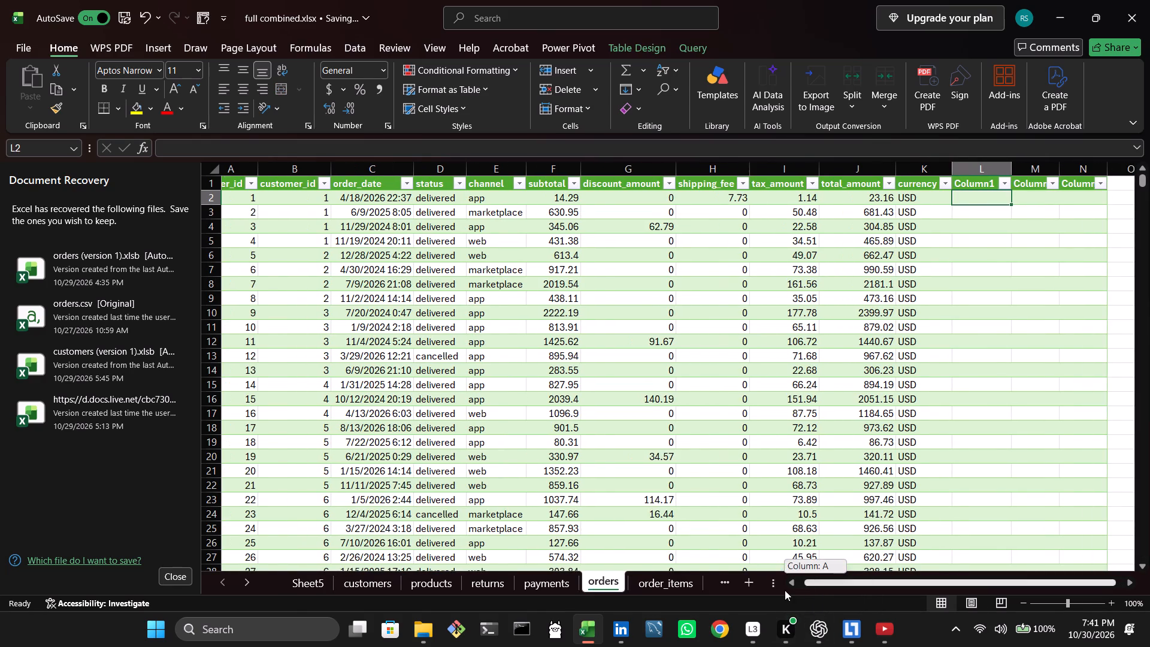
pyautogui.moveTo(785, 590); pyautogui.dragTo(782, 589)
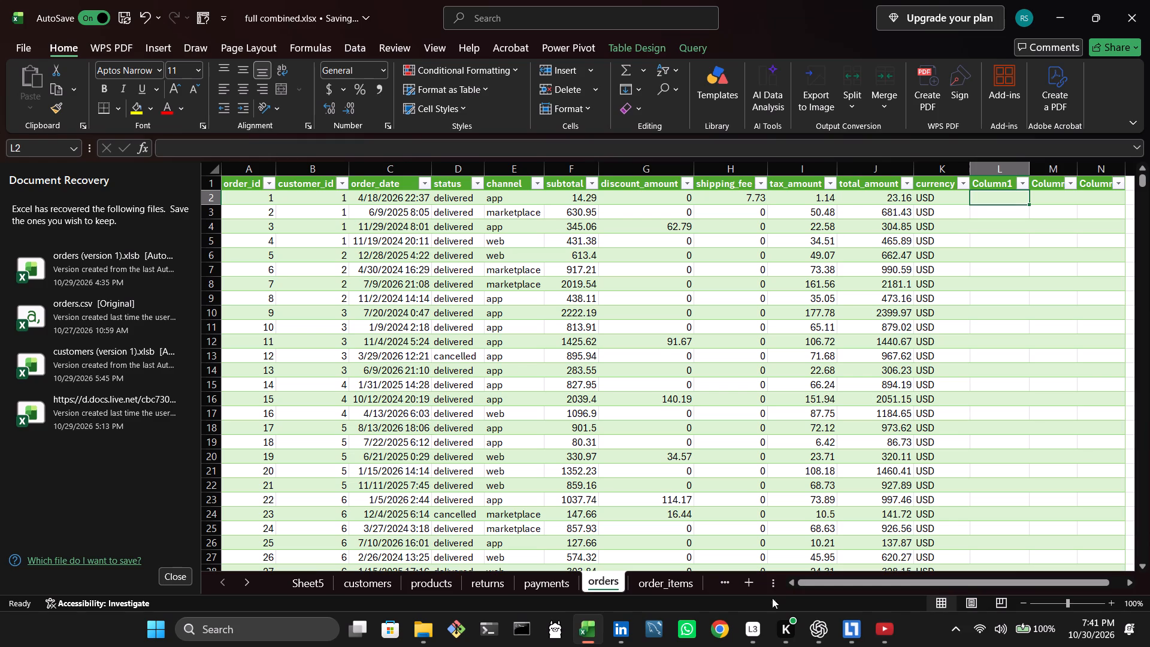
pyautogui.click(658, 578)
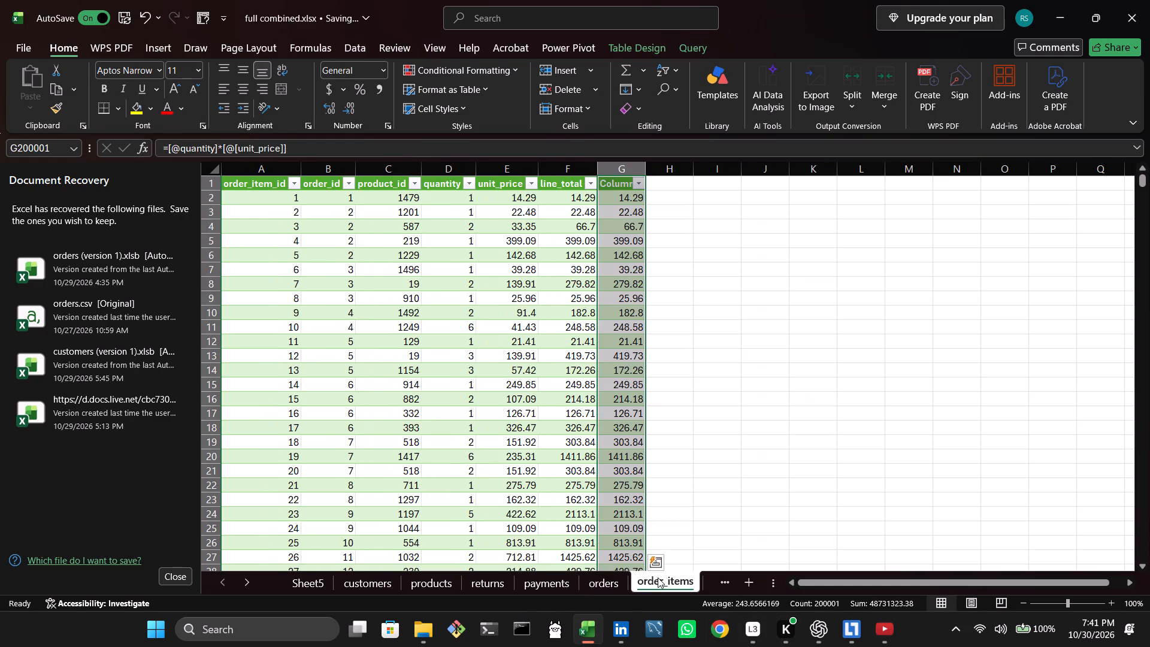
pyautogui.click(601, 590)
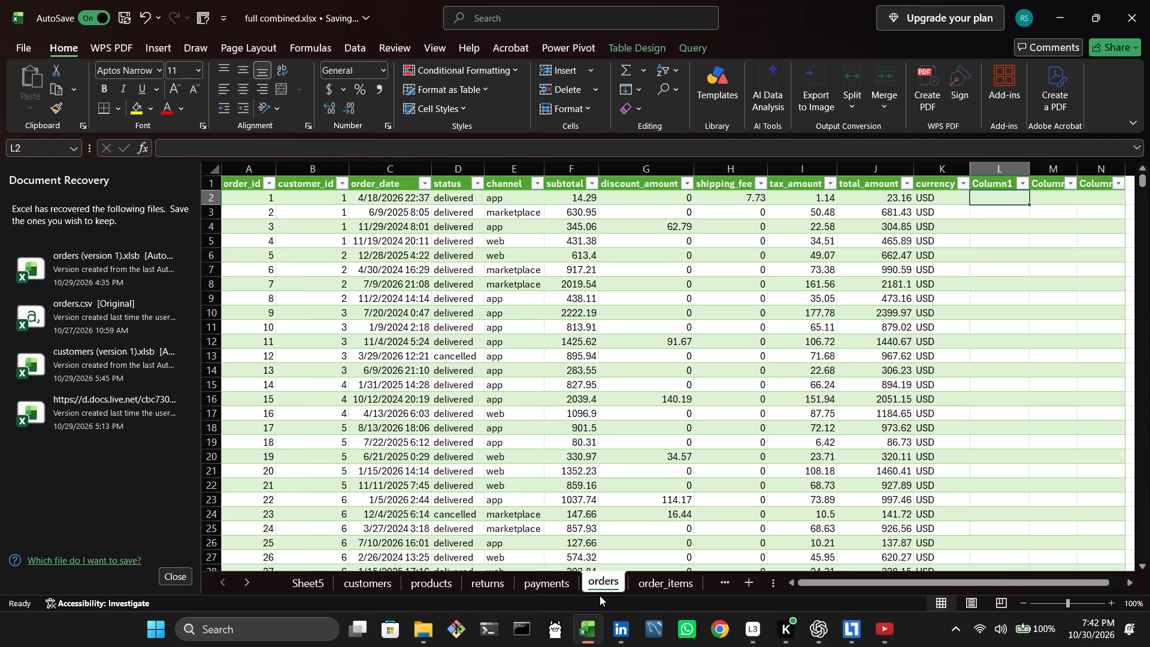
pyautogui.click(655, 576)
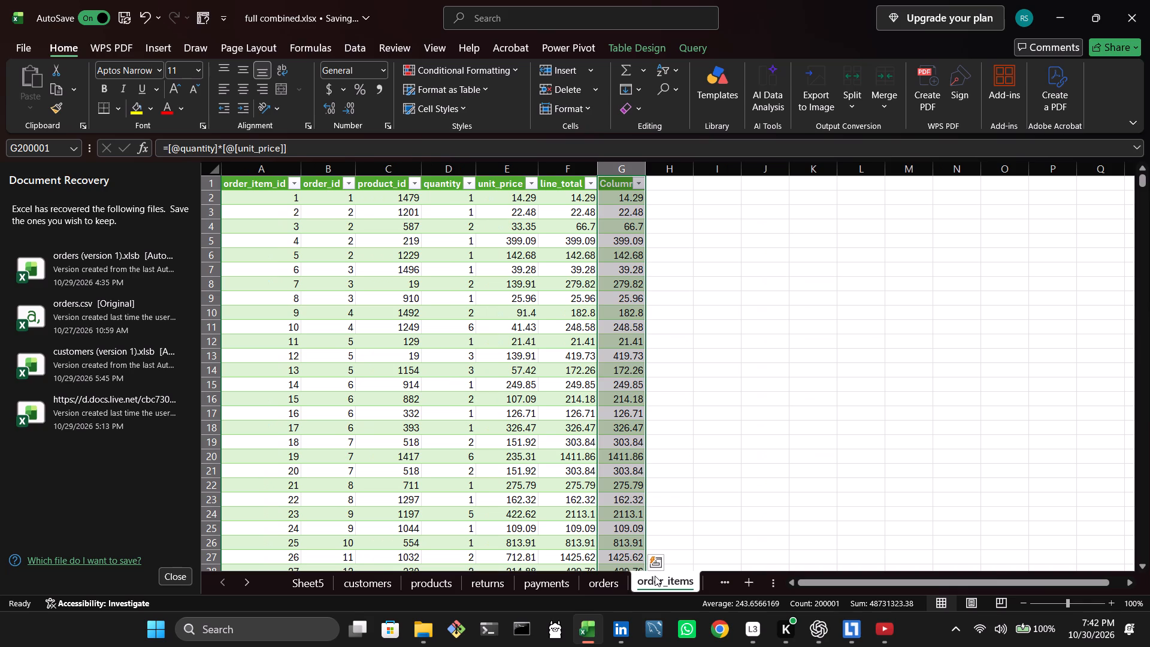
pyautogui.click(655, 576)
pyautogui.click(607, 580)
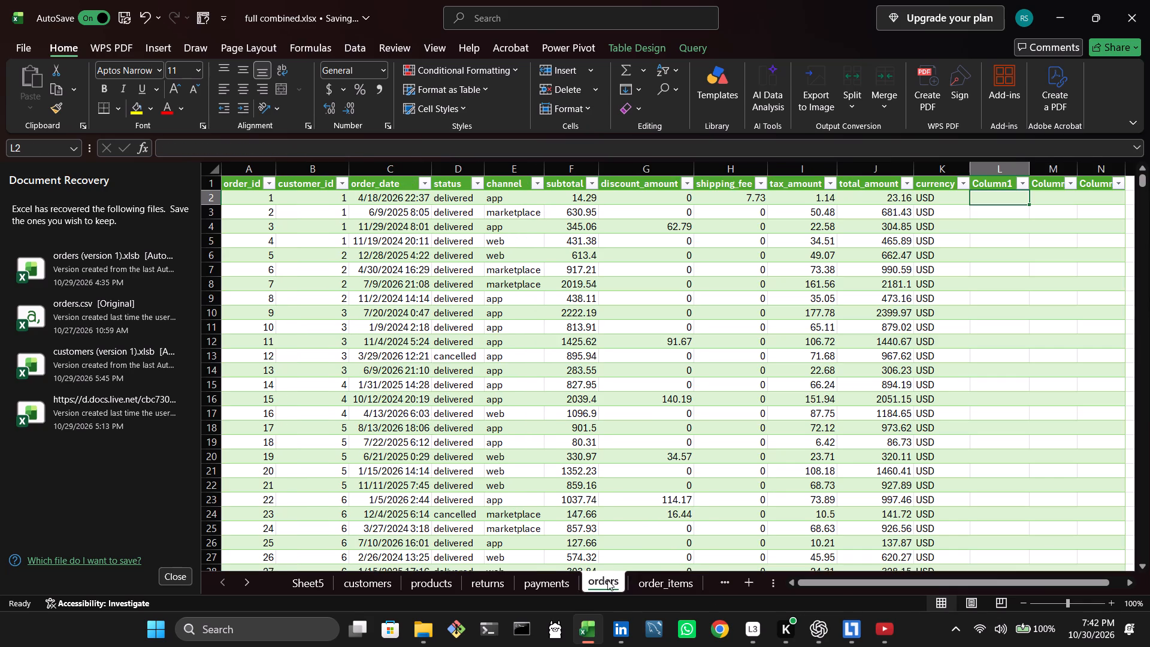
pyautogui.click(634, 591)
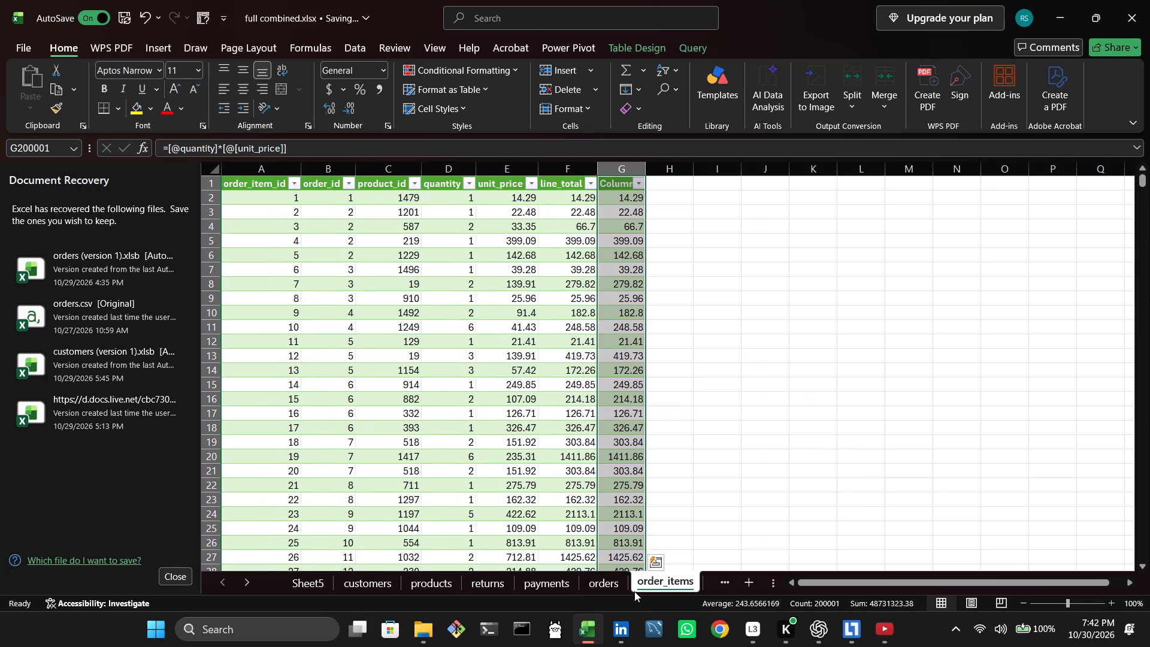
pyautogui.click(632, 211)
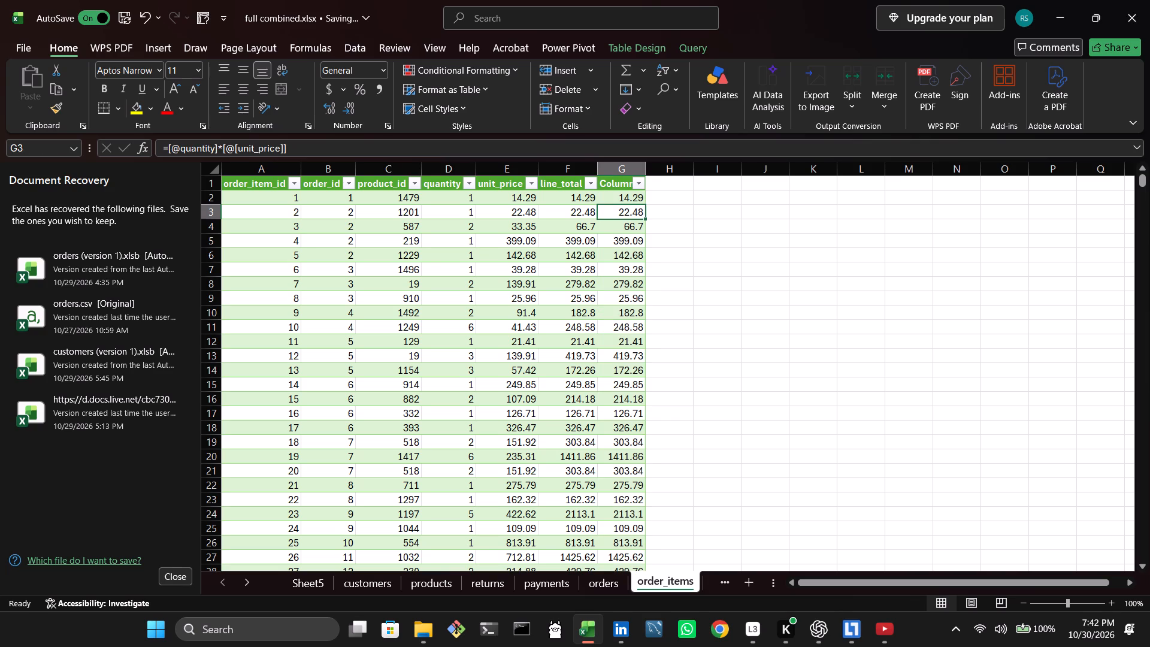
pyautogui.click(604, 574)
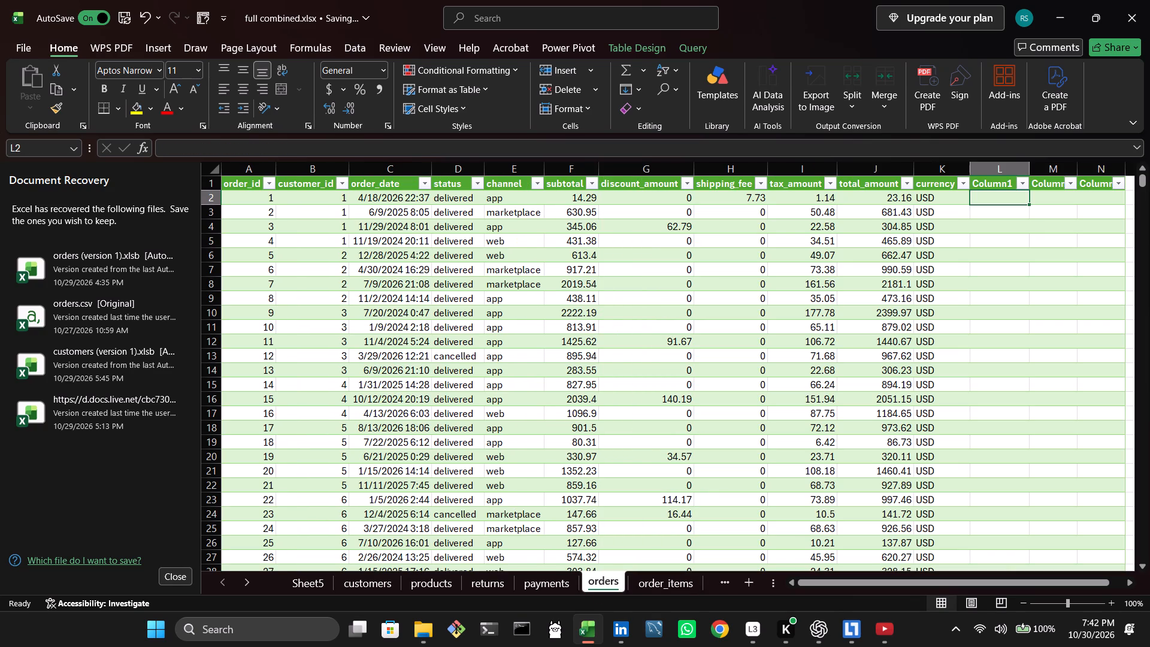
# In orders cell L3, under Column1, enter a formula that references the row's total_amount, =[@[total_amount]].
pyautogui.click(973, 218)
pyautogui.press('=')
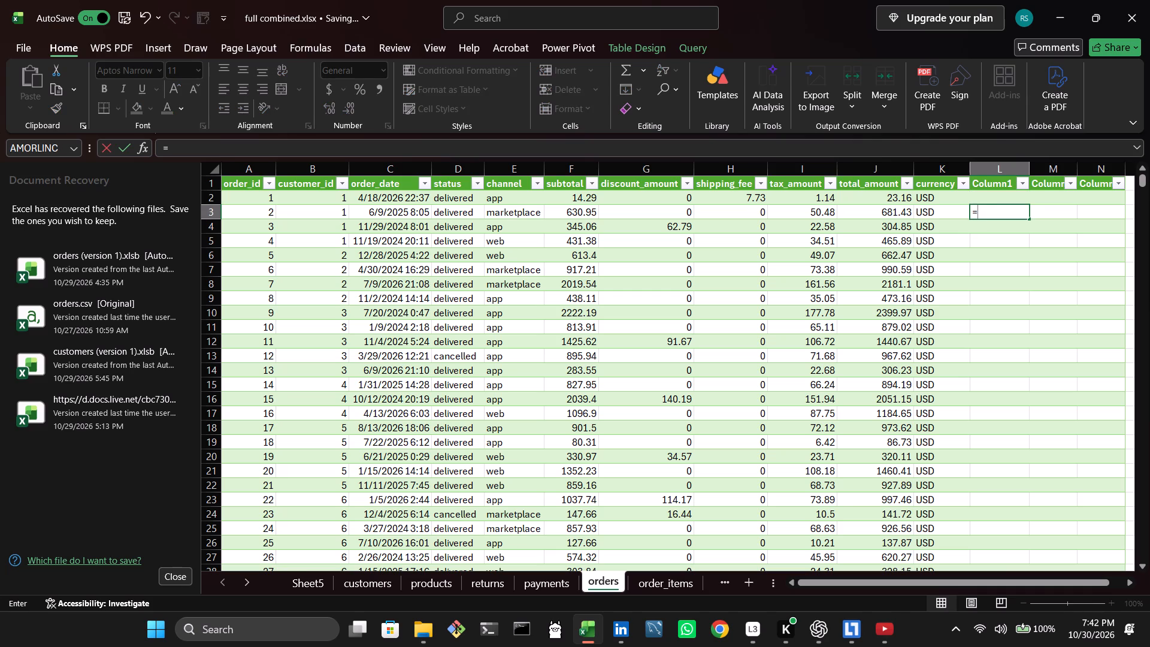
pyautogui.click(575, 212)
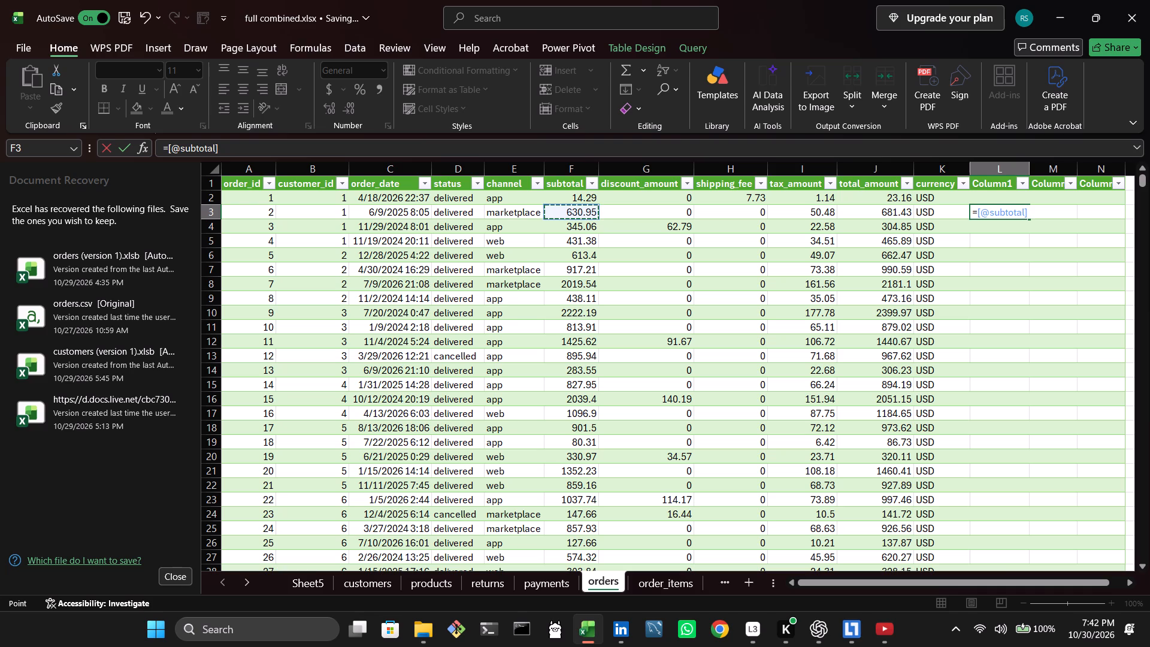
pyautogui.click(865, 216)
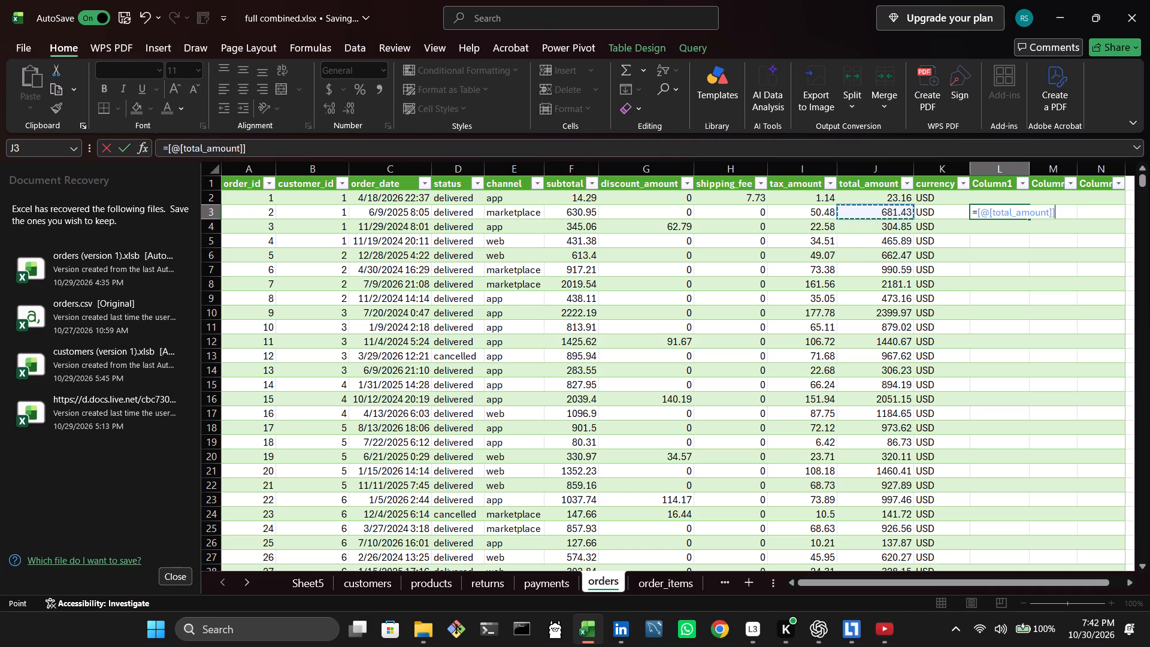
# Try to filter the orders table by order_id to isolate order 2.
pyautogui.click(269, 182)
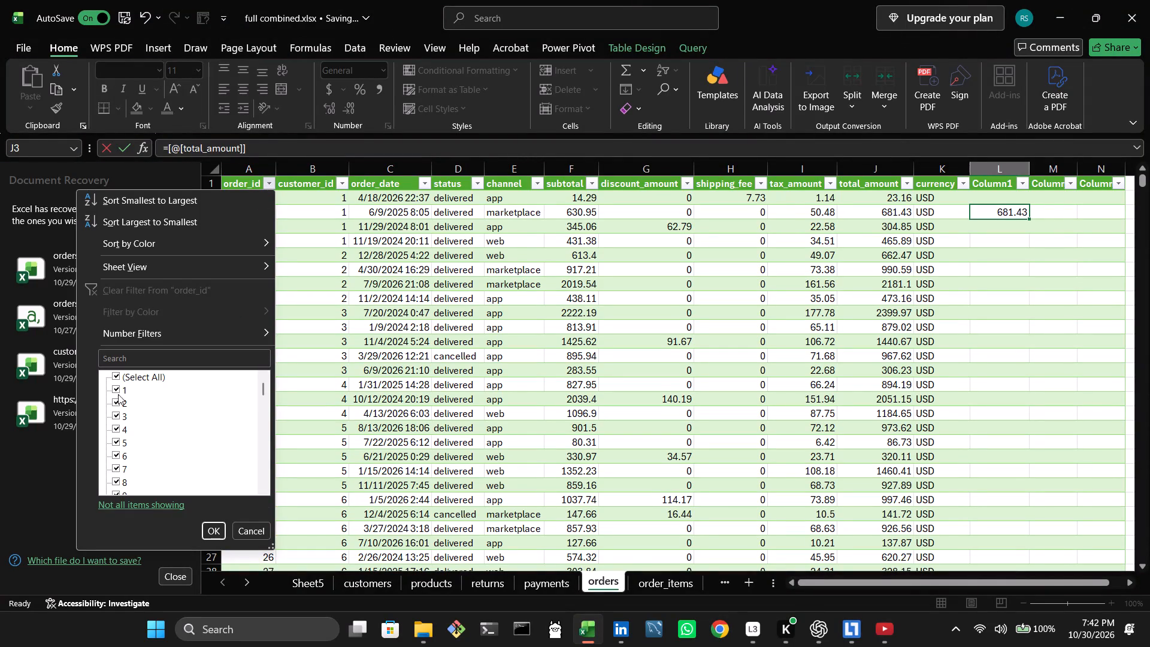
pyautogui.click(116, 375)
pyautogui.click(116, 376)
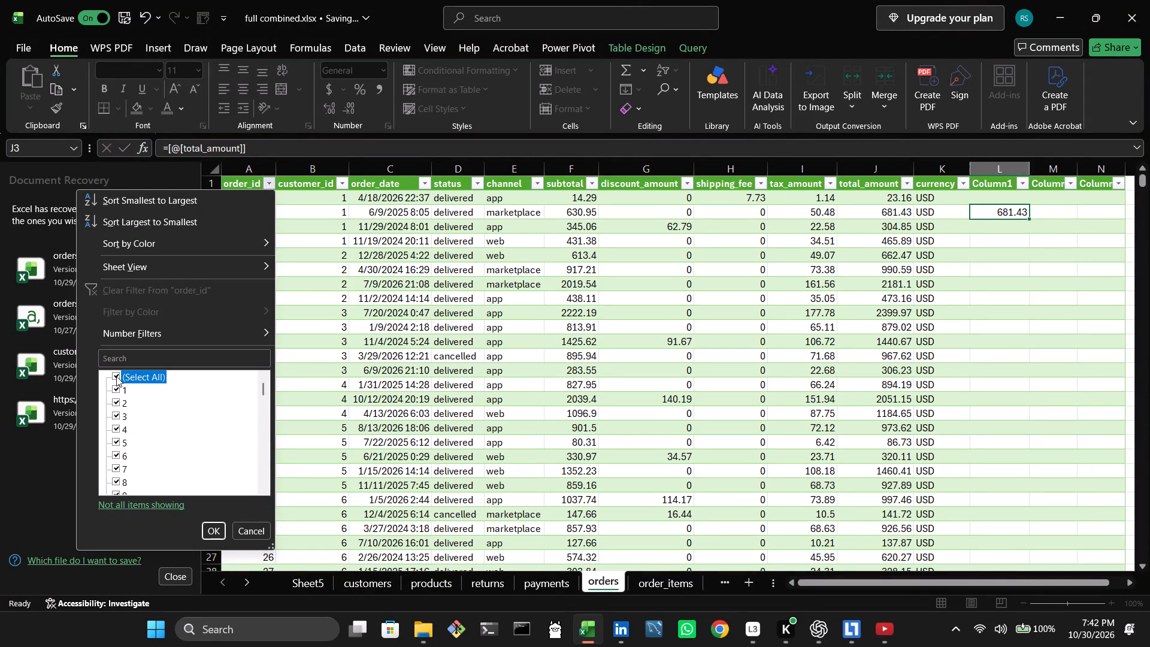
pyautogui.doubleClick(116, 376)
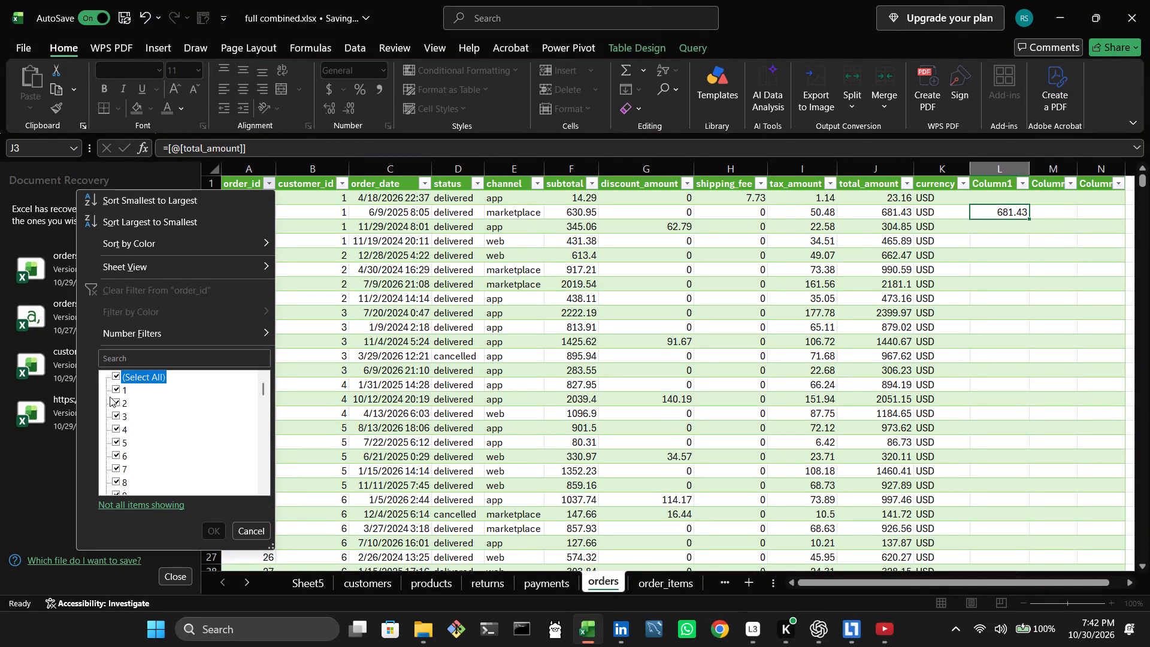
pyautogui.click(112, 402)
pyautogui.click(115, 401)
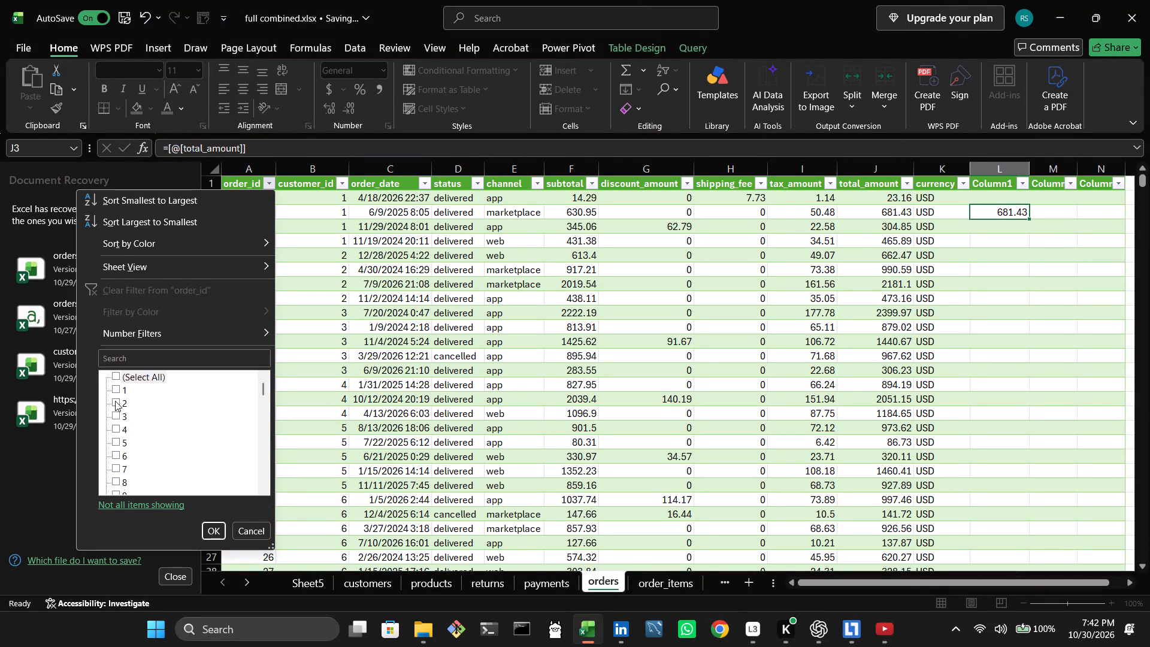
pyautogui.tripleClick(115, 401)
pyautogui.tripleClick(115, 401)
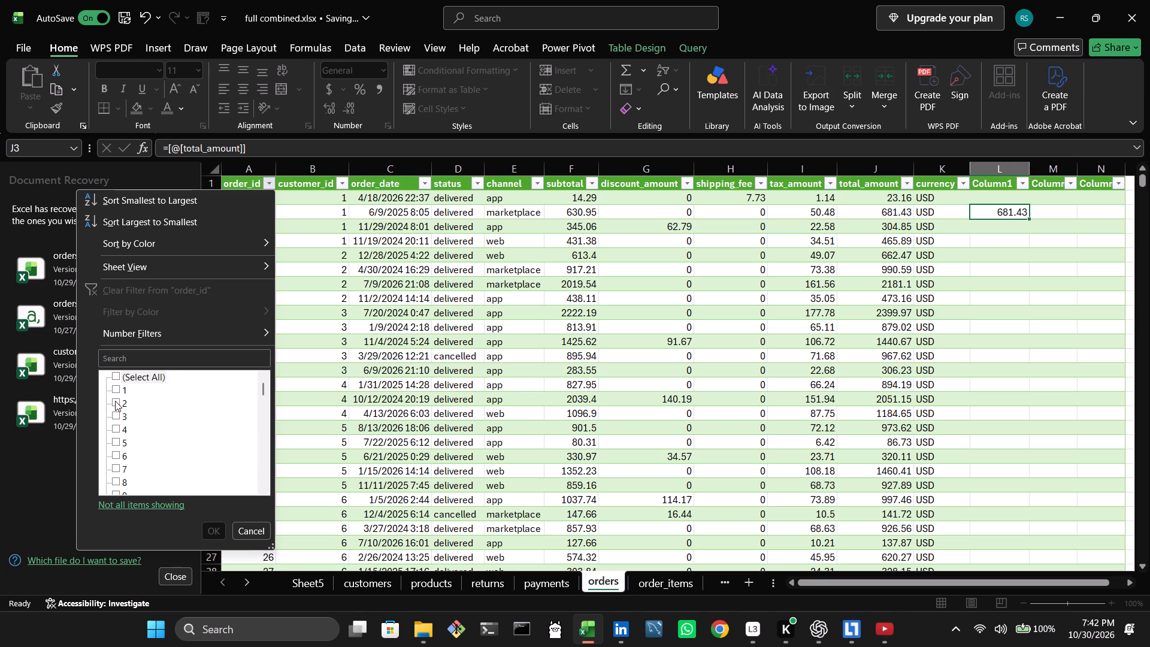
pyautogui.click(115, 401)
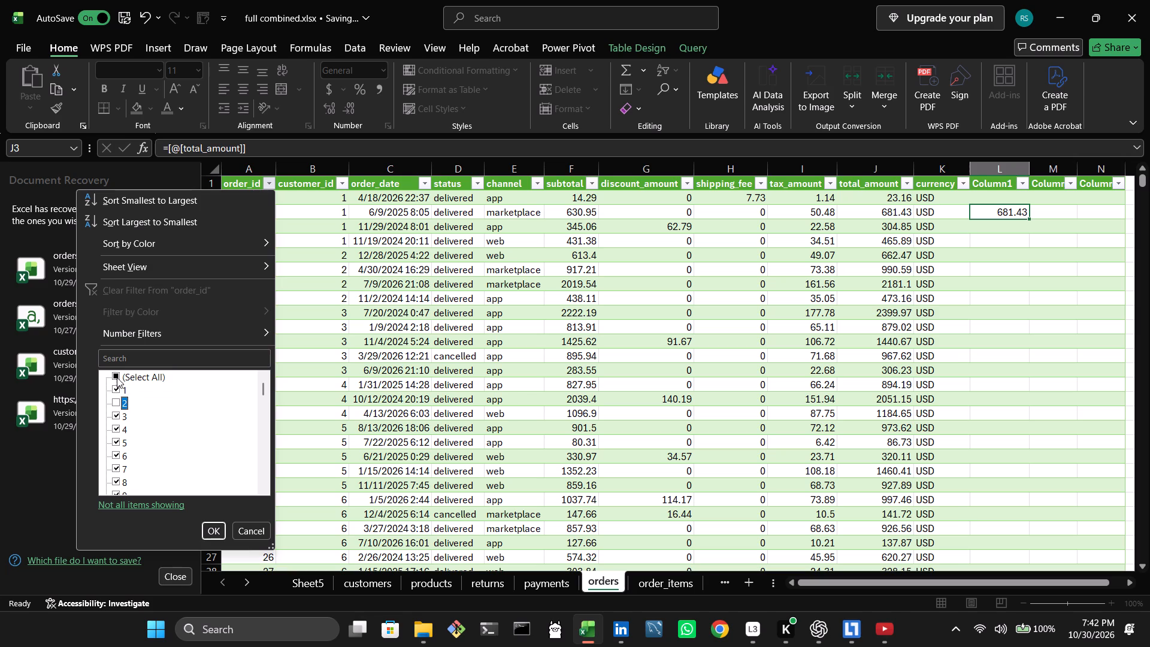
pyautogui.click(116, 376)
pyautogui.click(116, 373)
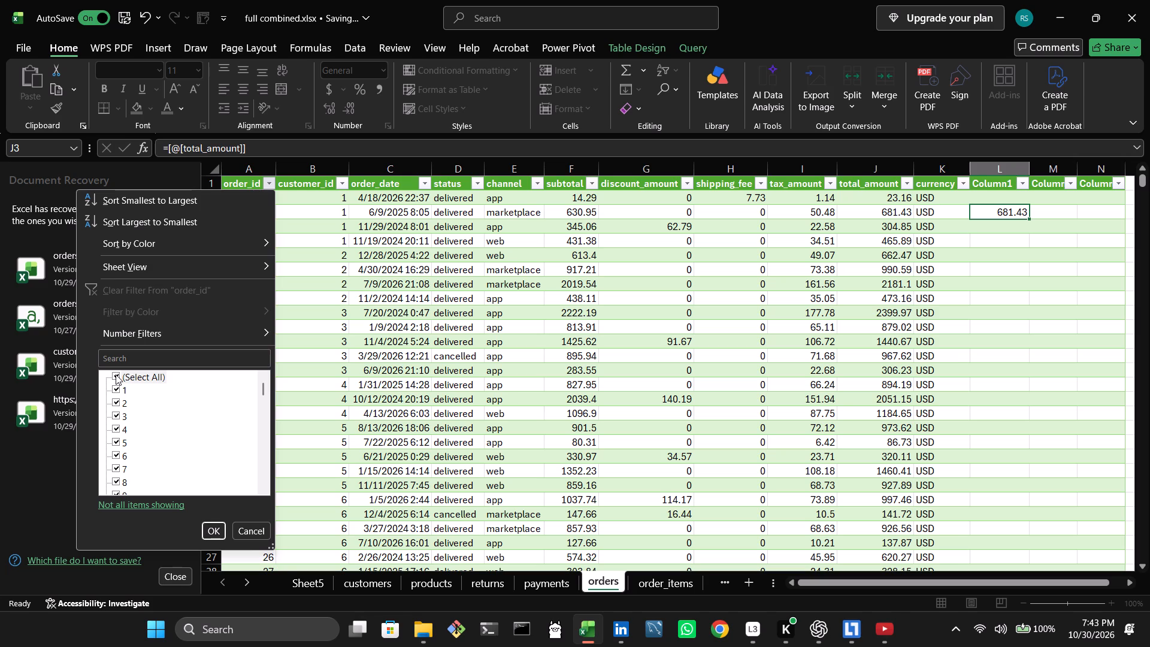
pyautogui.click(116, 374)
pyautogui.click(117, 406)
pyautogui.click(213, 535)
# Filter the orders table by order_id so that only order 2 is shown.
pyautogui.click(266, 214)
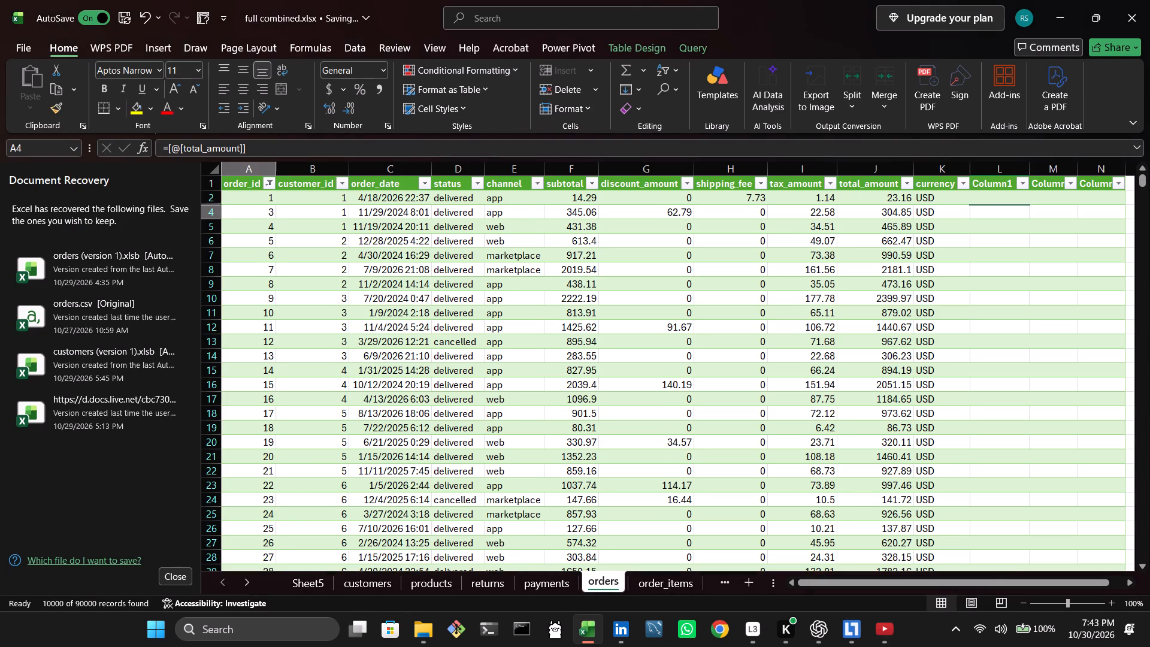
pyautogui.click(271, 188)
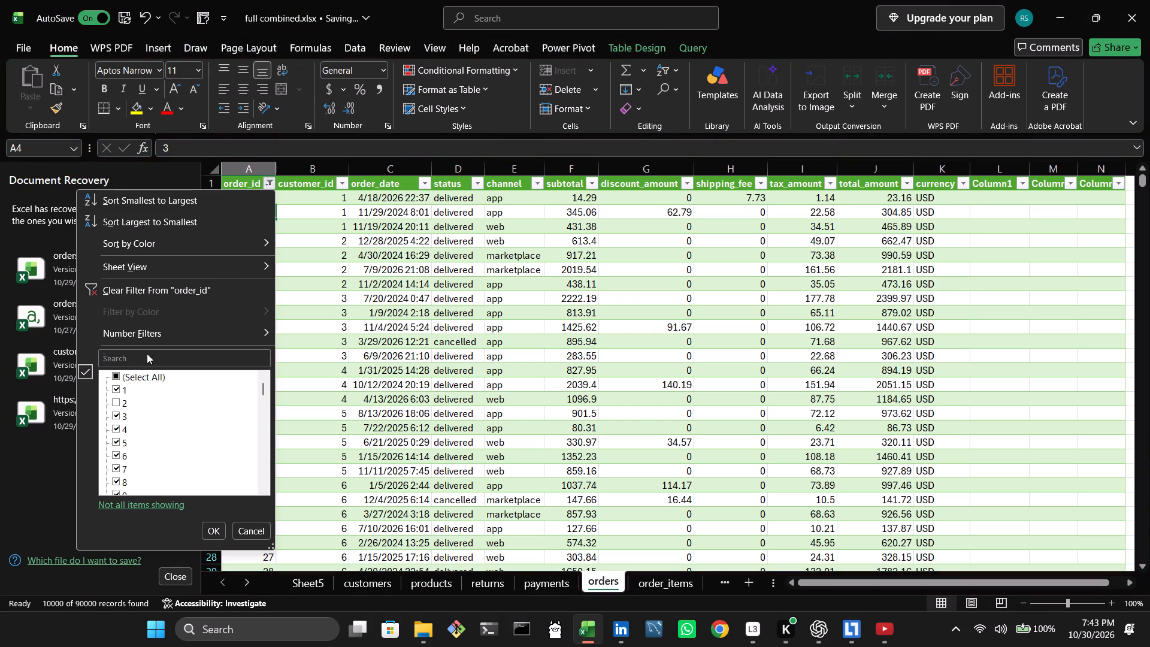
pyautogui.click(116, 376)
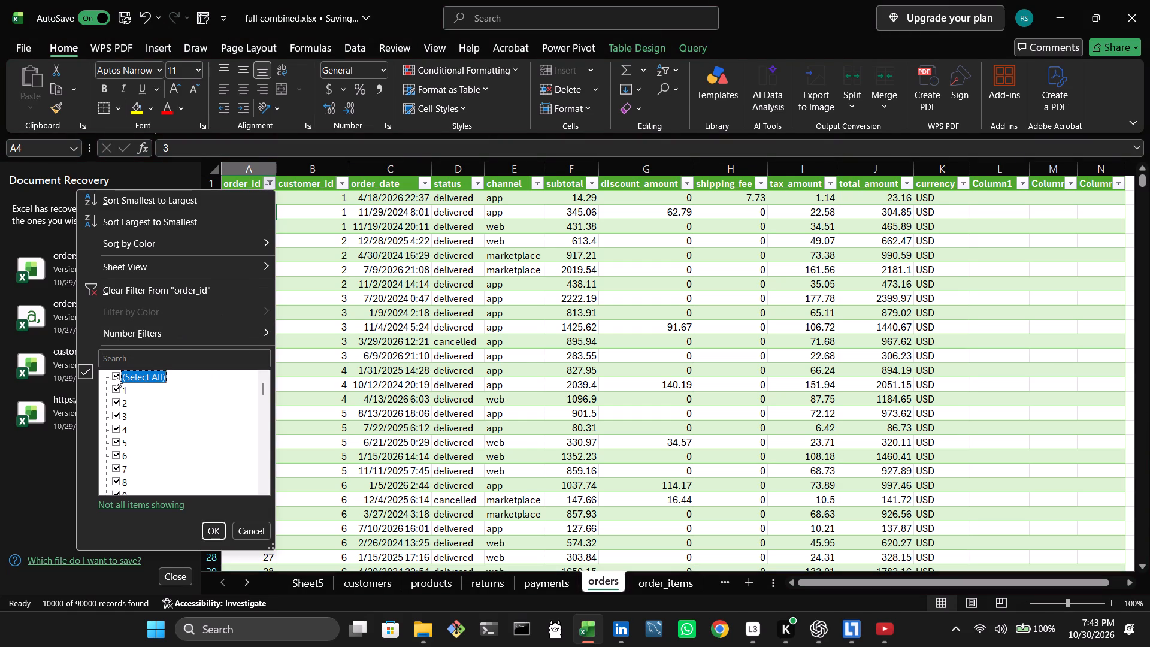
pyautogui.click(116, 376)
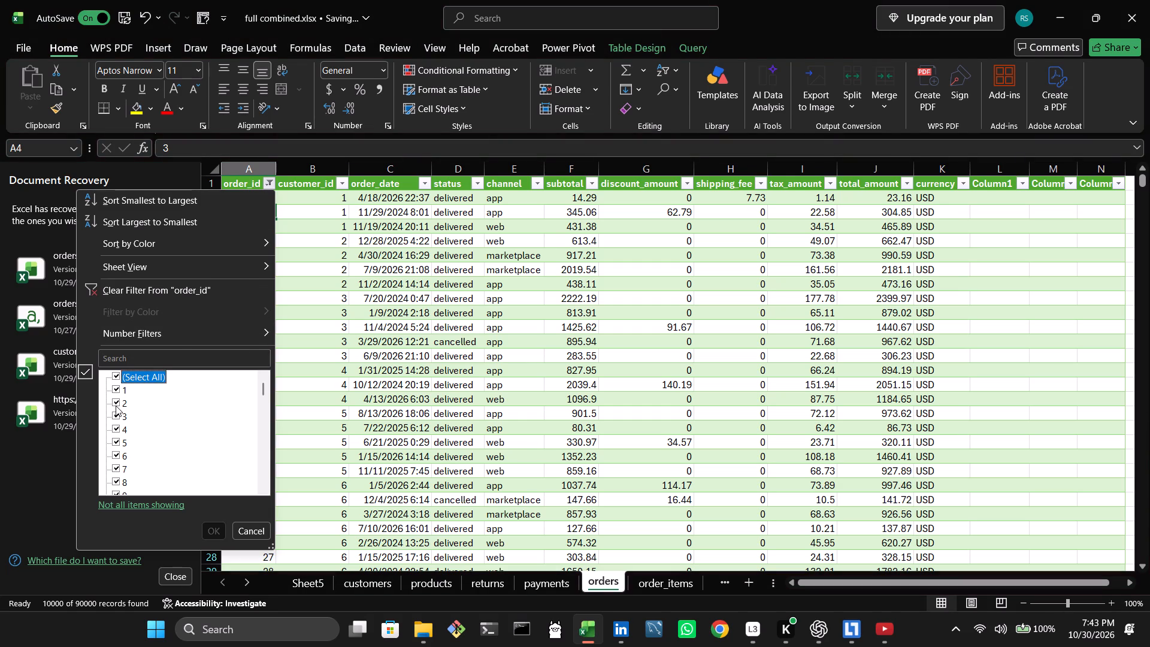
pyautogui.click(111, 398)
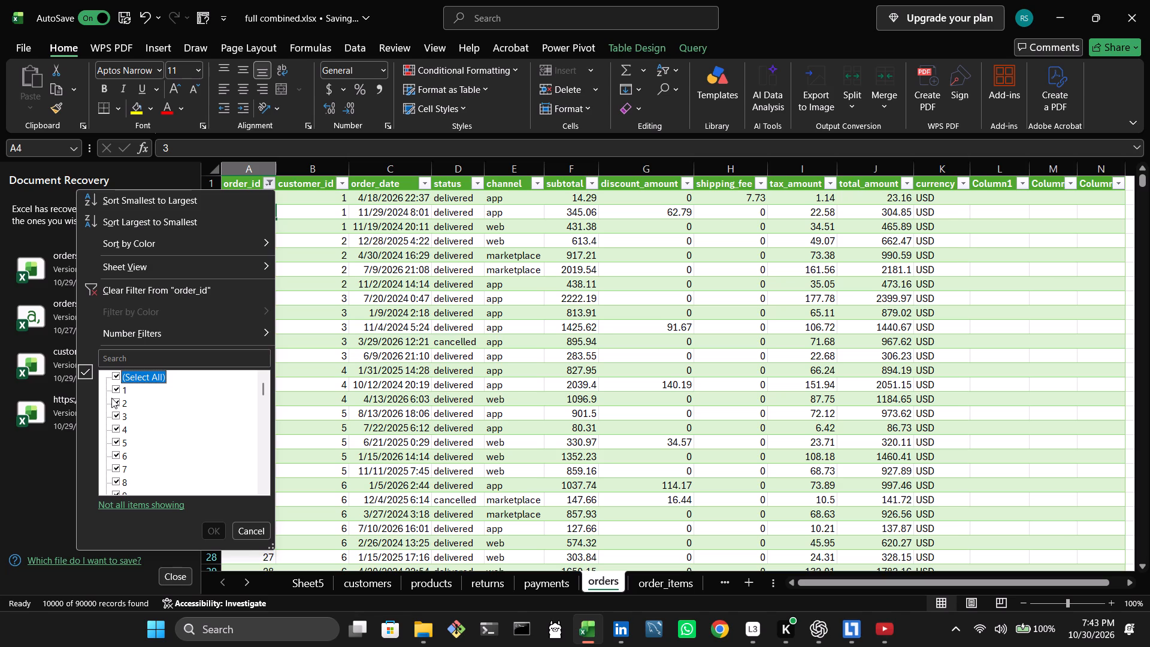
pyautogui.click(116, 400)
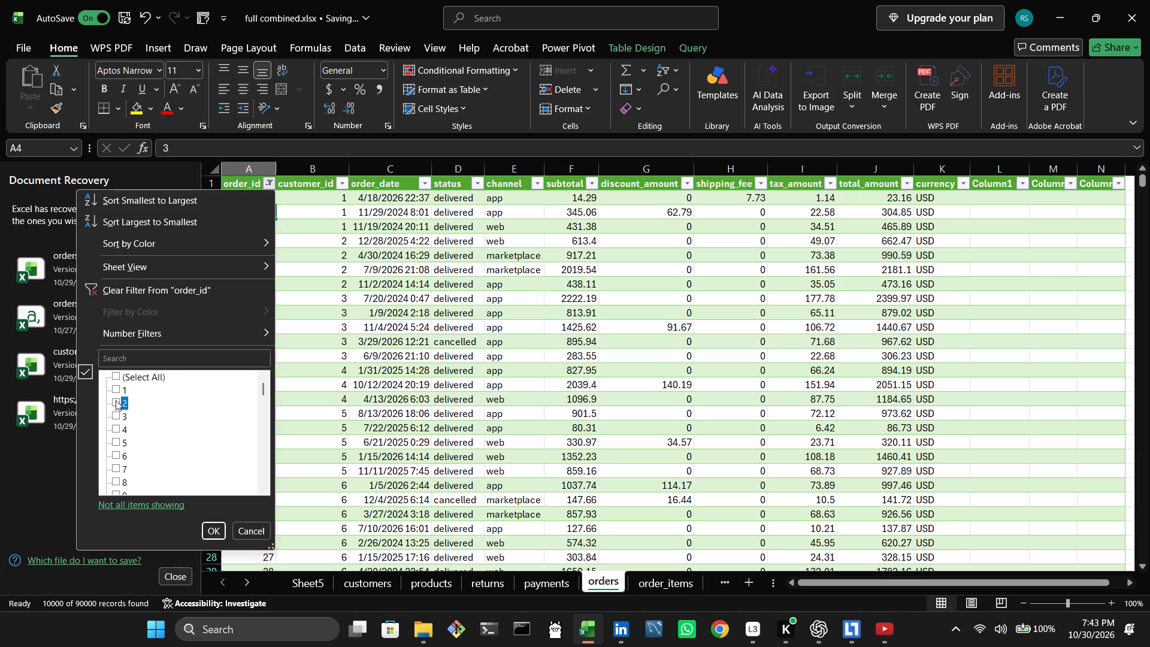
pyautogui.click(219, 526)
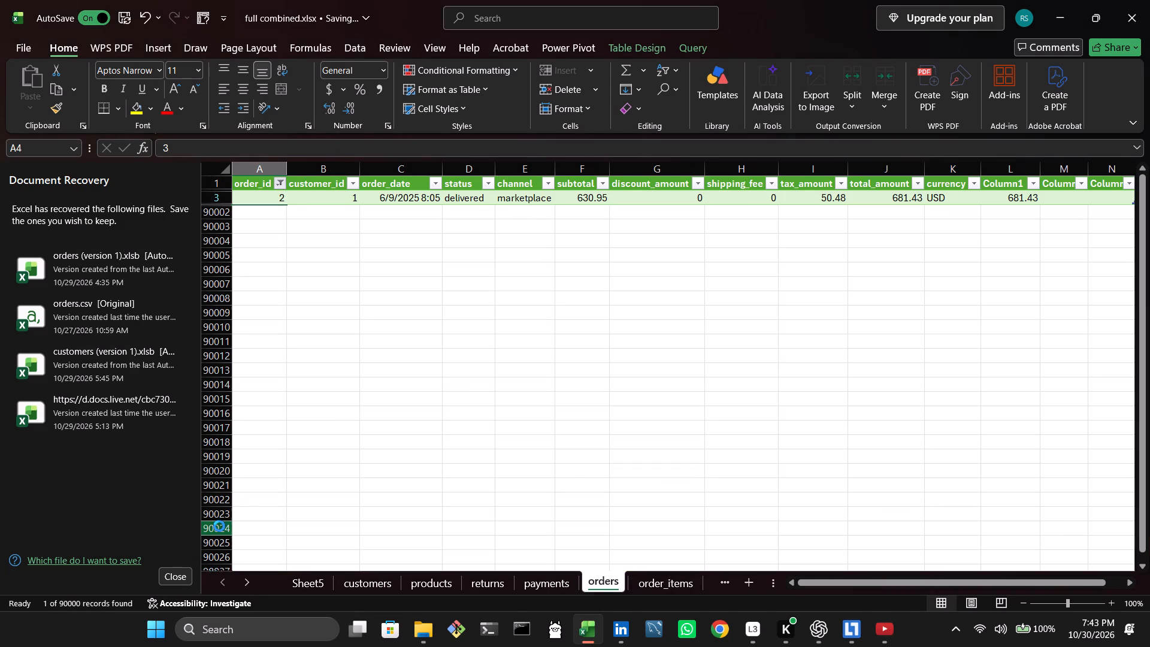
pyautogui.click(848, 216)
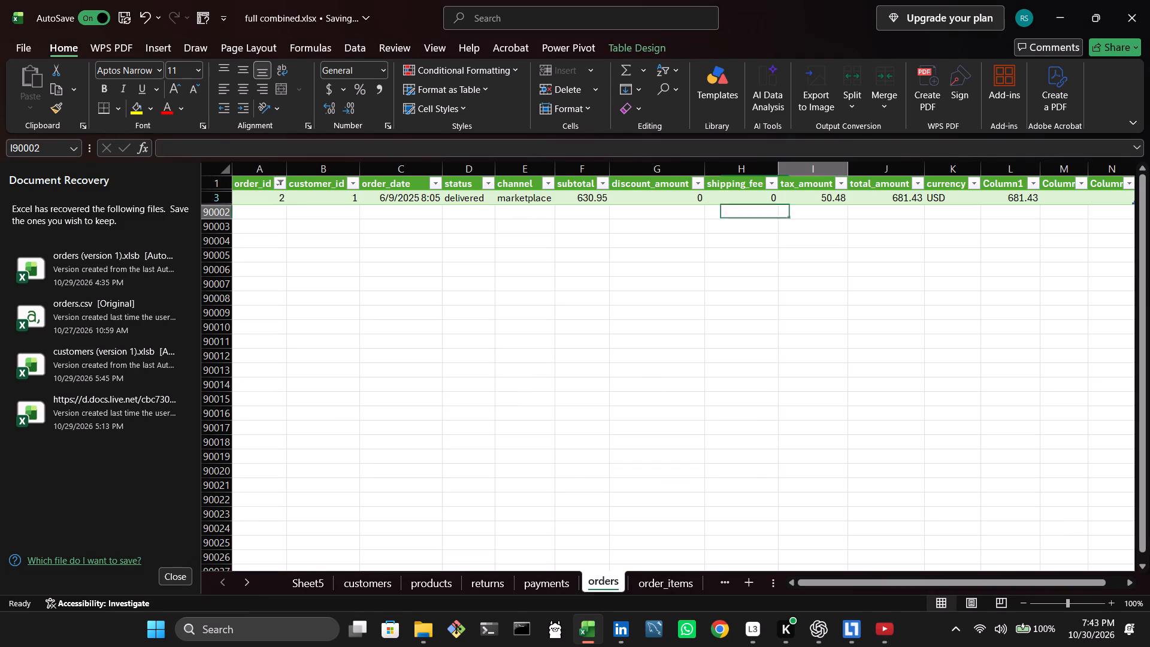
pyautogui.moveTo(1142, 266); pyautogui.dragTo(1140, 182)
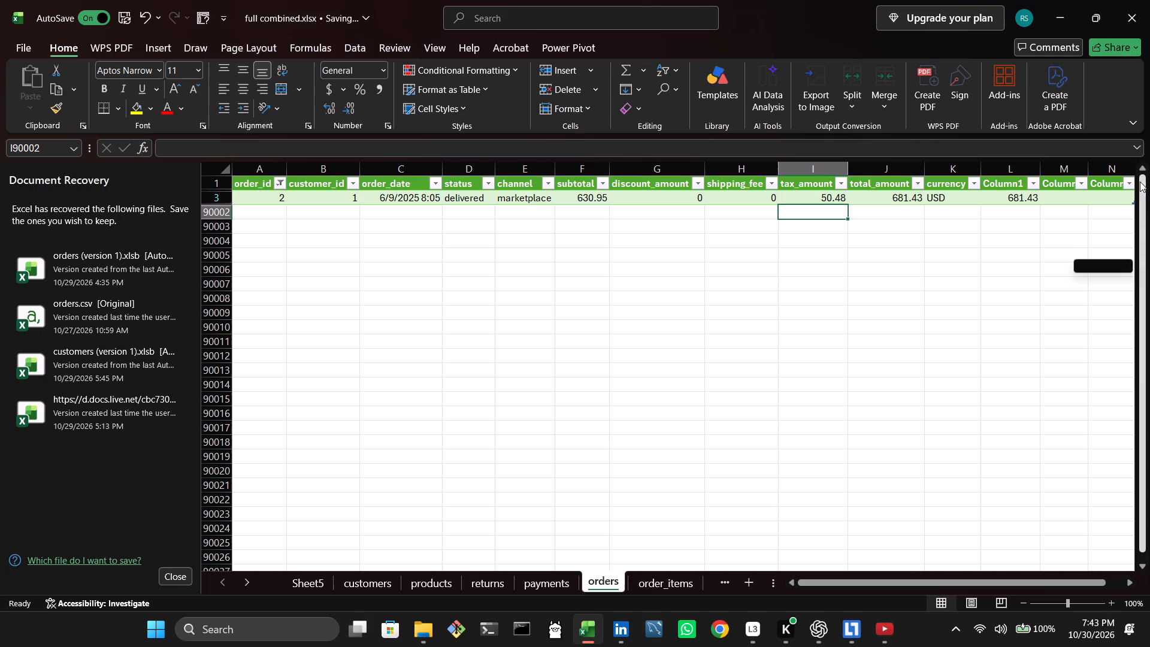
pyautogui.moveTo(1140, 182); pyautogui.dragTo(1140, 181)
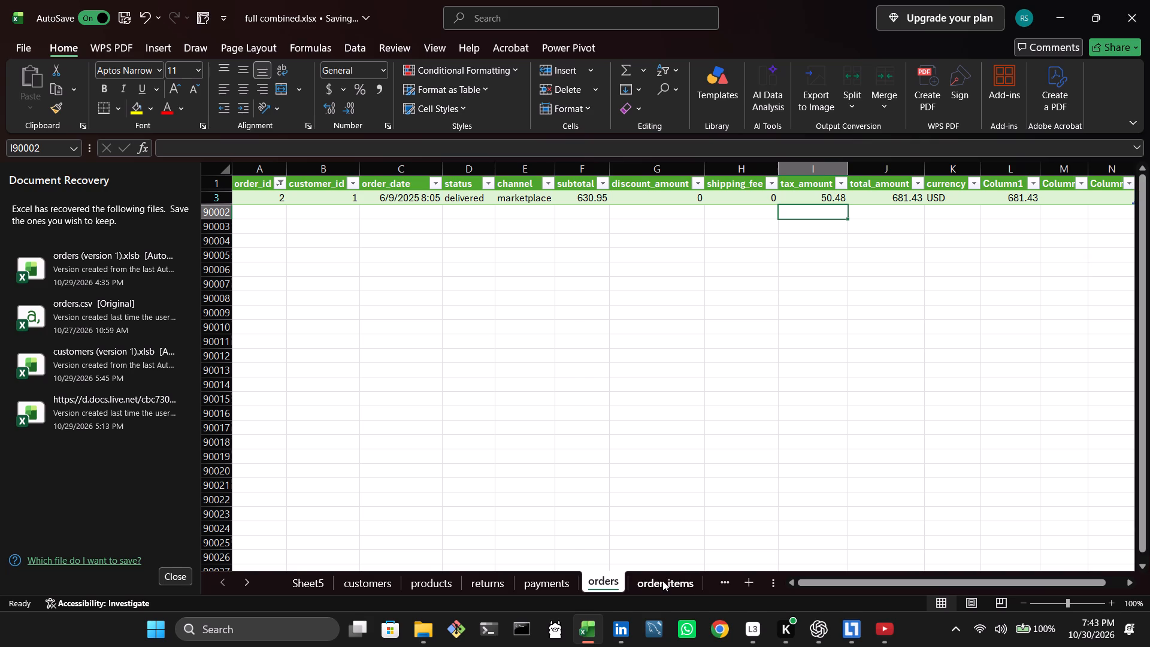
# Filter the order_items table by order_id so that only the items of order 2 are shown.
pyautogui.click(662, 581)
pyautogui.click(311, 222)
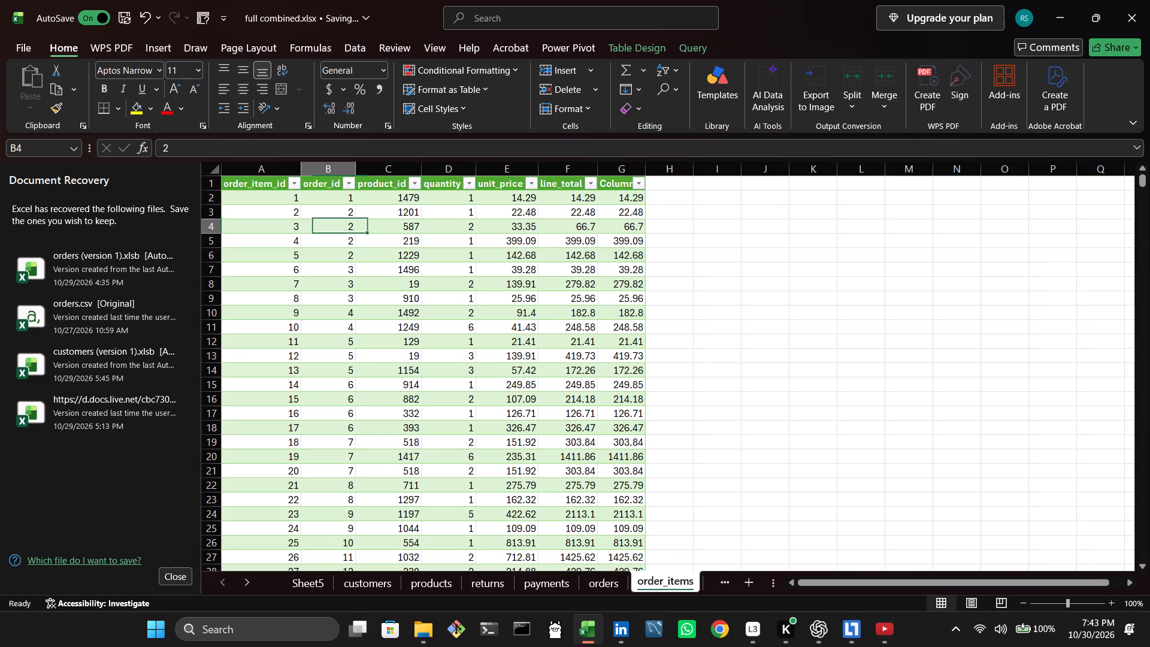
pyautogui.click(594, 578)
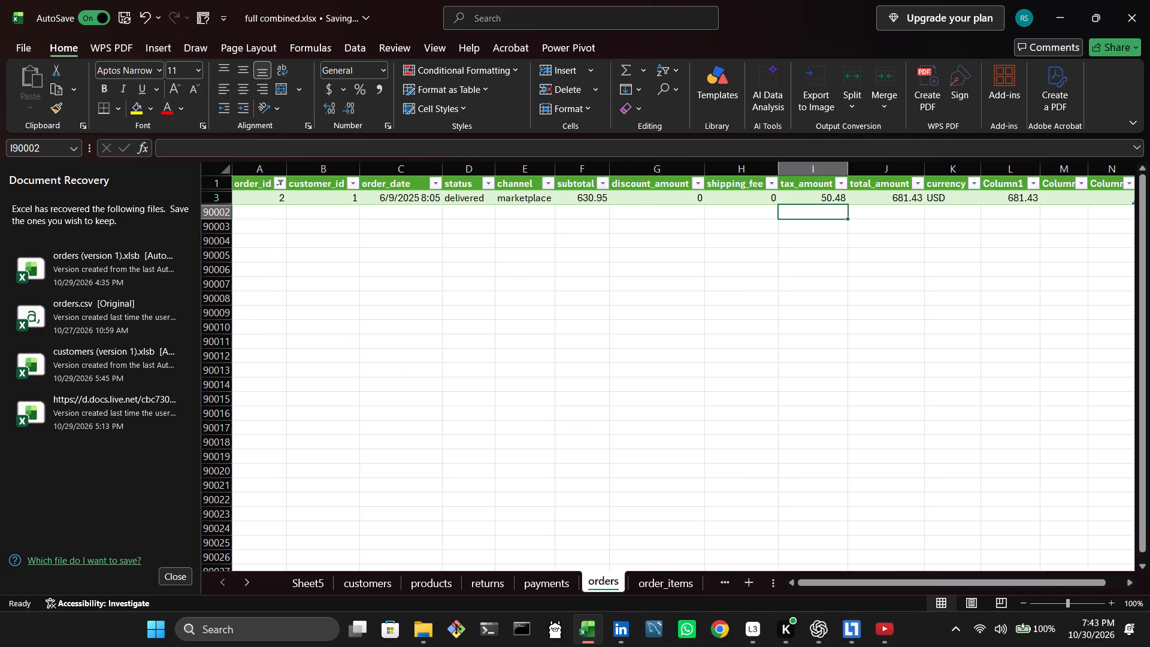
pyautogui.click(686, 576)
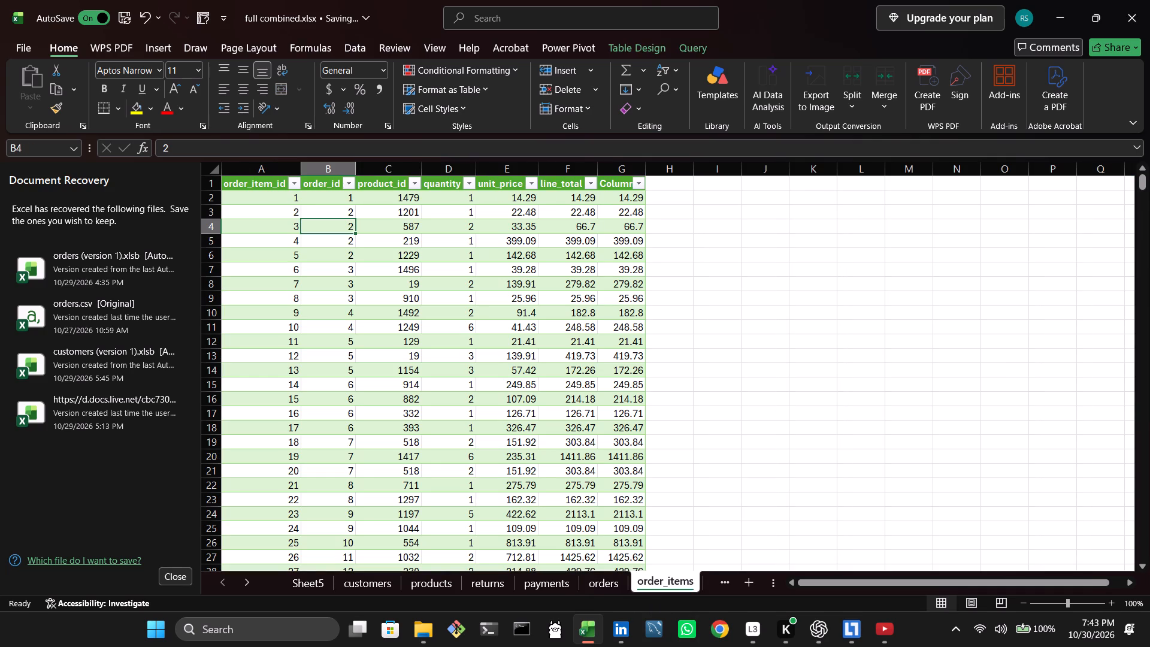
pyautogui.click(350, 183)
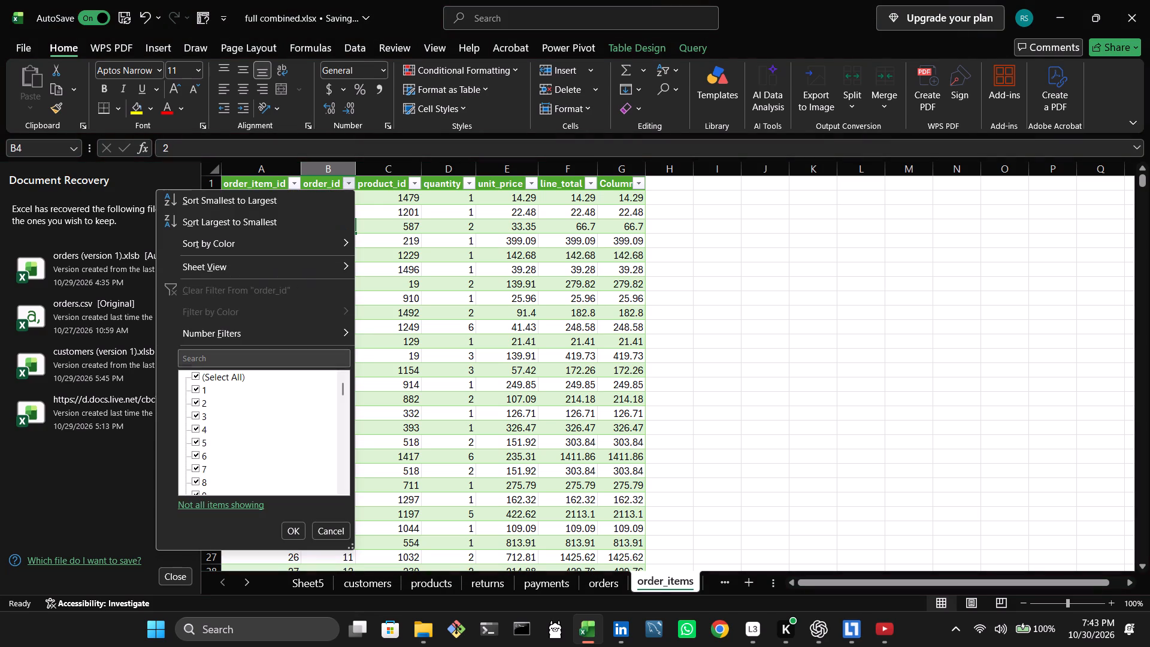
pyautogui.click(195, 367)
pyautogui.click(197, 377)
pyautogui.click(197, 403)
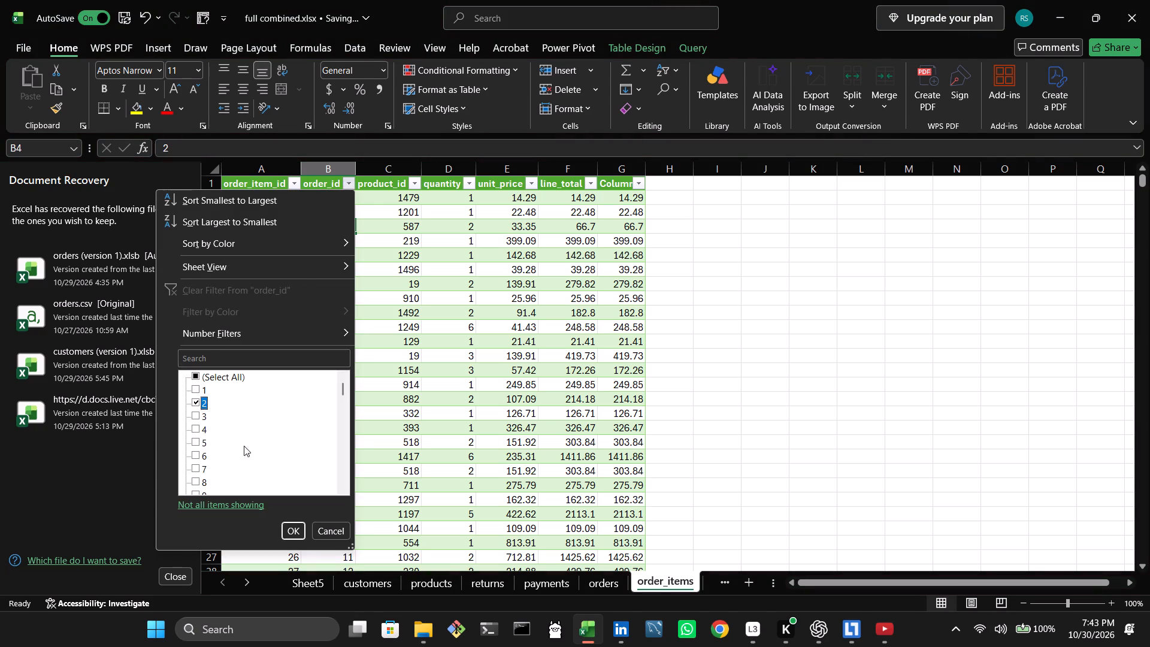
pyautogui.click(285, 523)
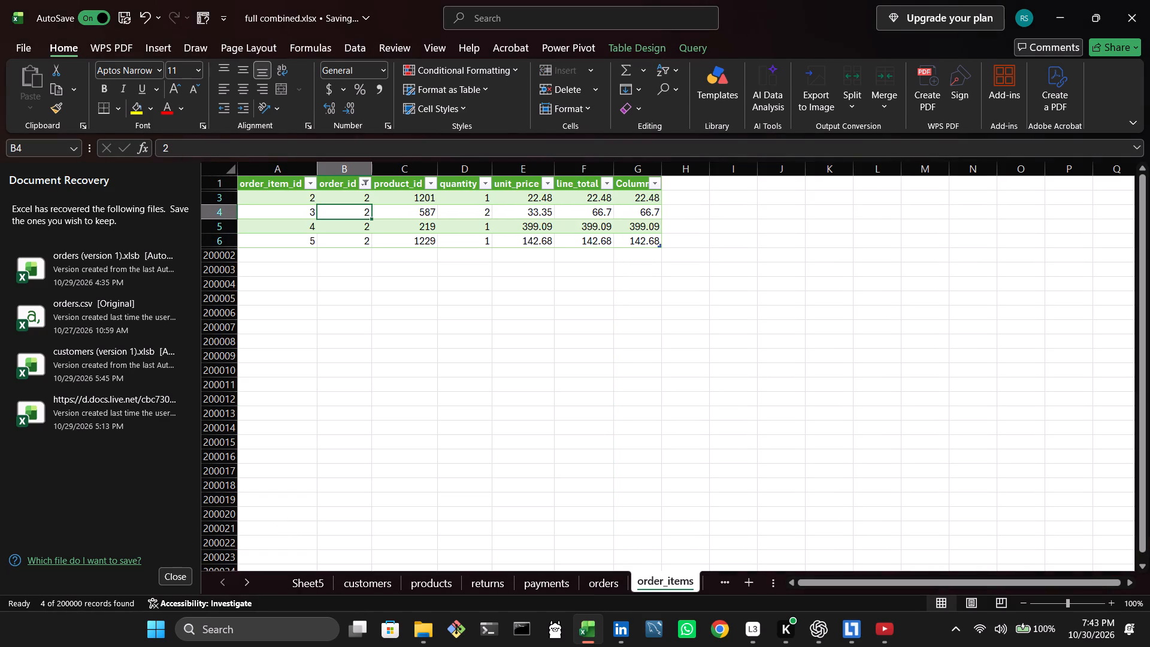
# Check the sum of order 2's line_total values in order_items against its subtotal and total_amount in orders.
pyautogui.click(585, 588)
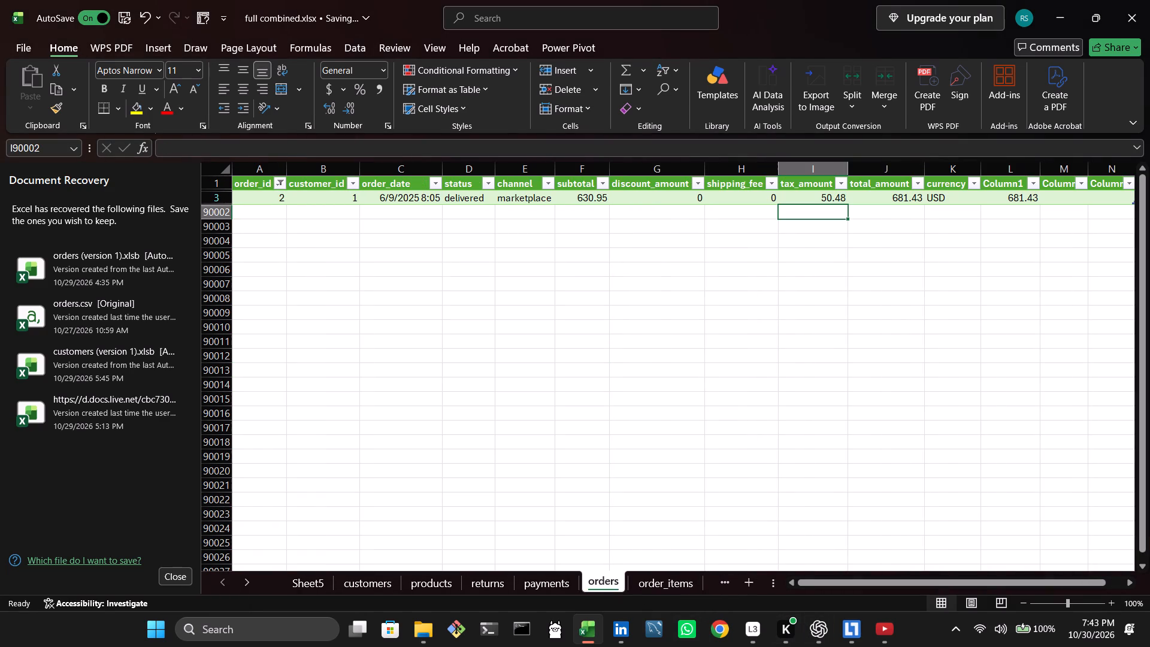
pyautogui.click(685, 590)
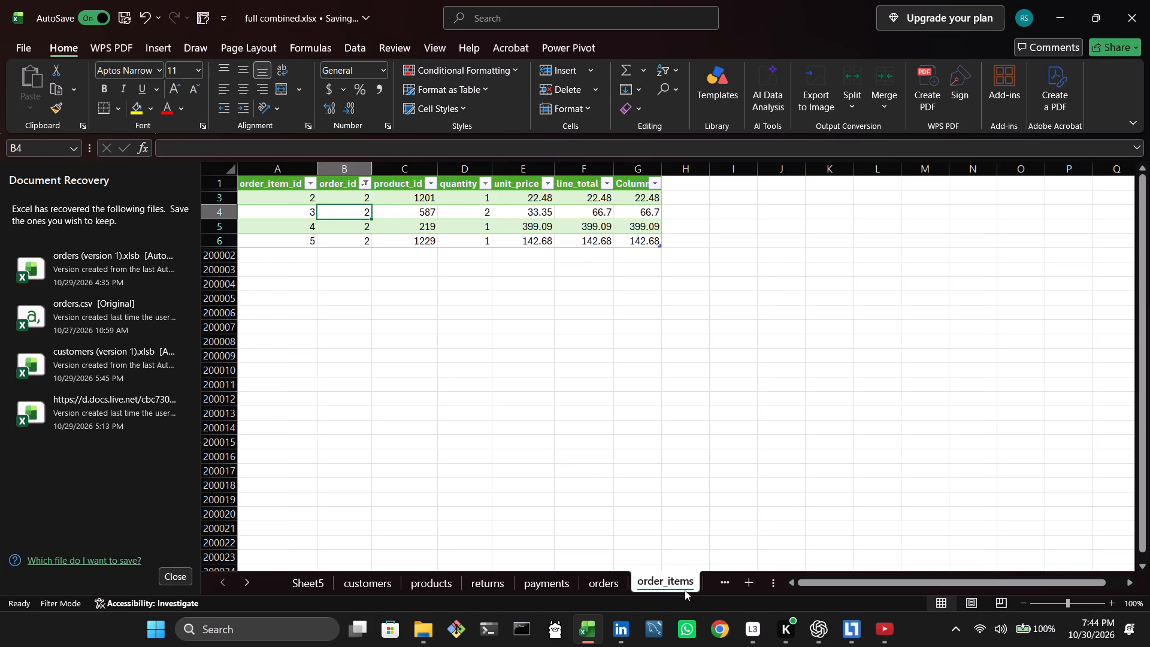
pyautogui.moveTo(592, 201); pyautogui.dragTo(602, 247)
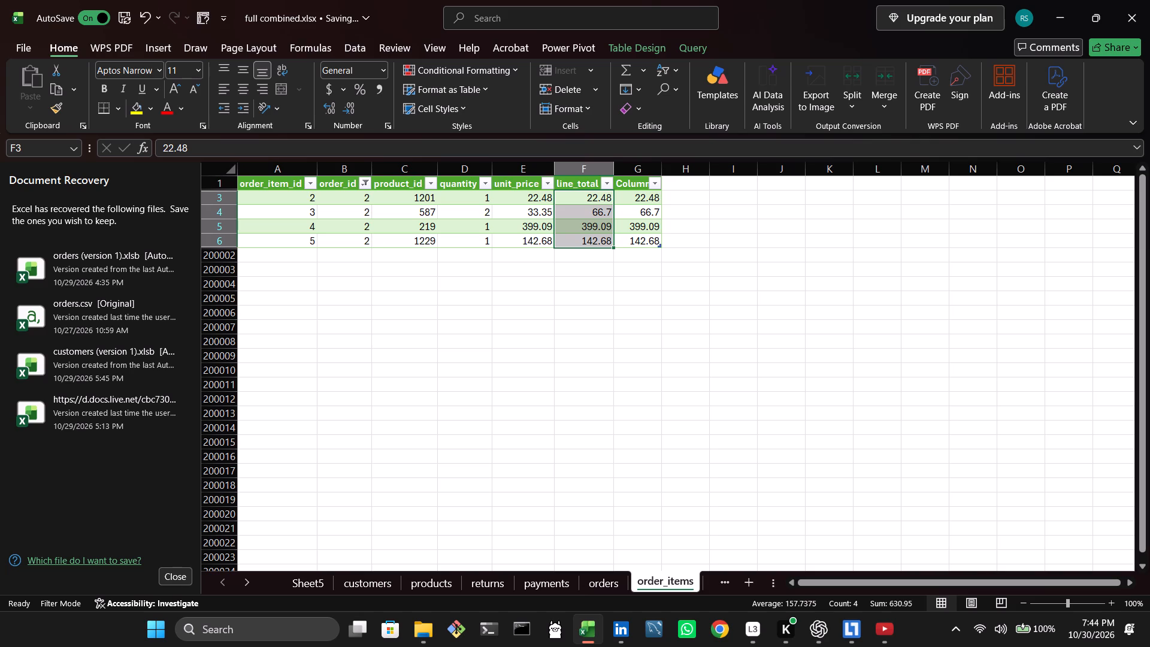
pyautogui.click(634, 564)
pyautogui.click(604, 575)
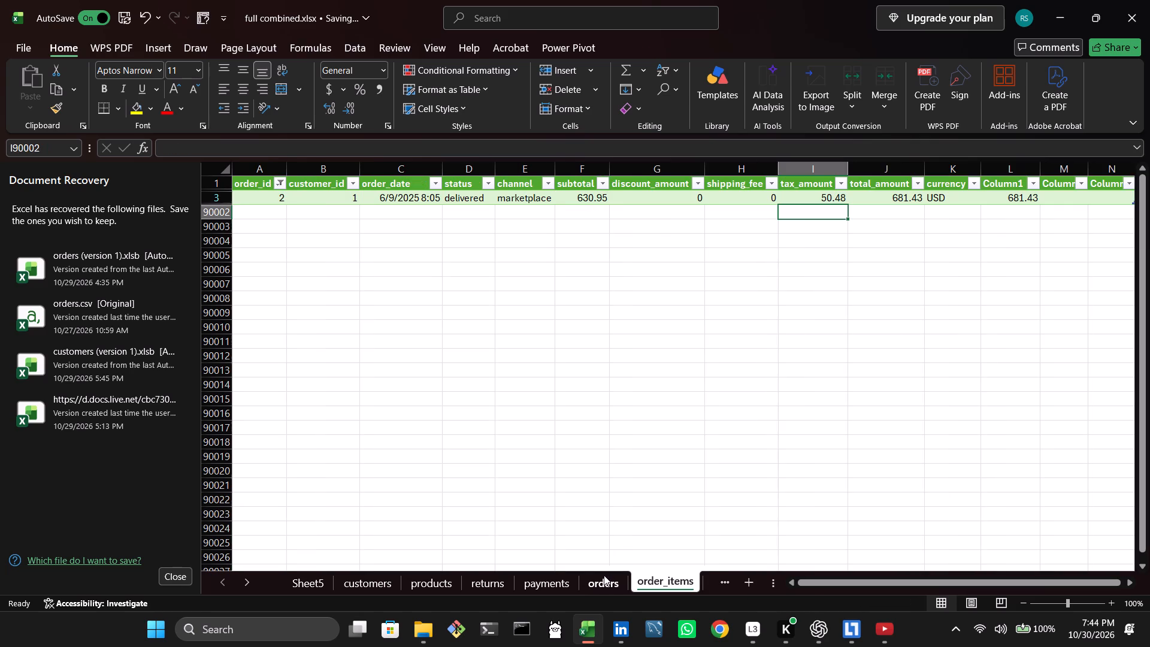
pyautogui.click(649, 593)
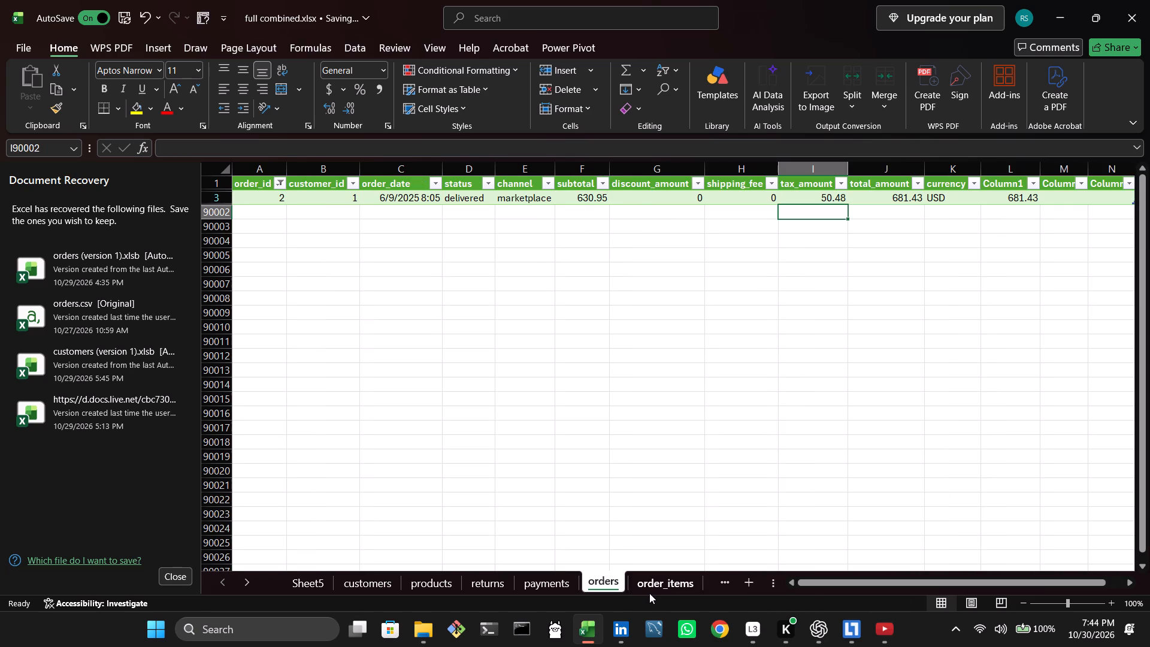
pyautogui.click(649, 593)
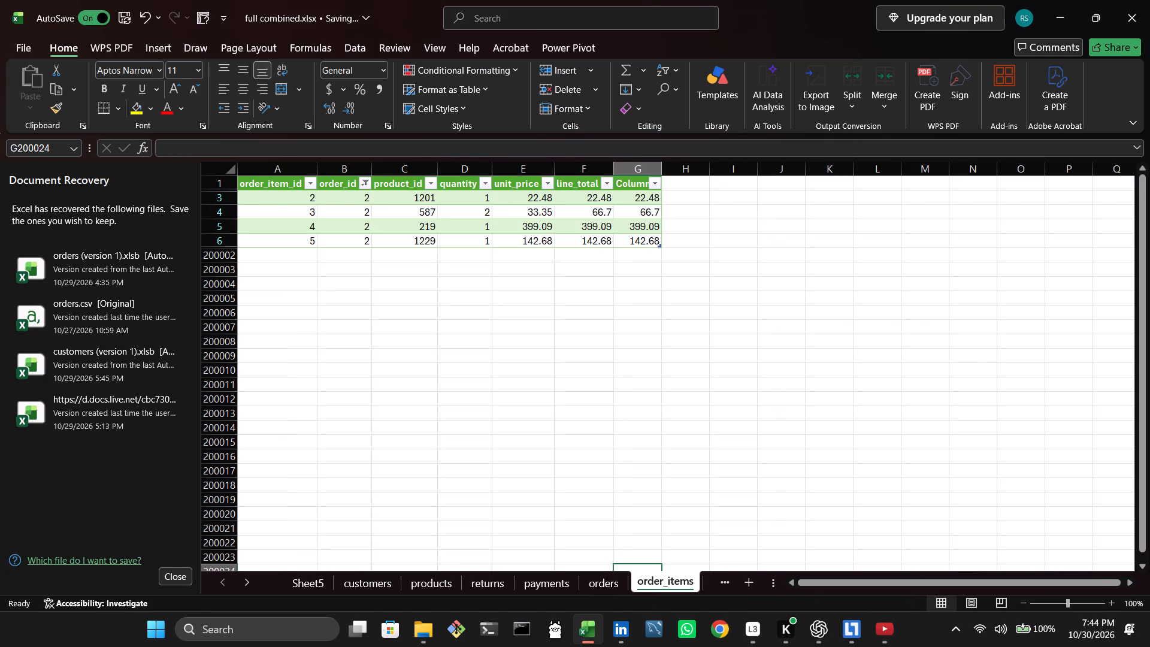
pyautogui.click(613, 581)
pyautogui.click(674, 591)
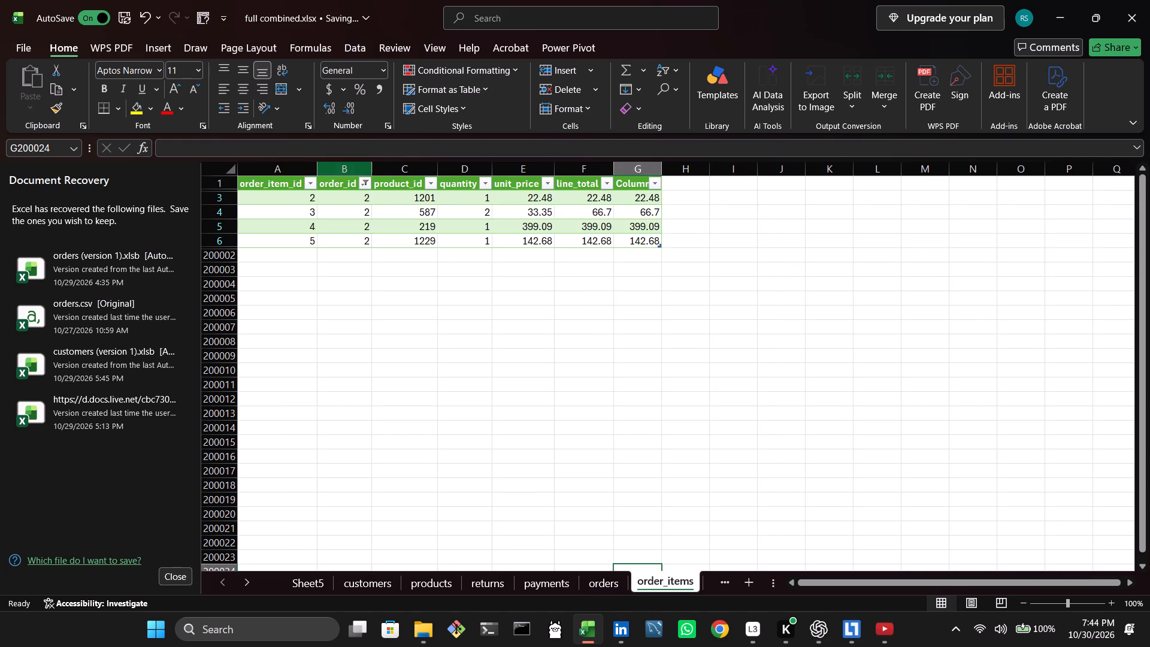
# Reset the order_id filters on the order_items and orders tables to include all orders.
pyautogui.click(368, 184)
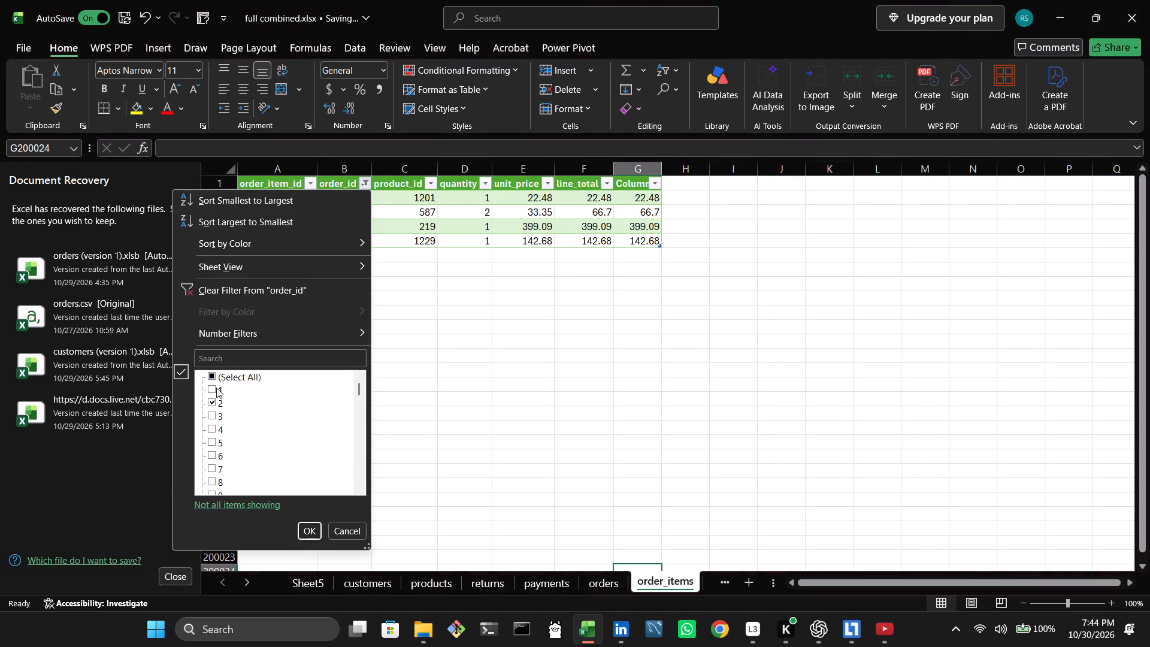
pyautogui.click(213, 377)
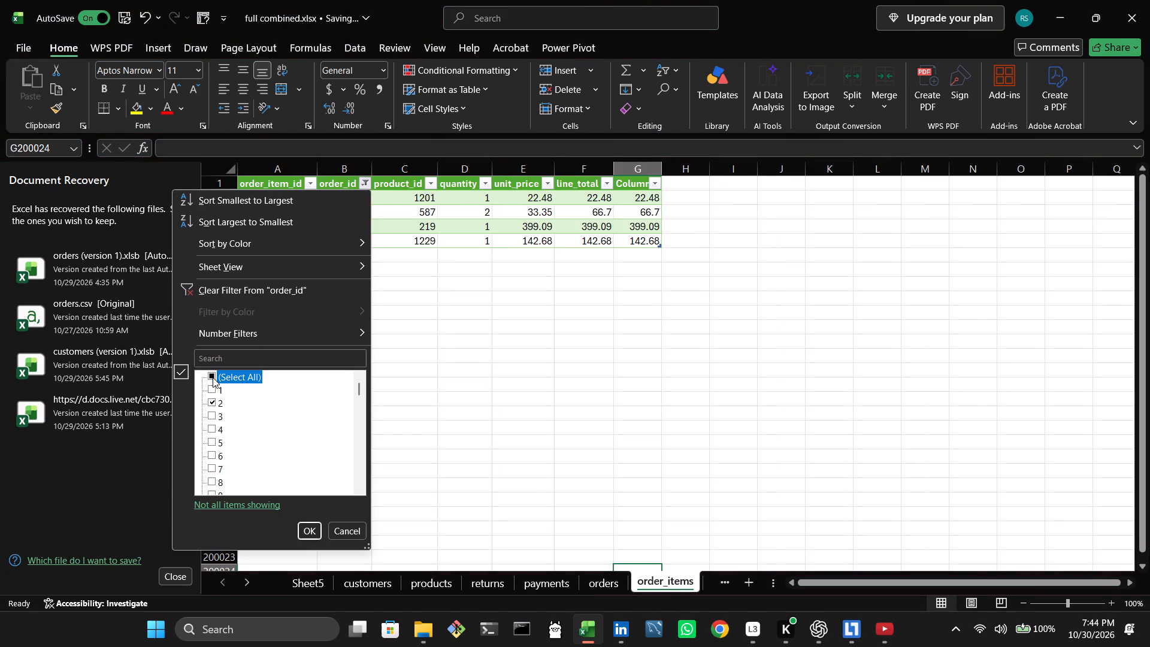
pyautogui.click(304, 536)
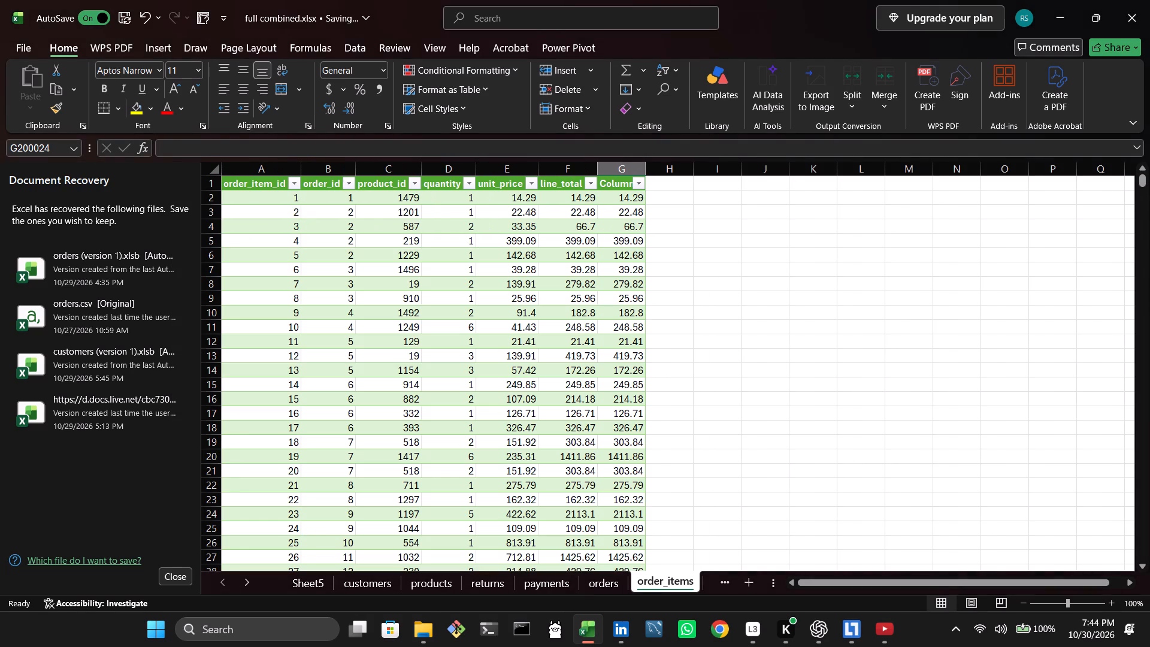
pyautogui.click(612, 583)
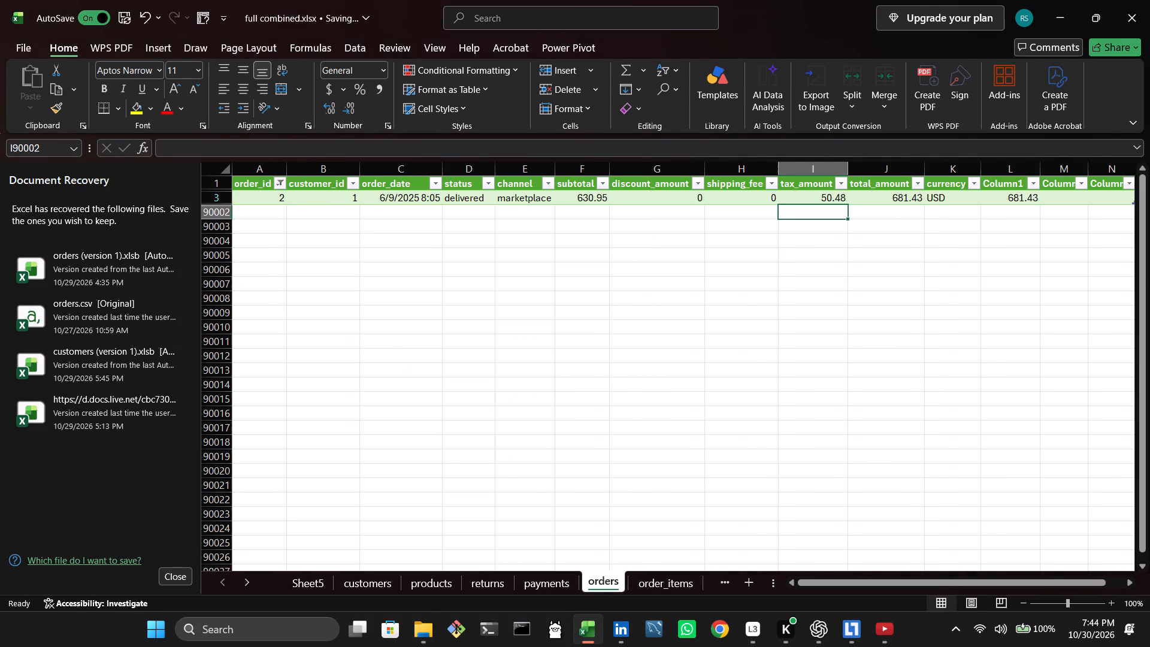
pyautogui.click(278, 180)
pyautogui.click(128, 377)
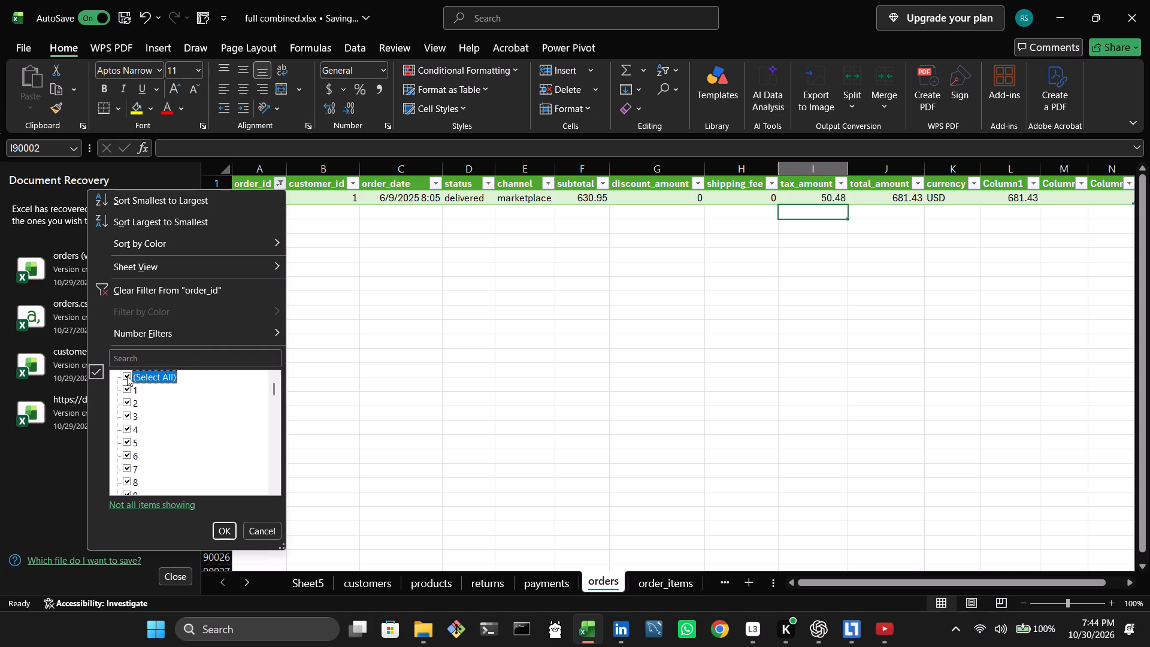
pyautogui.click(219, 537)
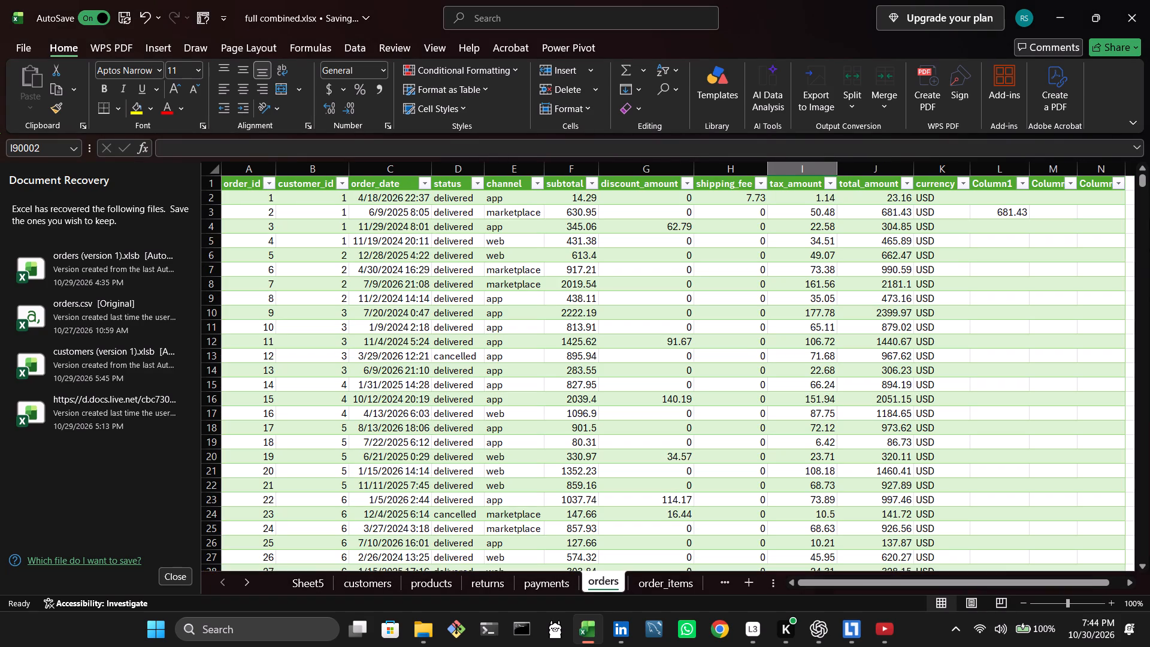
# Enter a MAX formula in cell L4 of the orders table covering the order_id column from A2 down to its last row.
pyautogui.click(1006, 232)
pyautogui.press('=')
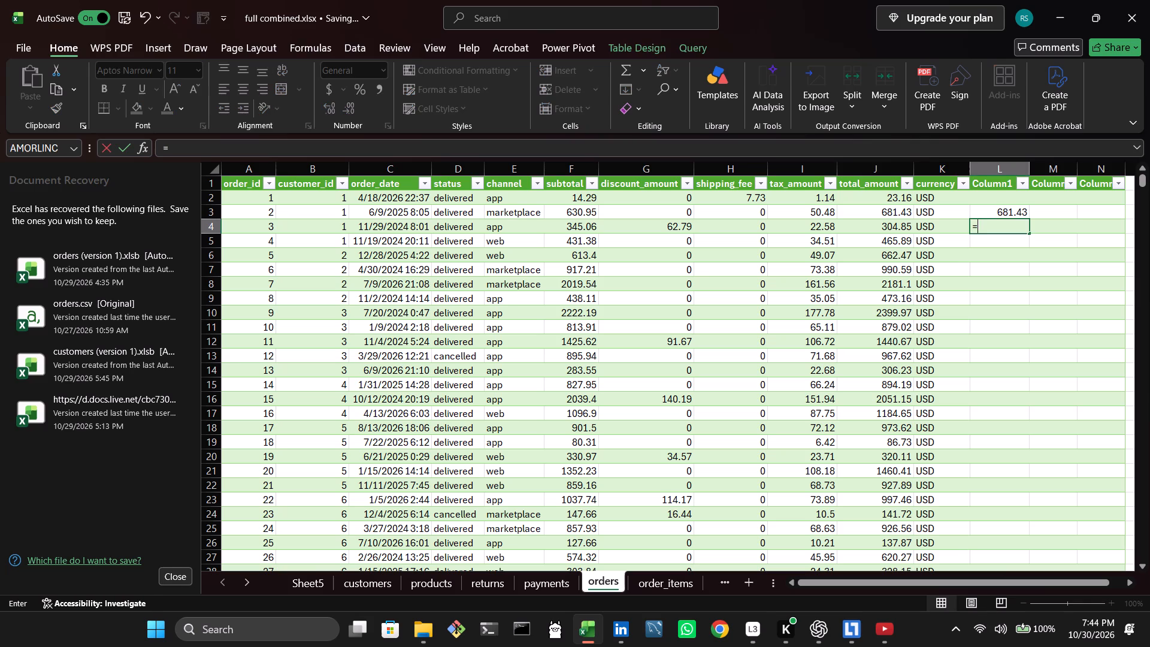
pyautogui.press(',')
pyautogui.press('BackSpace')
pyautogui.write('max')
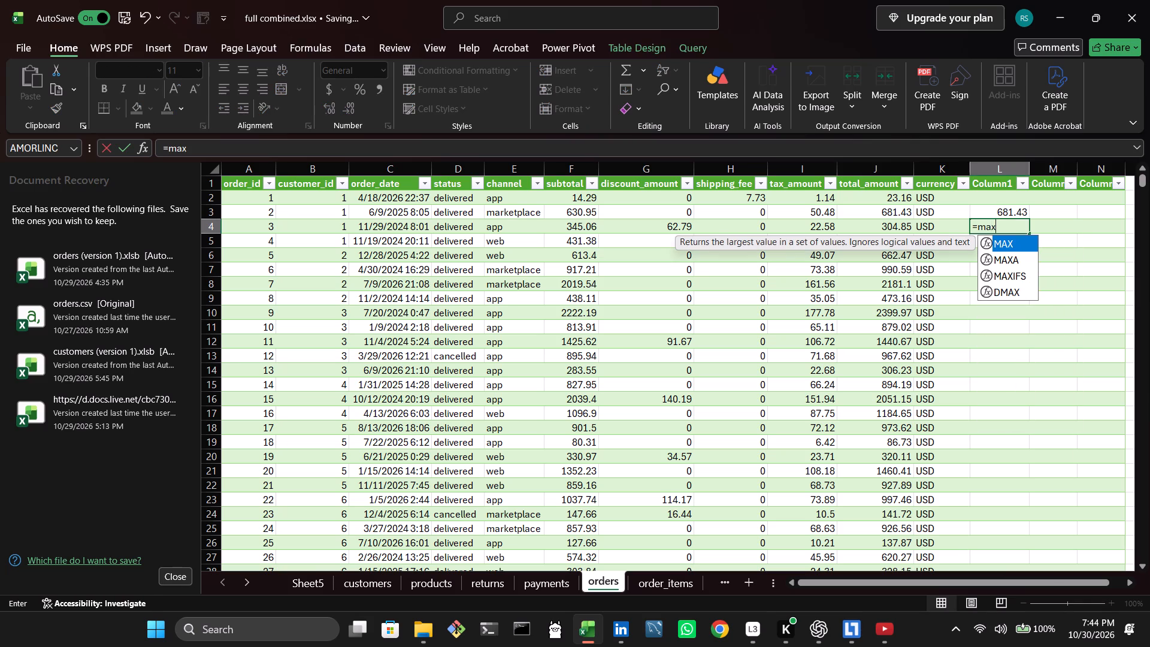
pyautogui.doubleClick(1004, 243)
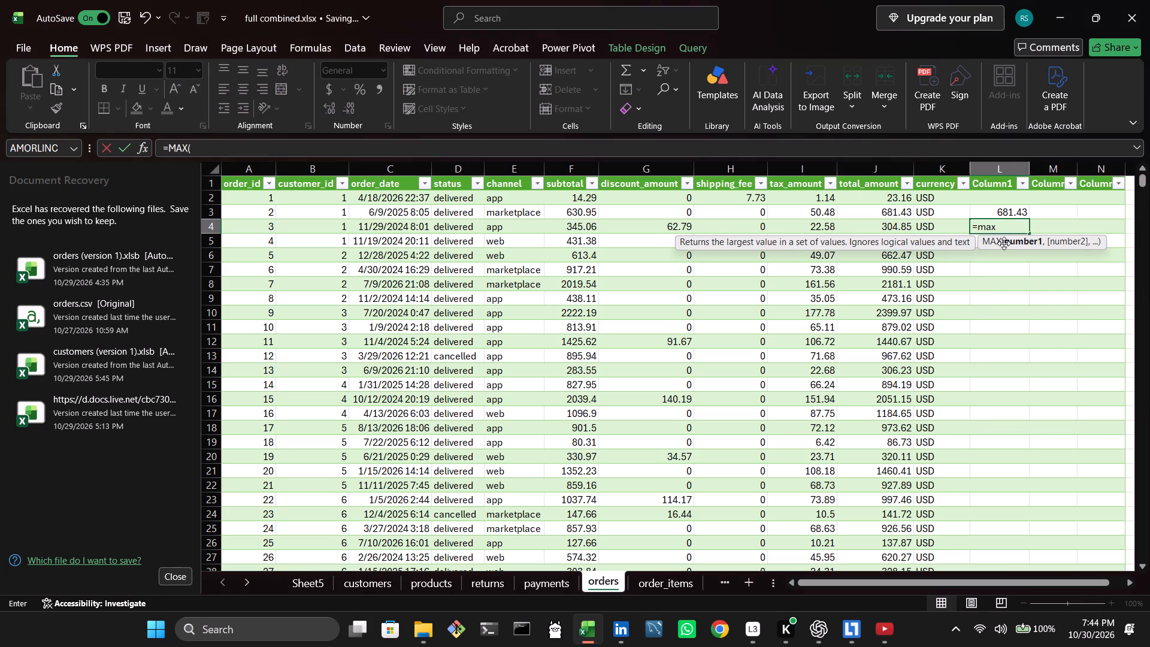
pyautogui.click(270, 200)
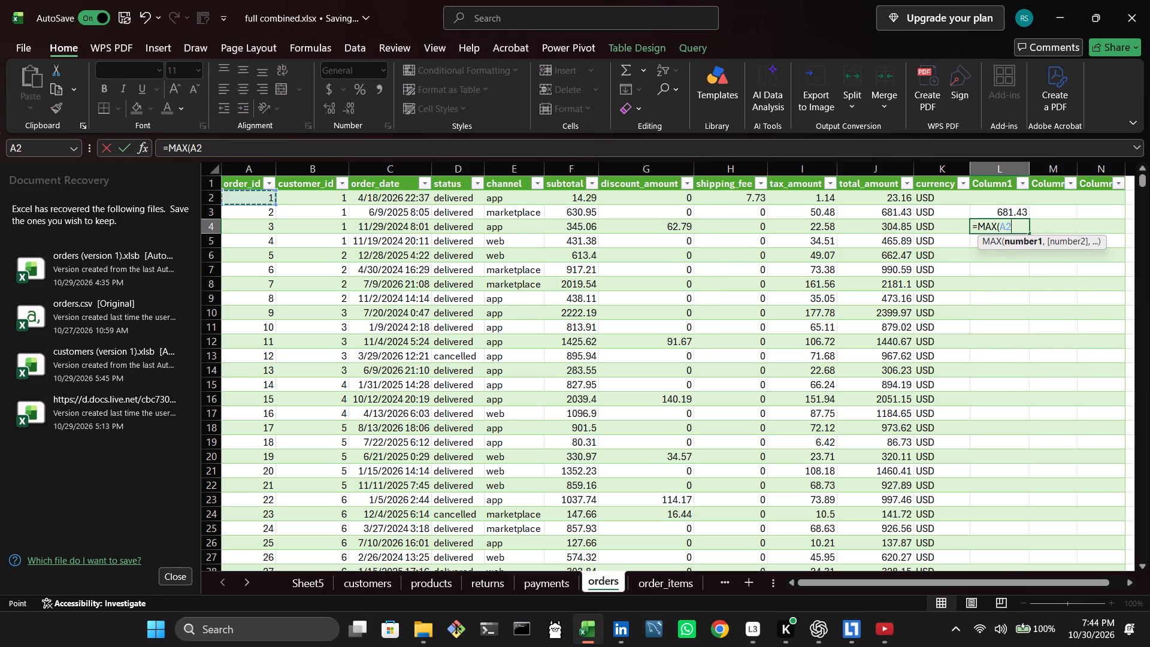
pyautogui.hotkey('ctrl', 'shift', 'Down')
pyautogui.press('Return')
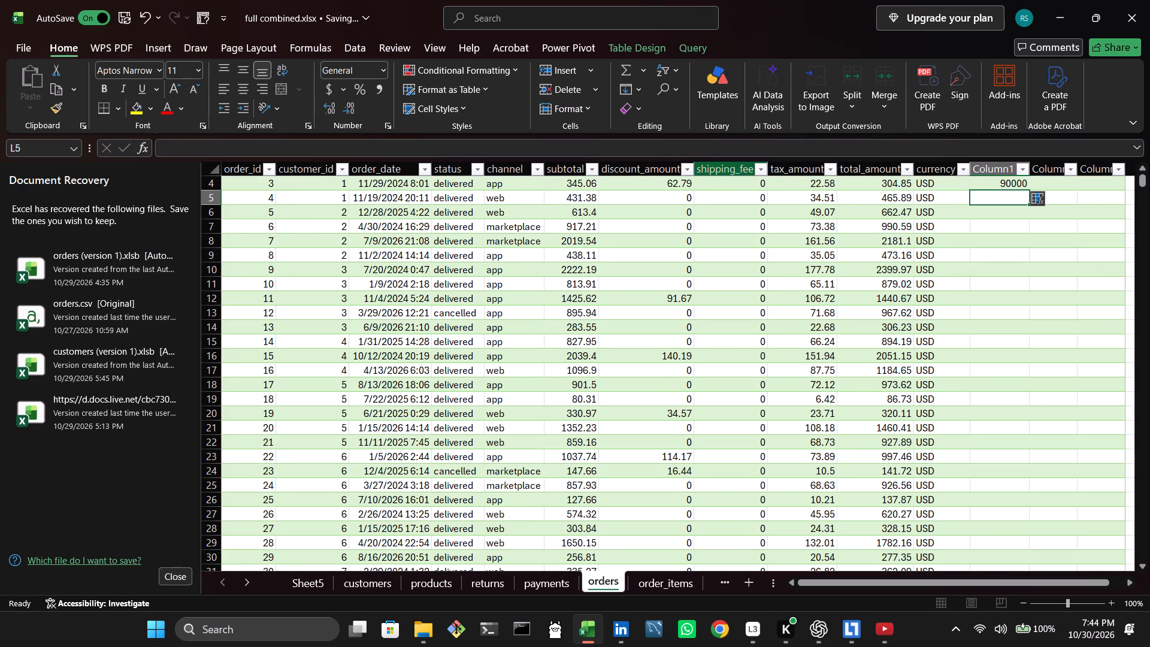
# Examine the order_id values down to the last row of the orders table and return to its first rows.
pyautogui.click(236, 203)
pyautogui.hotkey('ctrl', 'shift', 'Down')
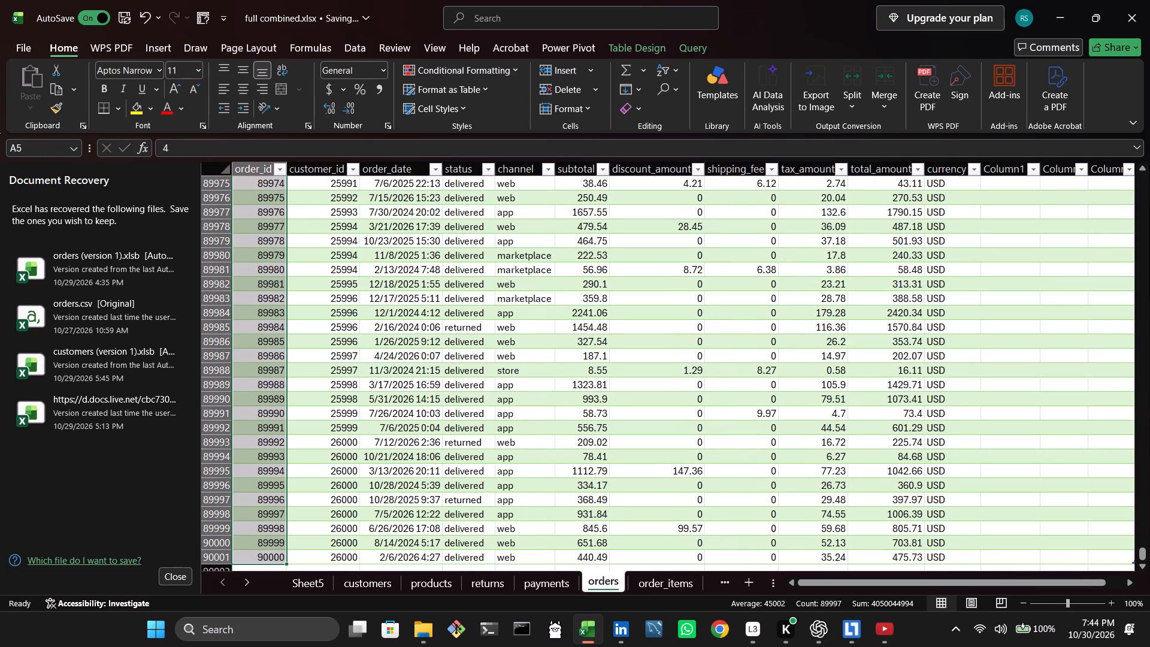
pyautogui.moveTo(1139, 551); pyautogui.dragTo(1140, 485)
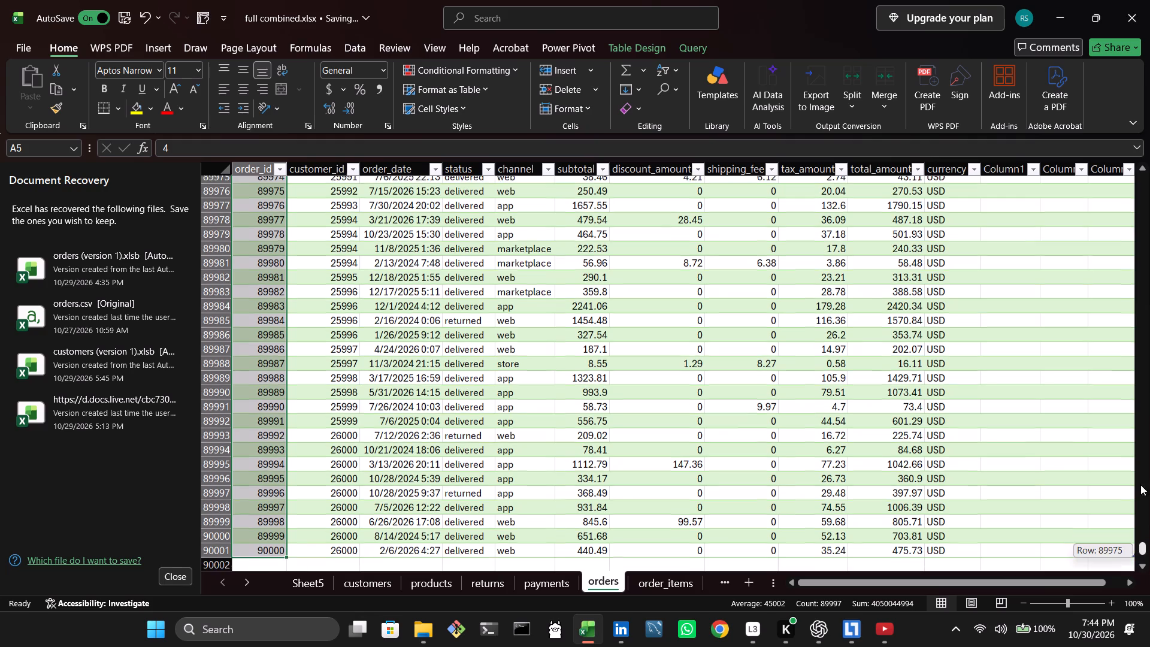
pyautogui.moveTo(1140, 485); pyautogui.dragTo(1128, 306)
pyautogui.moveTo(1139, 300); pyautogui.dragTo(1141, 277)
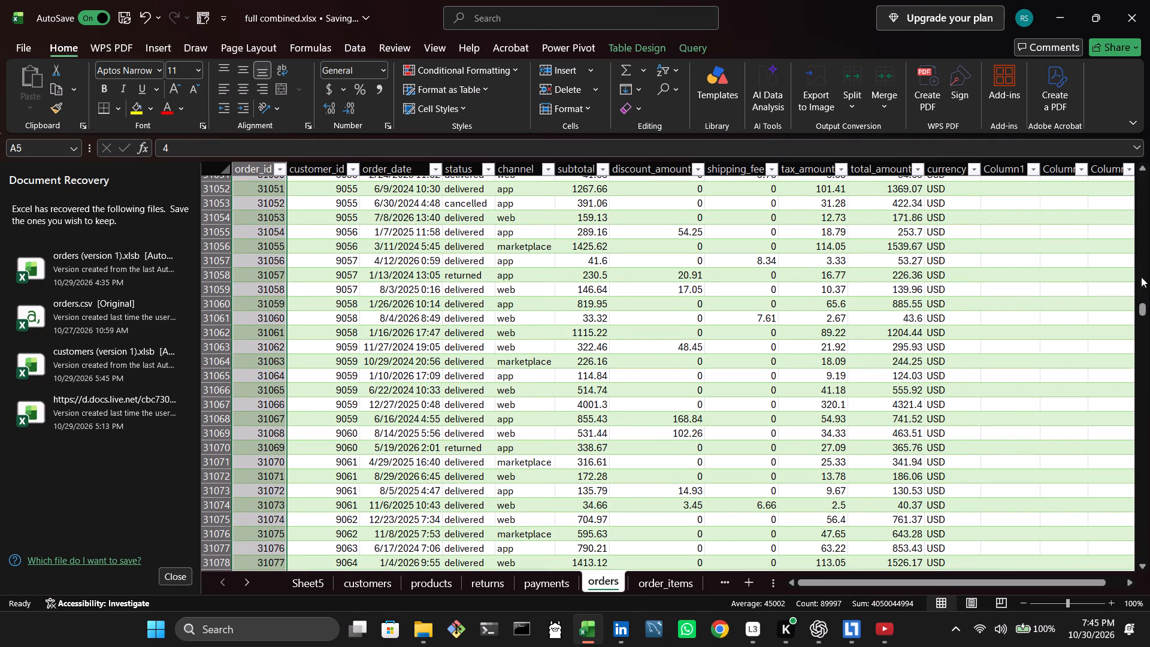
pyautogui.moveTo(1141, 277); pyautogui.dragTo(1147, 201)
pyautogui.tripleClick(1143, 185)
pyautogui.click(1143, 185)
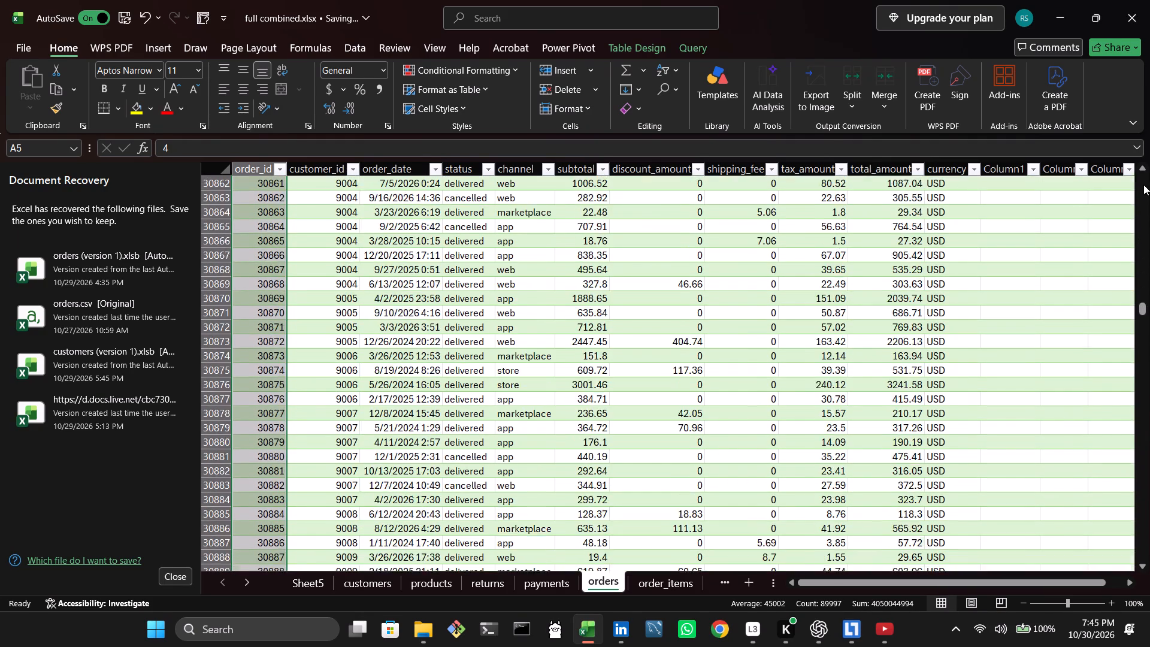
pyautogui.moveTo(1143, 185); pyautogui.dragTo(1142, 303)
pyautogui.moveTo(1142, 303); pyautogui.dragTo(1149, 202)
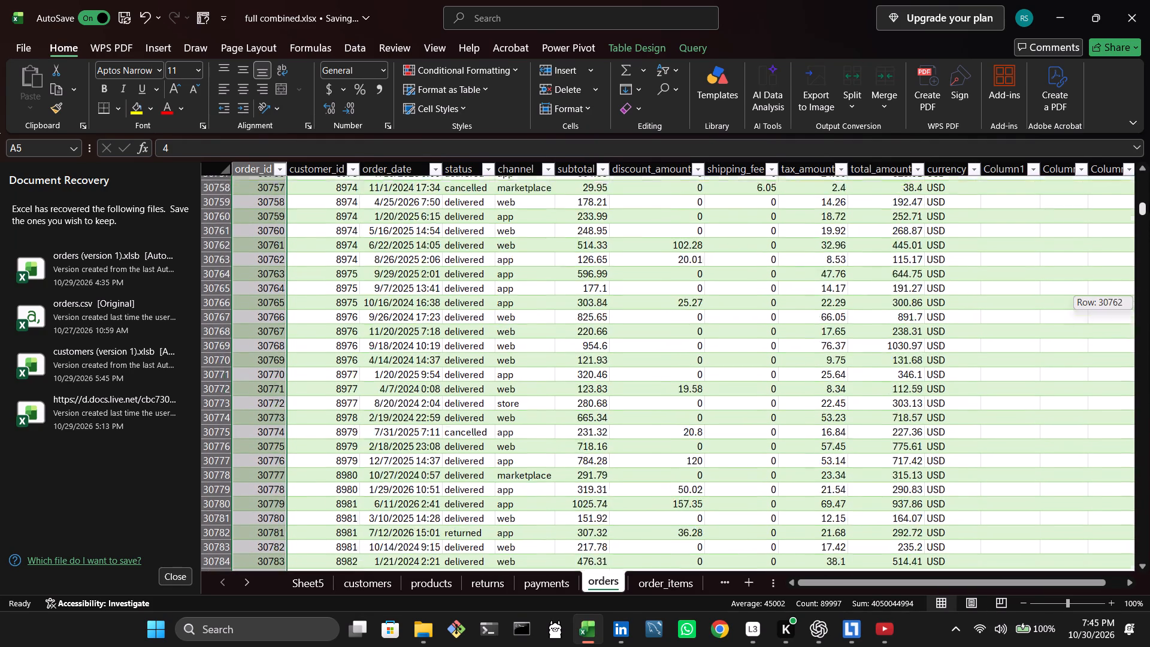
pyautogui.moveTo(1149, 202); pyautogui.dragTo(1149, 25)
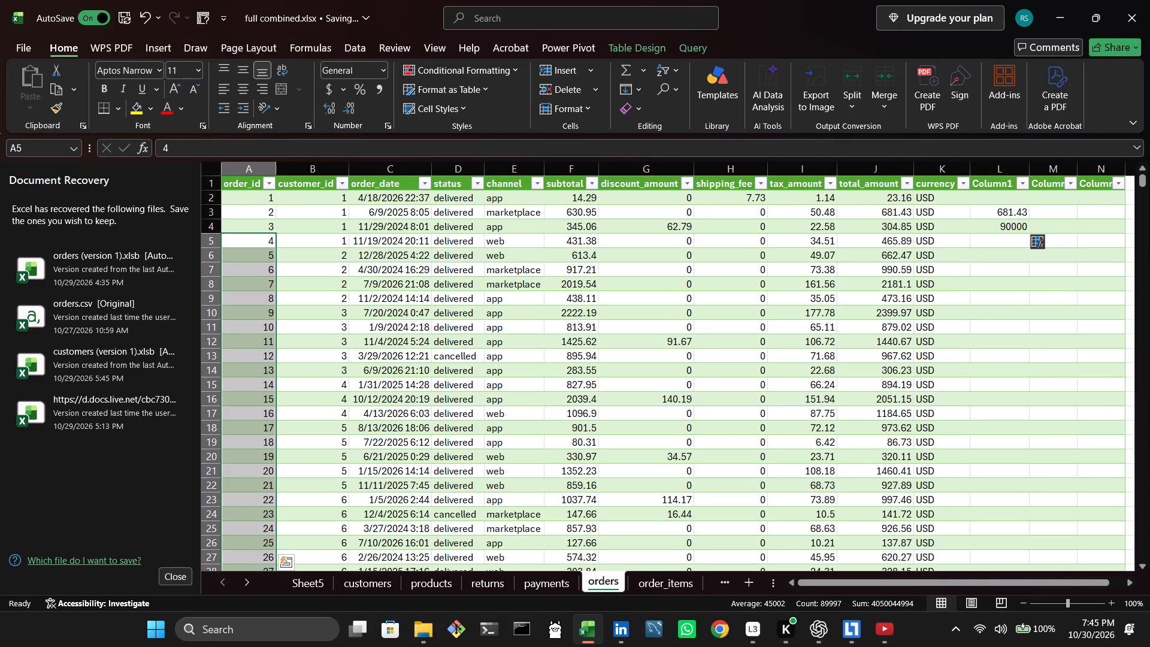
# On Sheet5, move the highlighted total revenue label and its value from I7:I8 to H9:H10, below the total return amount.
pyautogui.click(316, 588)
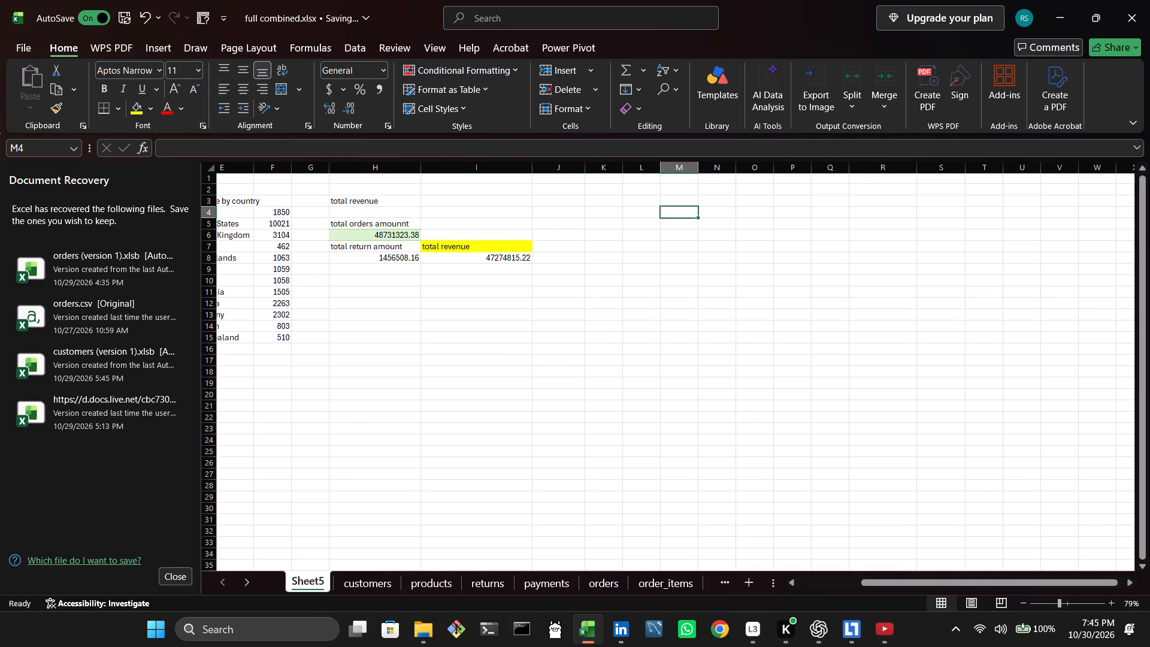
pyautogui.doubleClick(540, 229)
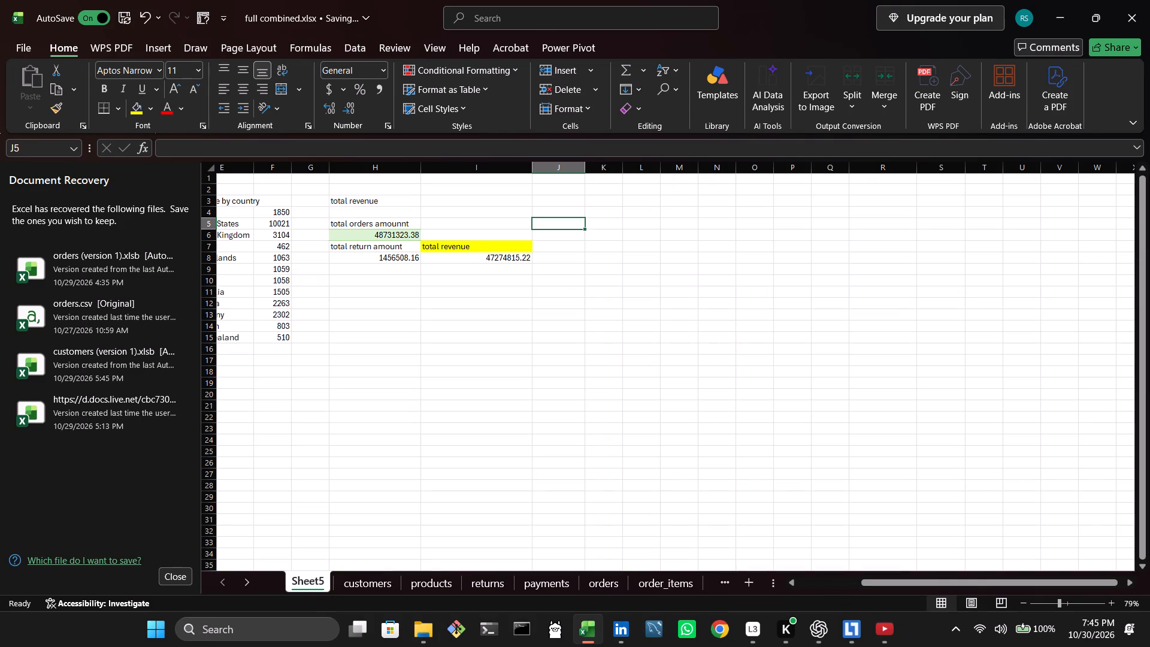
pyautogui.doubleClick(541, 236)
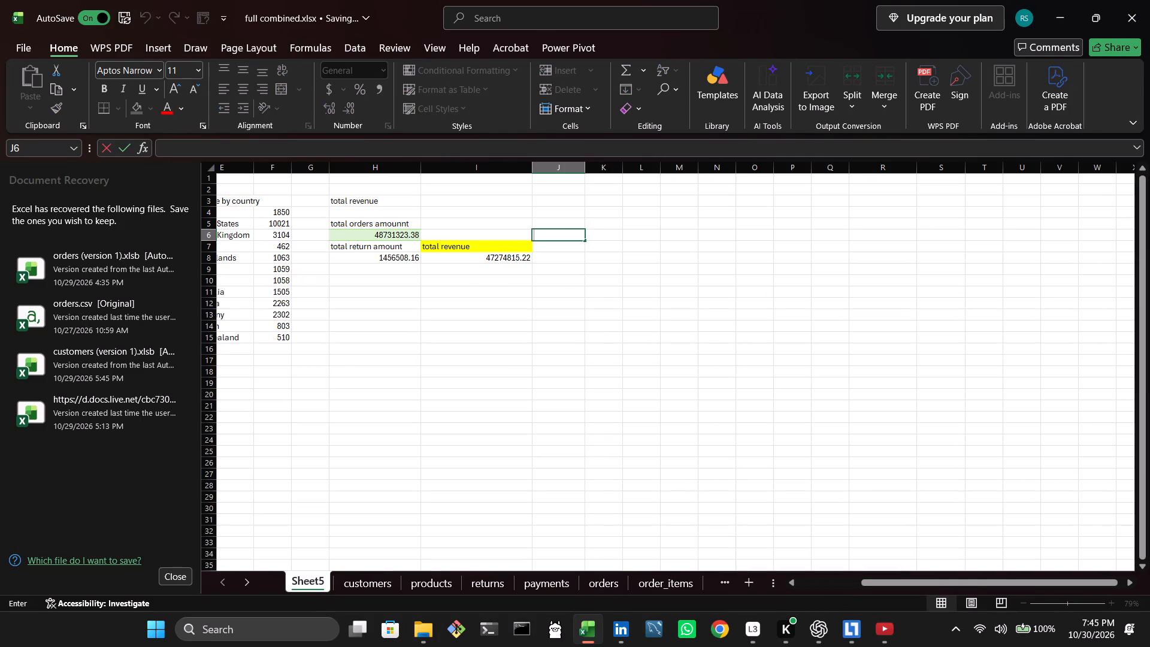
pyautogui.doubleClick(513, 252)
pyautogui.click(513, 252)
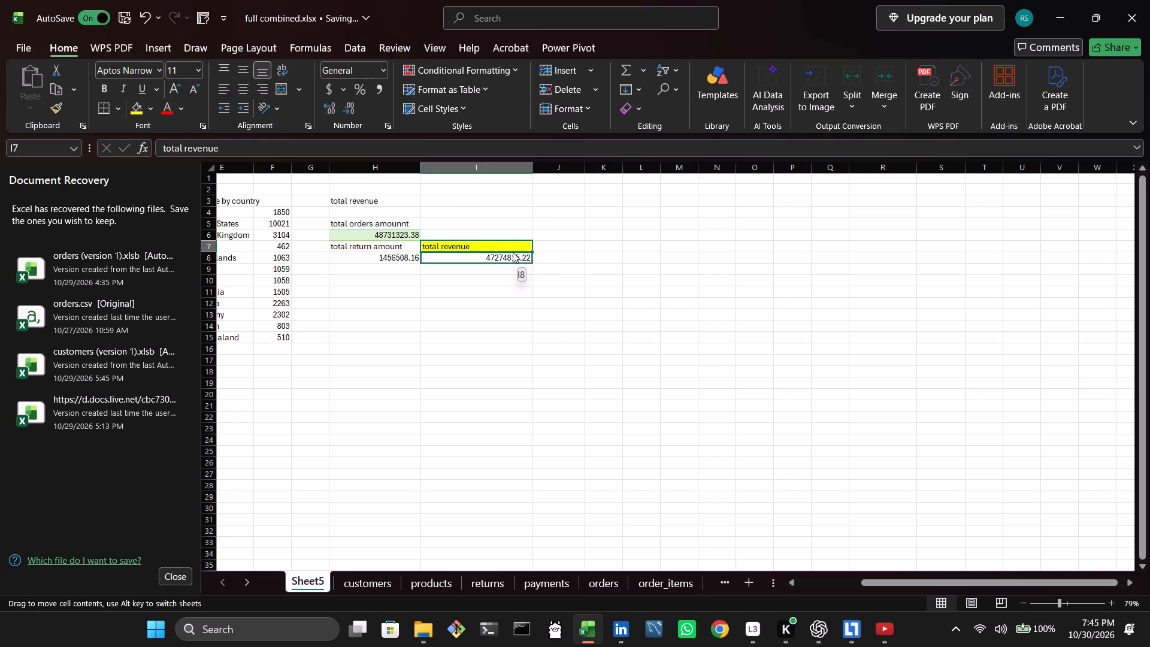
pyautogui.click(700, 248)
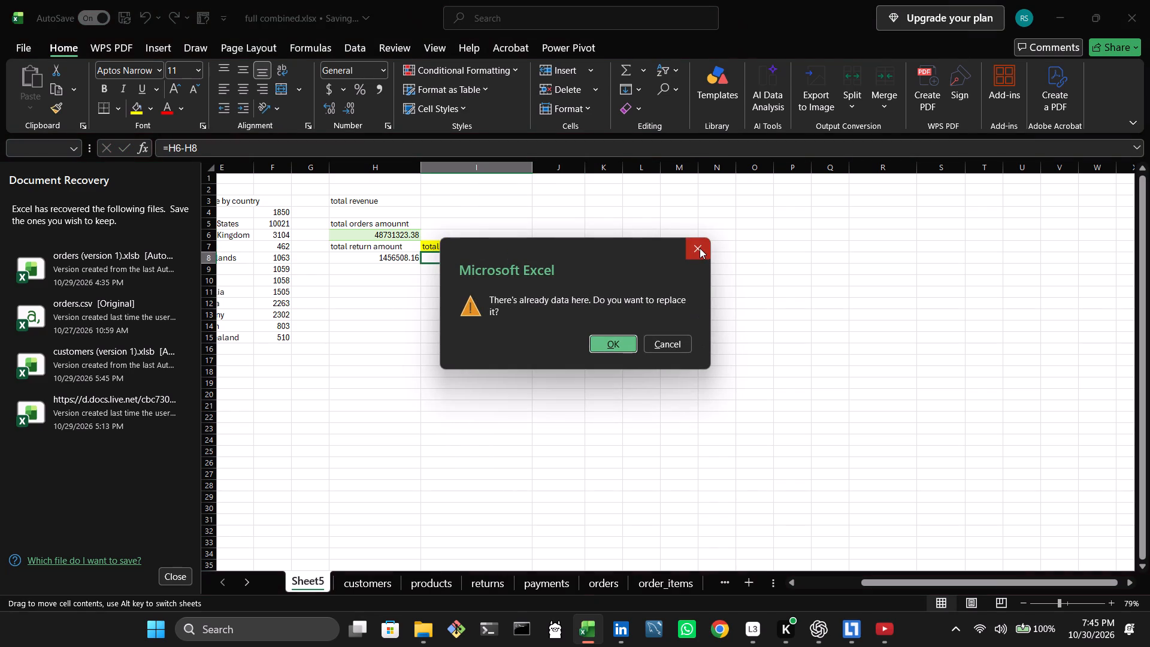
pyautogui.moveTo(487, 241); pyautogui.dragTo(488, 252)
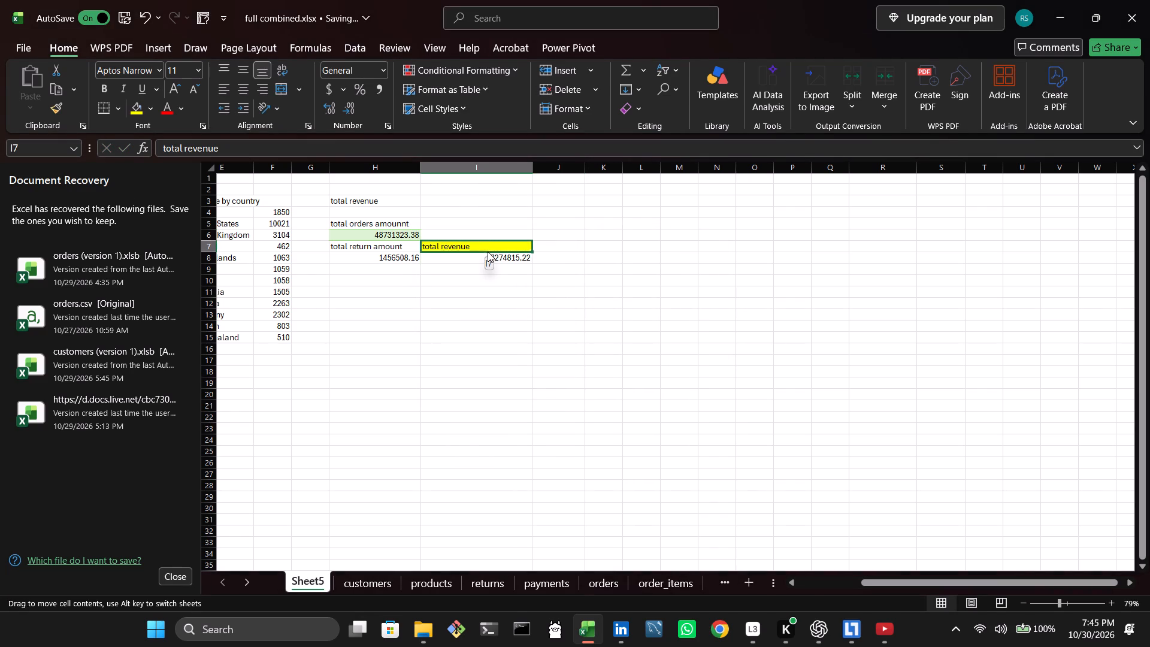
pyautogui.moveTo(488, 252); pyautogui.dragTo(490, 248)
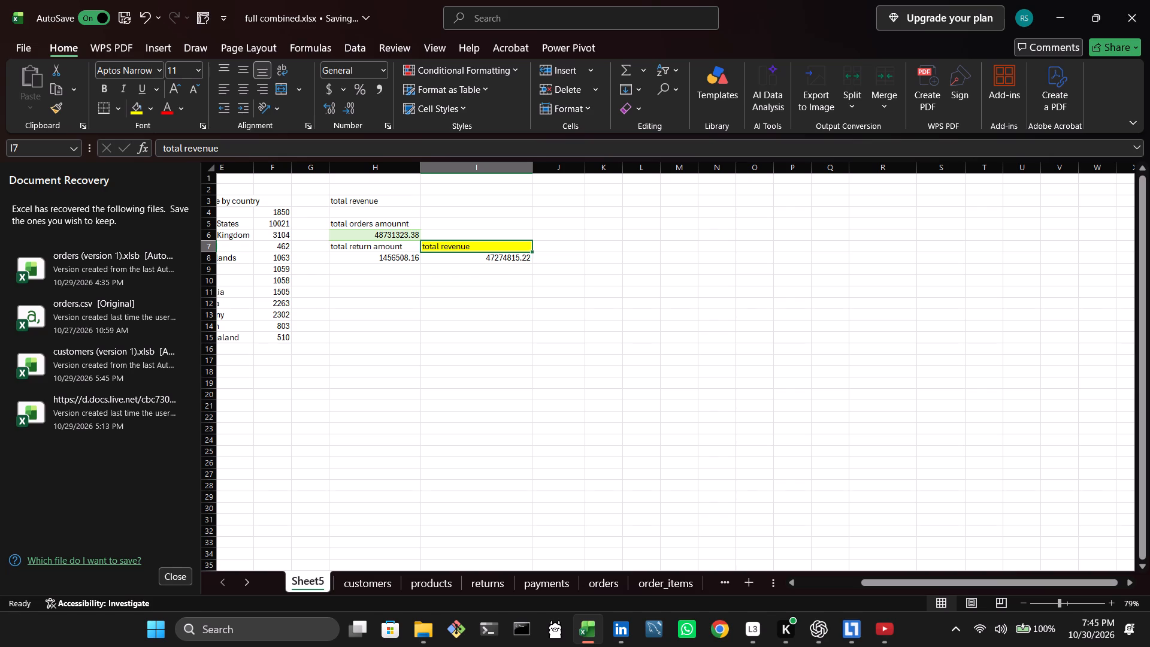
pyautogui.click(623, 289)
pyautogui.moveTo(489, 243); pyautogui.dragTo(490, 258)
pyautogui.rightClick(490, 258)
pyautogui.click(517, 142)
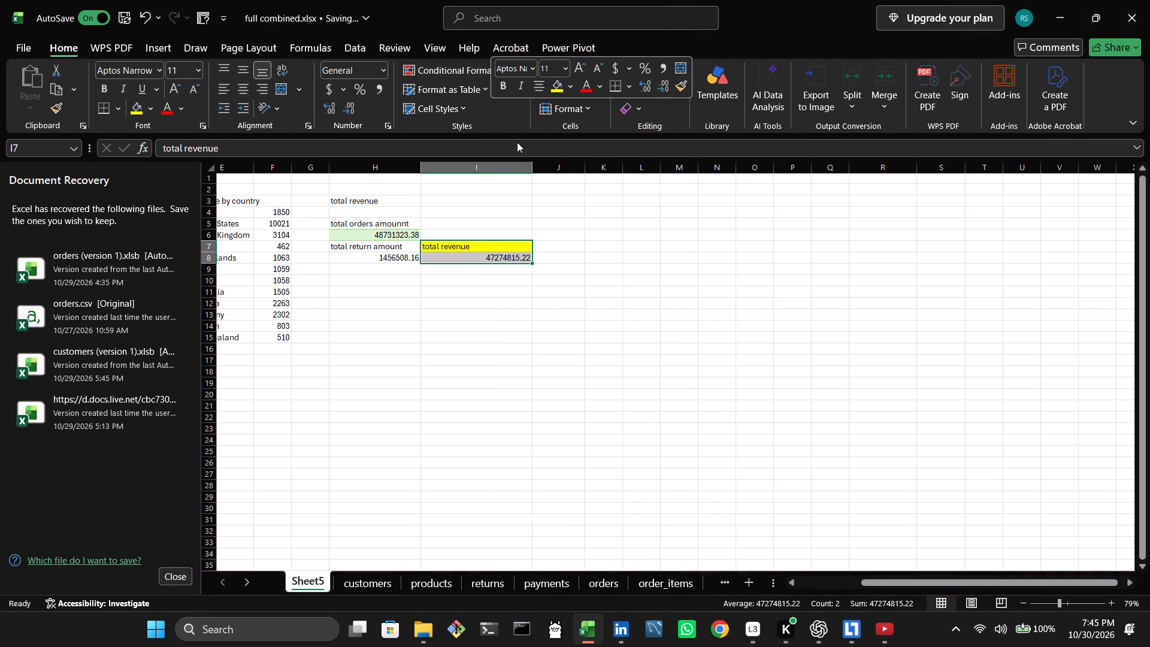
pyautogui.click(340, 267)
pyautogui.rightClick(340, 267)
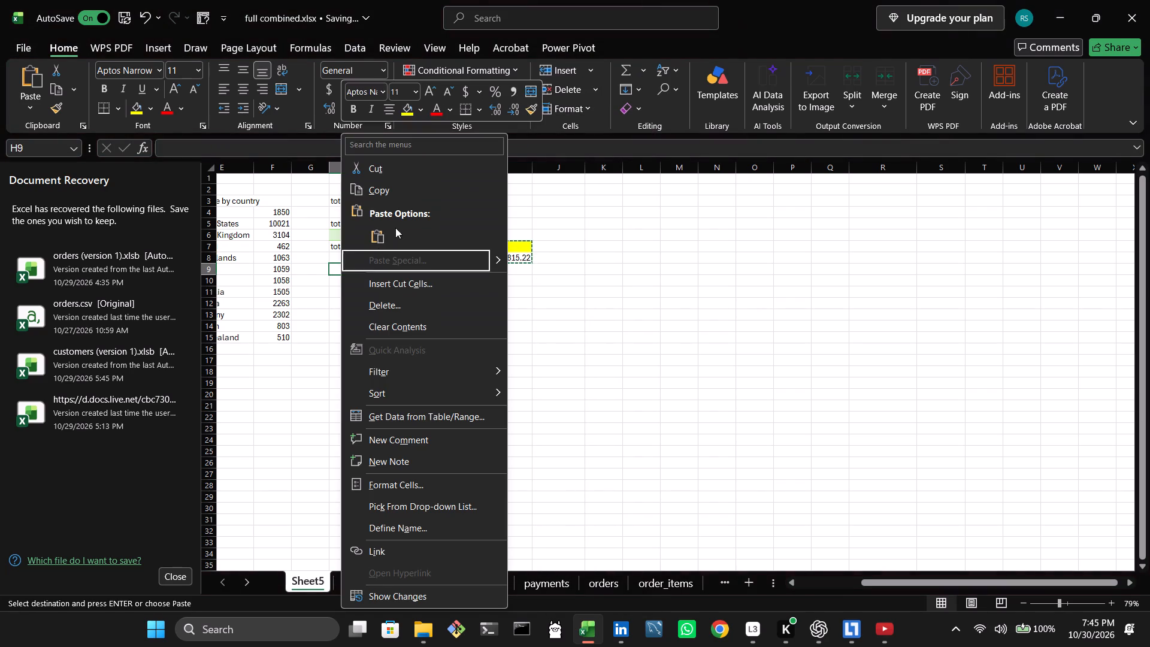
pyautogui.click(383, 229)
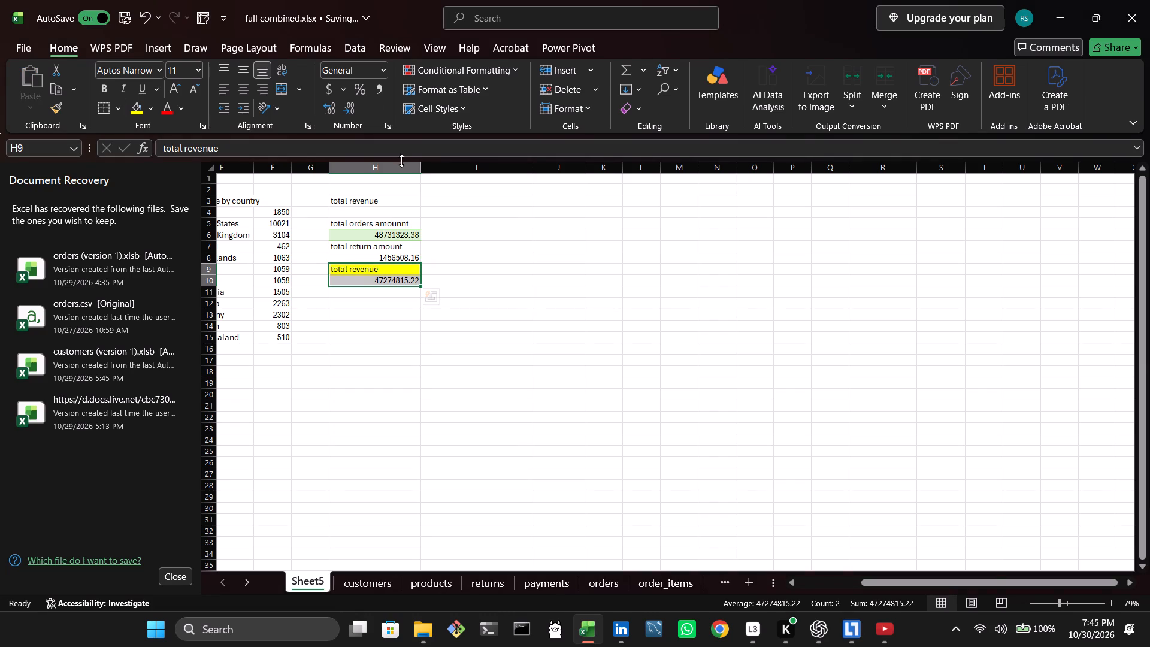
# Enter the heading "total tax paid" in cell I3, beside the total revenue heading.
pyautogui.click(487, 204)
pyautogui.click(487, 204)
pyautogui.doubleClick(488, 202)
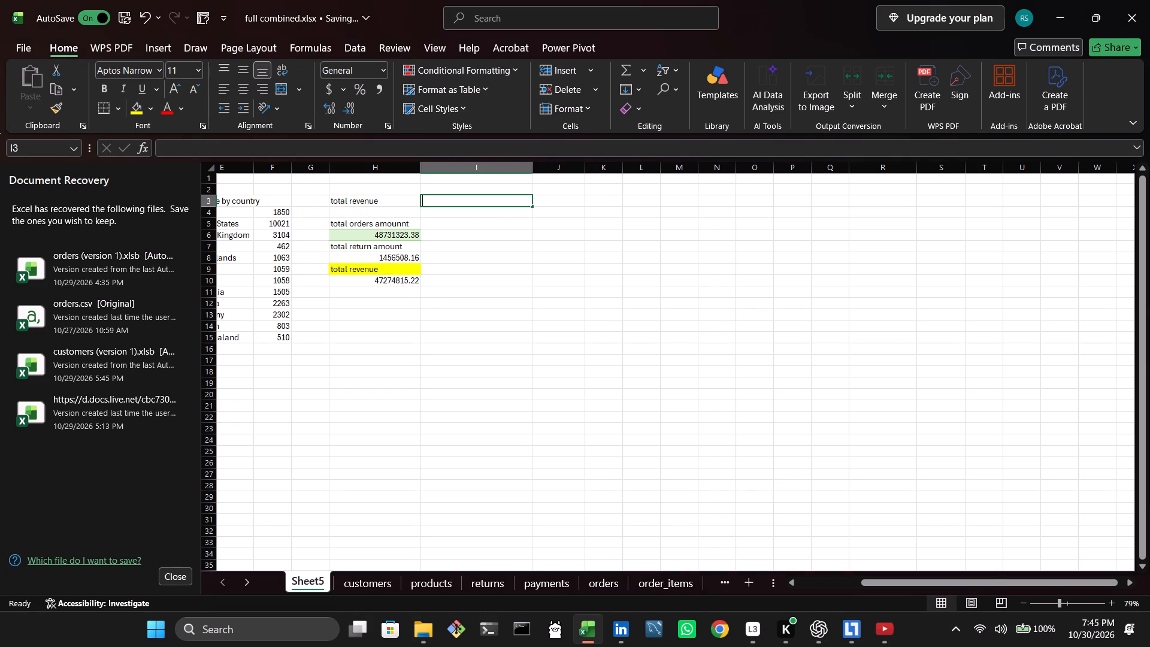
pyautogui.write('total')
pyautogui.press('space')
pyautogui.write('tax paud')
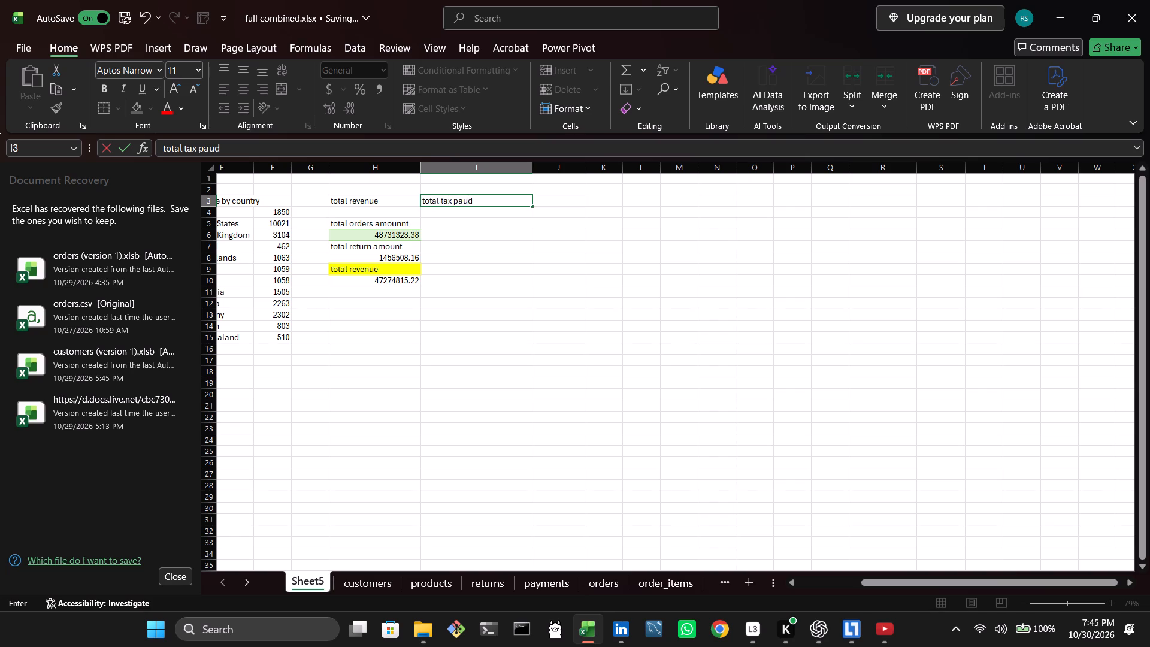
pyautogui.press('BackSpace')
pyautogui.press('BackSpace')
pyautogui.write('id')
pyautogui.press('space')
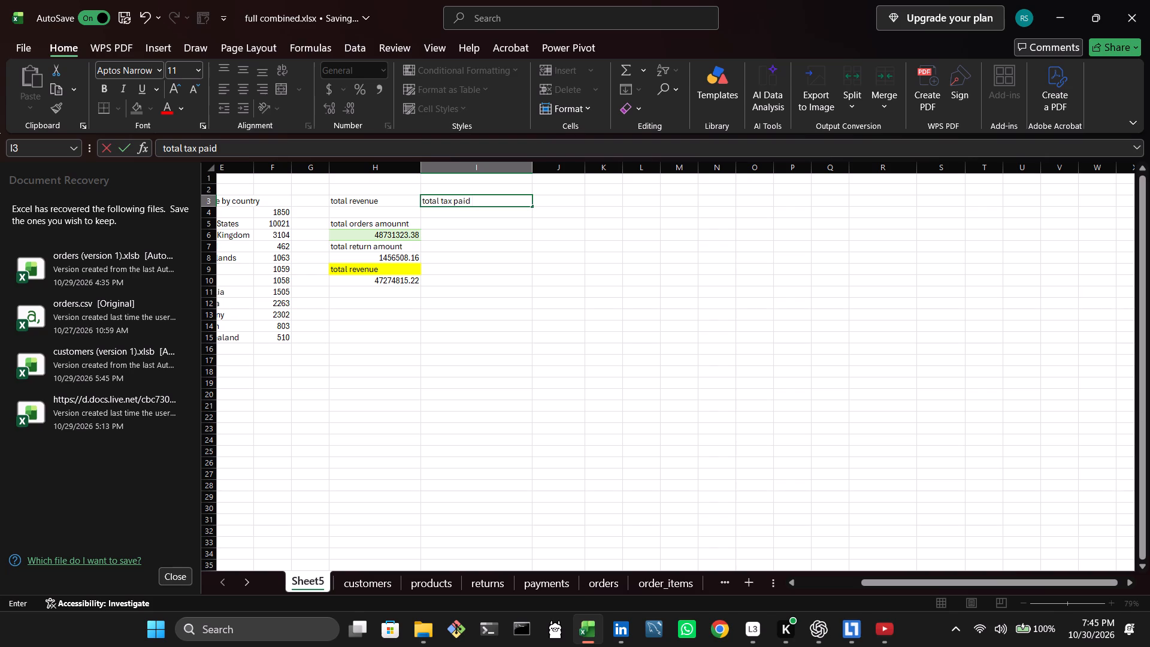
pyautogui.click(453, 223)
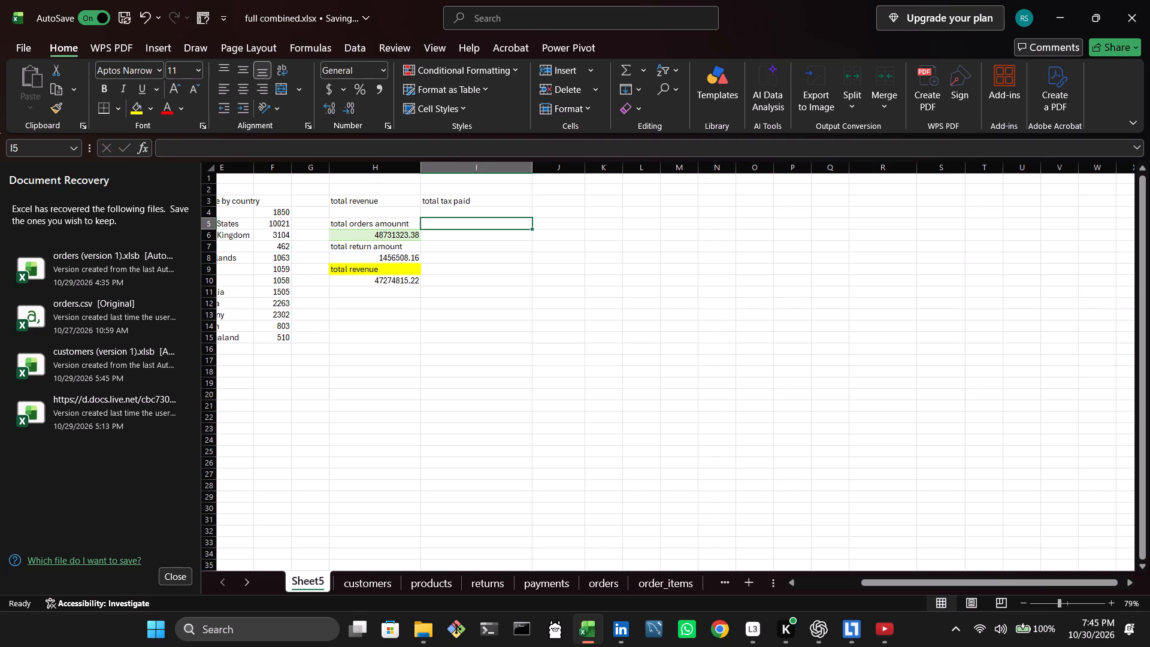
# Change the tax heading in I3 to "total tax we want to play".
pyautogui.doubleClick(465, 200)
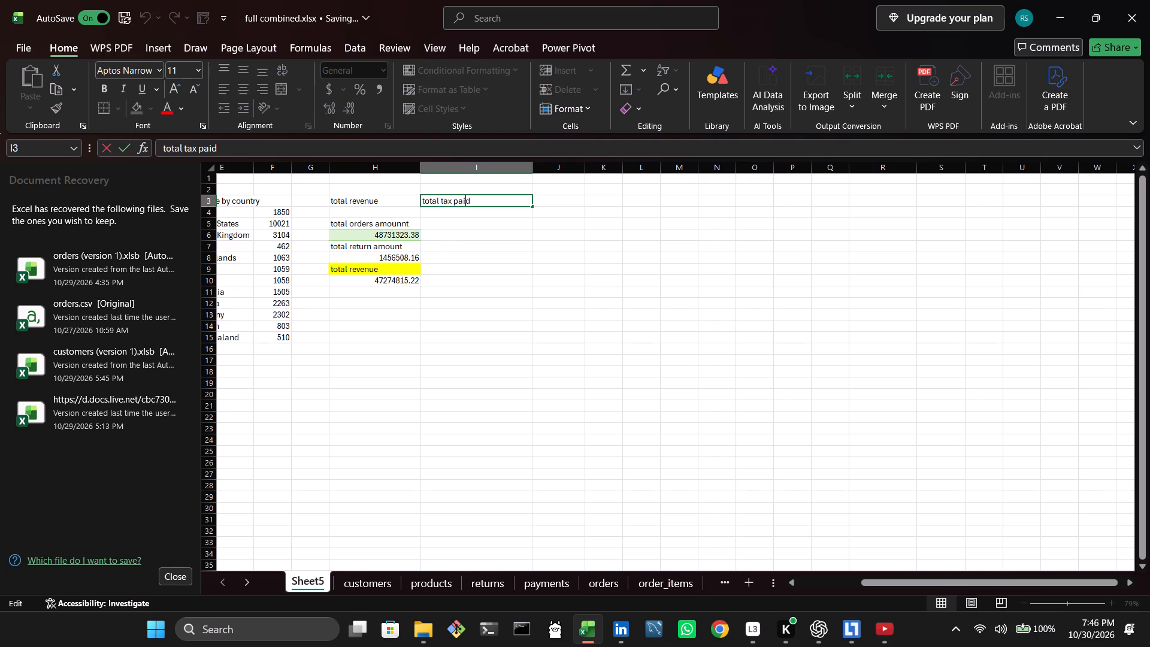
pyautogui.press('Right')
pyautogui.press('Right')
pyautogui.press('BackSpace')
pyautogui.press('BackSpace')
pyautogui.press('BackSpace')
pyautogui.press('BackSpace')
pyautogui.press('BackSpace')
pyautogui.write('we w')
pyautogui.write('ant')
pyautogui.press('space')
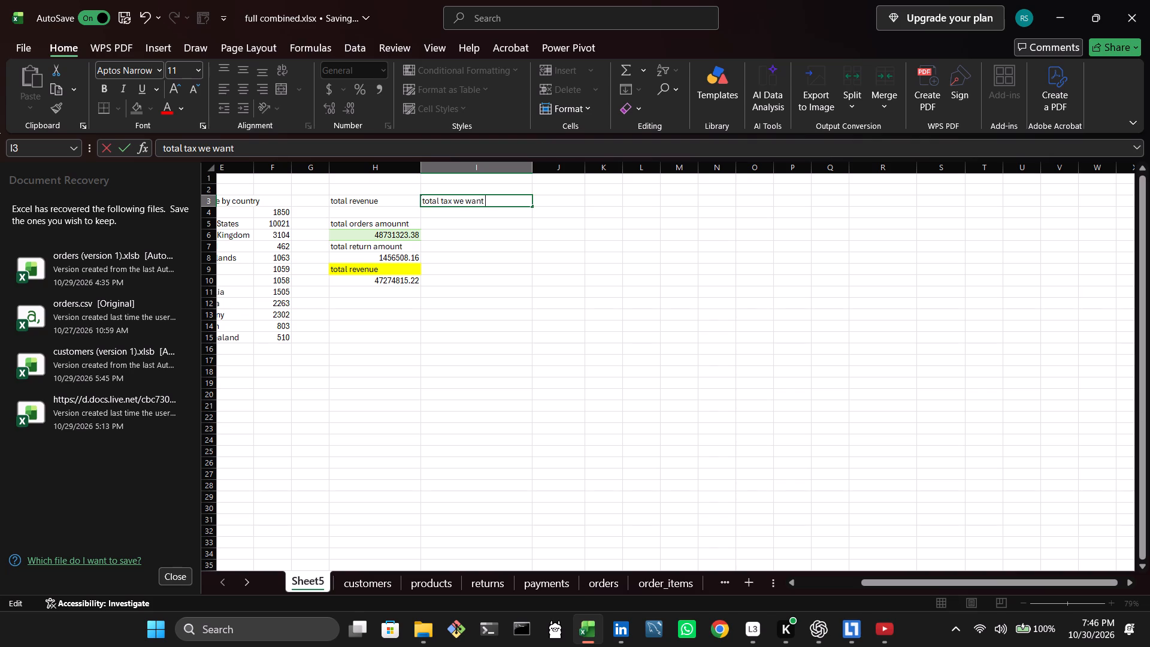
pyautogui.write('to')
pyautogui.press('space')
pyautogui.write('play')
pyautogui.press('space')
# Enter the label "total tax happened" in cell I5, beside the total orders amount label.
pyautogui.doubleClick(468, 222)
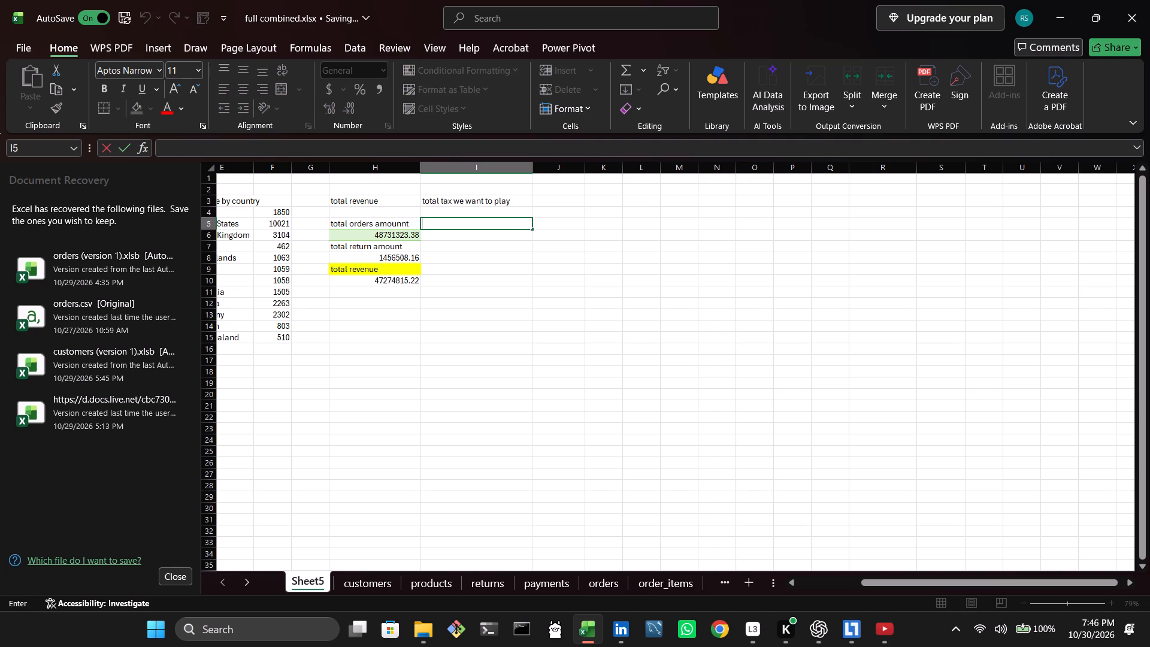
pyautogui.write('total tax')
pyautogui.press('space')
pyautogui.write('happened')
pyautogui.press('space')
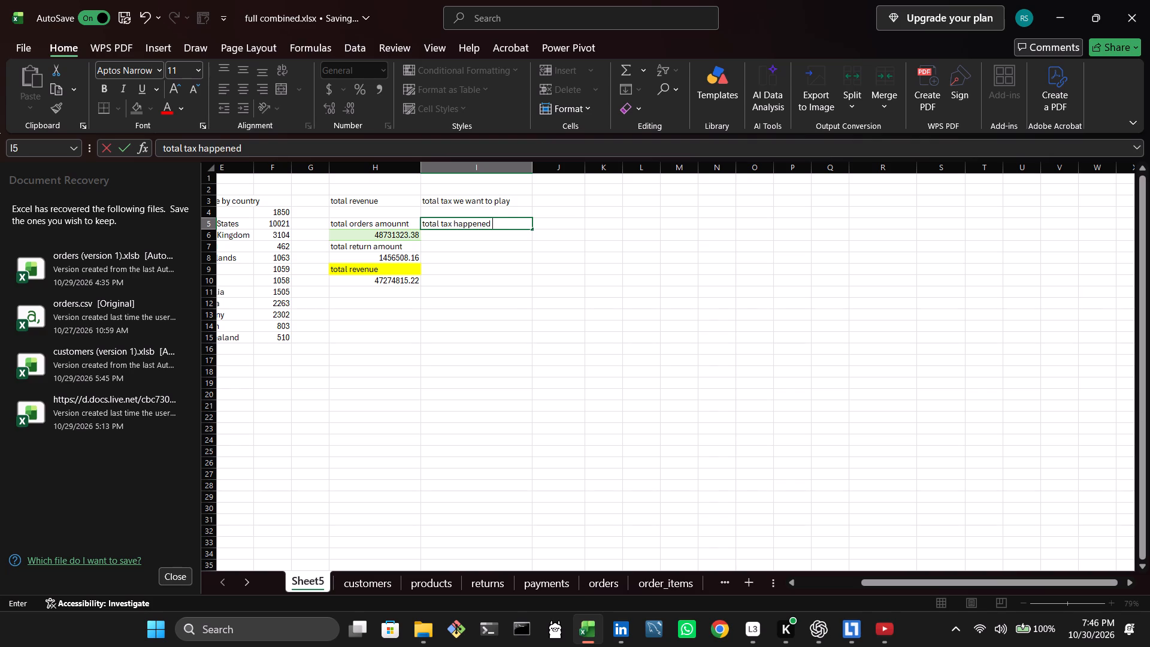
# Examine the subtotal, shipping_fee and tax_amount columns on the orders sheet, selecting all the tax_amount values.
pyautogui.doubleClick(465, 234)
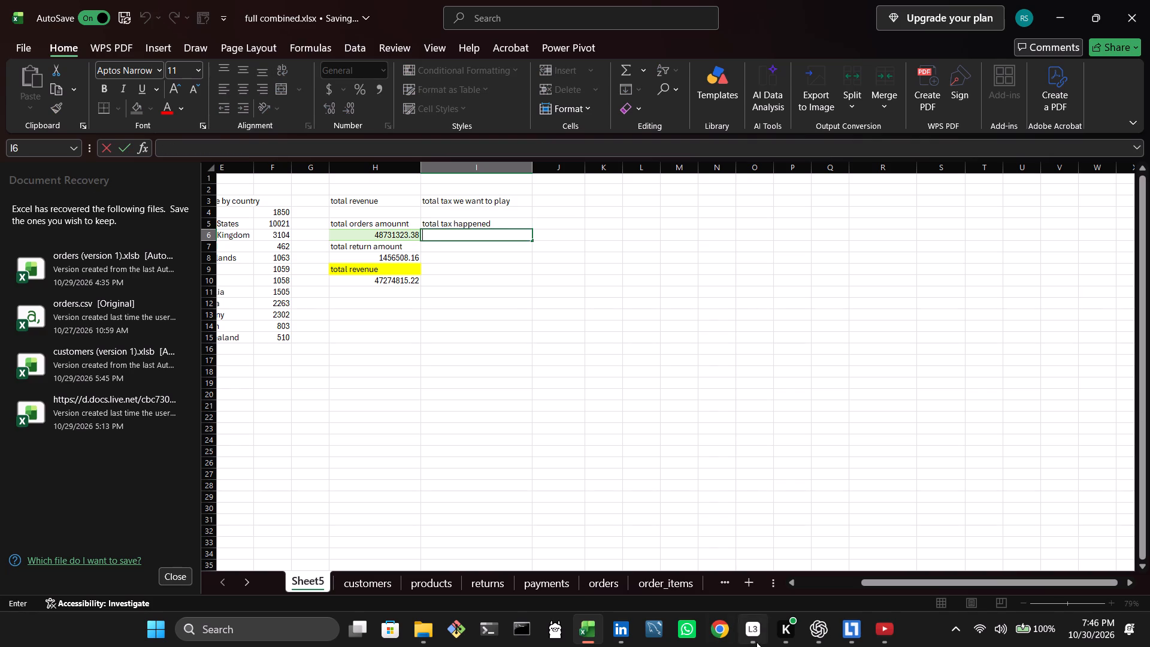
pyautogui.click(677, 590)
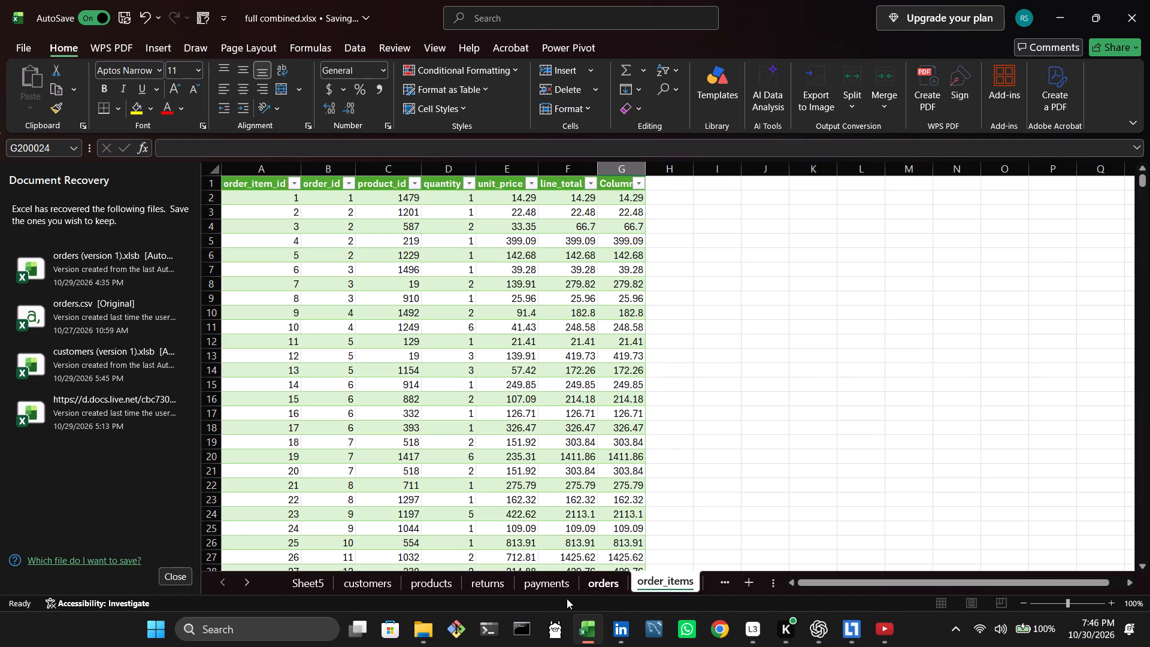
pyautogui.click(591, 586)
pyautogui.moveTo(591, 586); pyautogui.dragTo(549, 208)
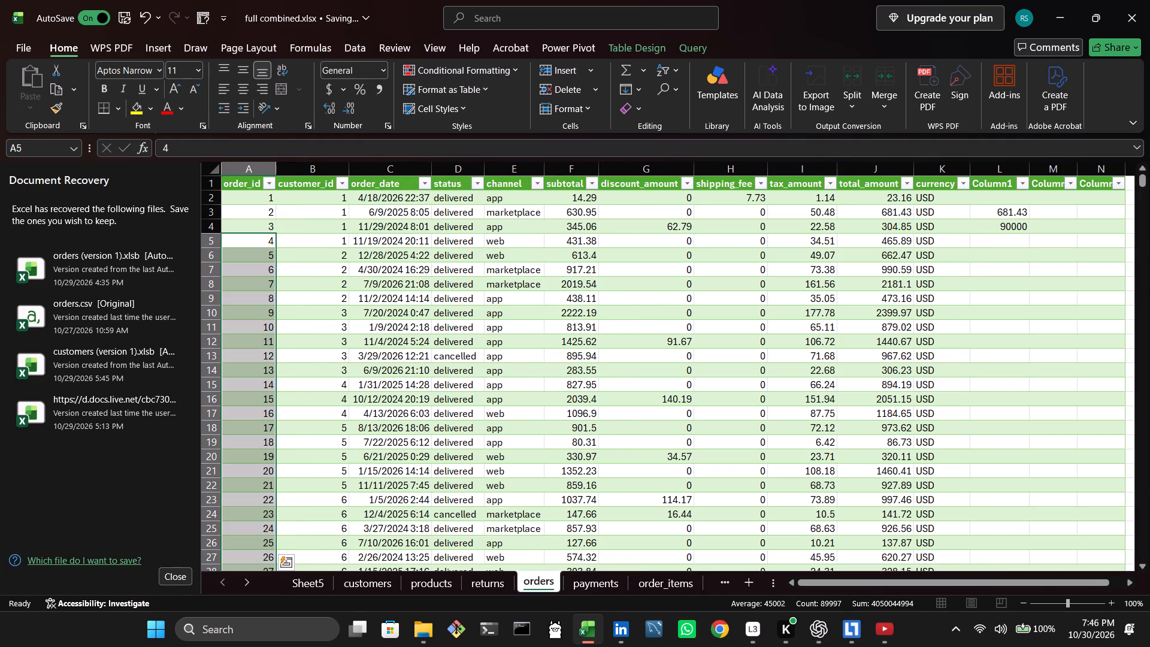
pyautogui.click(591, 208)
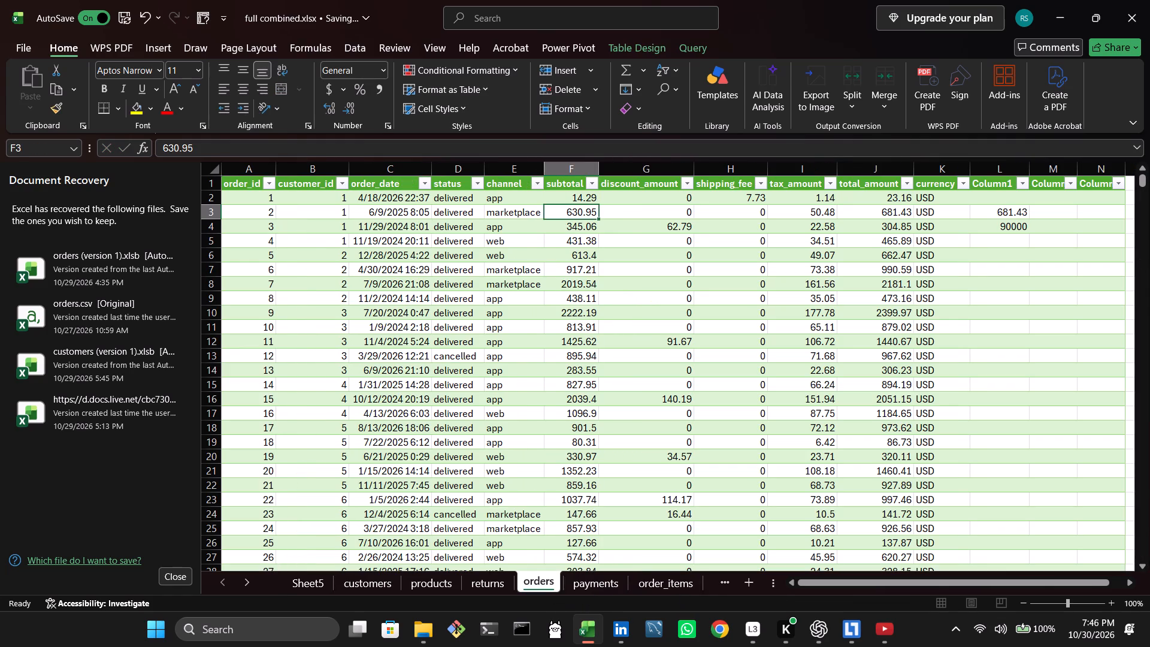
pyautogui.click(564, 196)
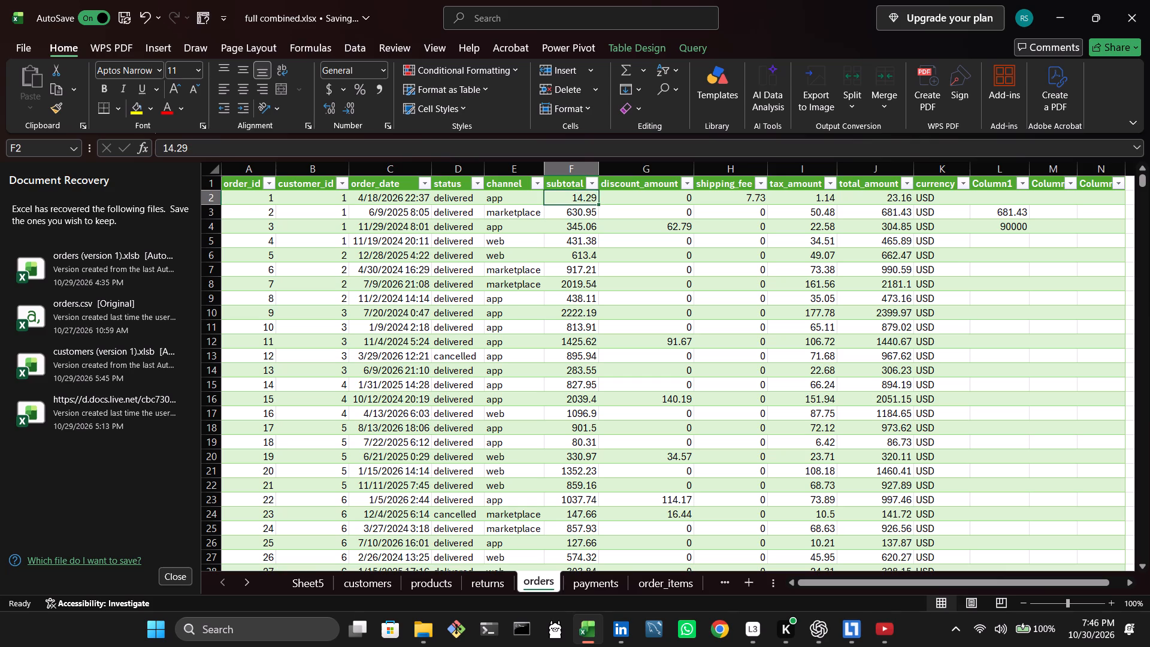
pyautogui.click(750, 202)
pyautogui.moveTo(750, 202); pyautogui.dragTo(732, 236)
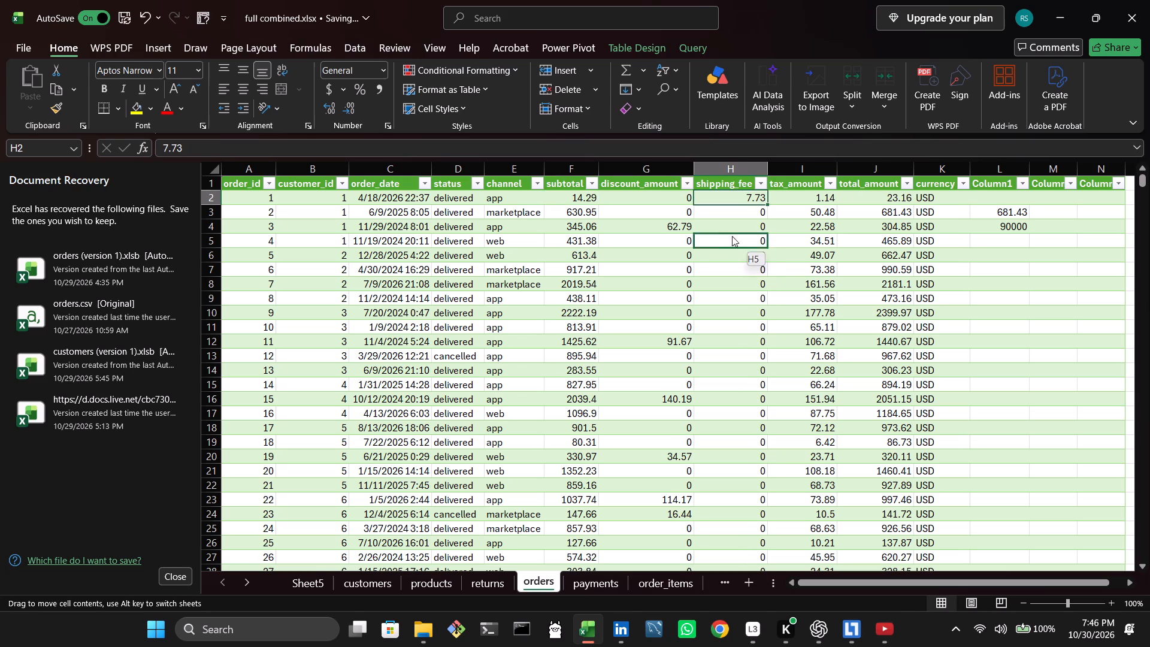
pyautogui.moveTo(732, 236); pyautogui.dragTo(731, 189)
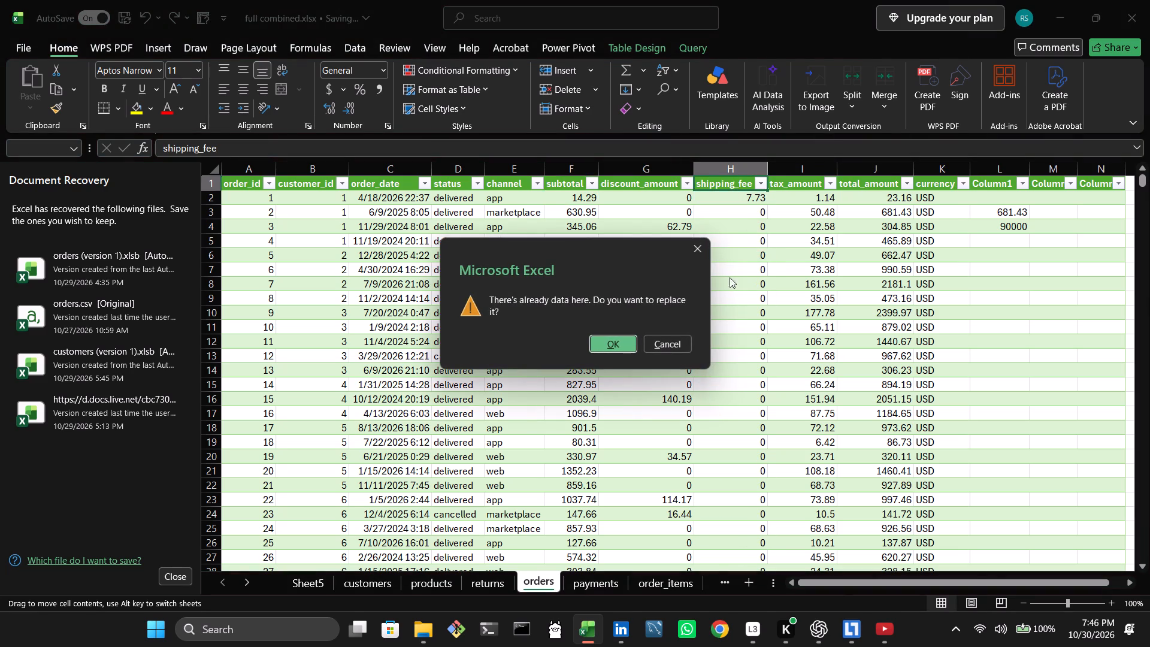
pyautogui.click(693, 255)
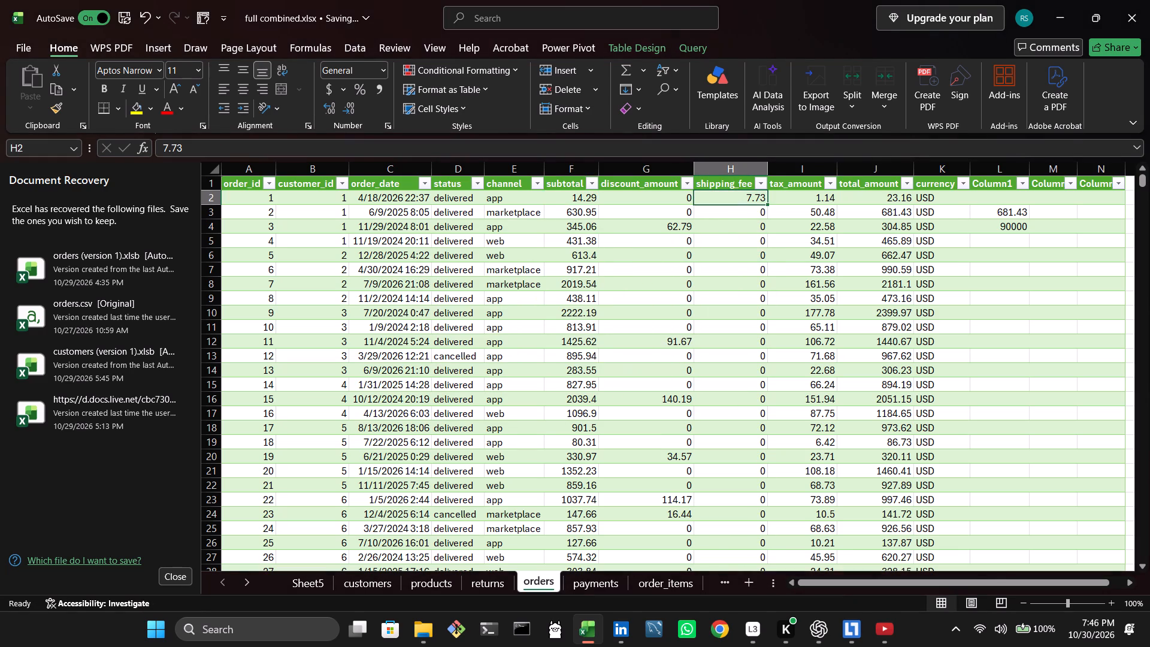
pyautogui.click(808, 202)
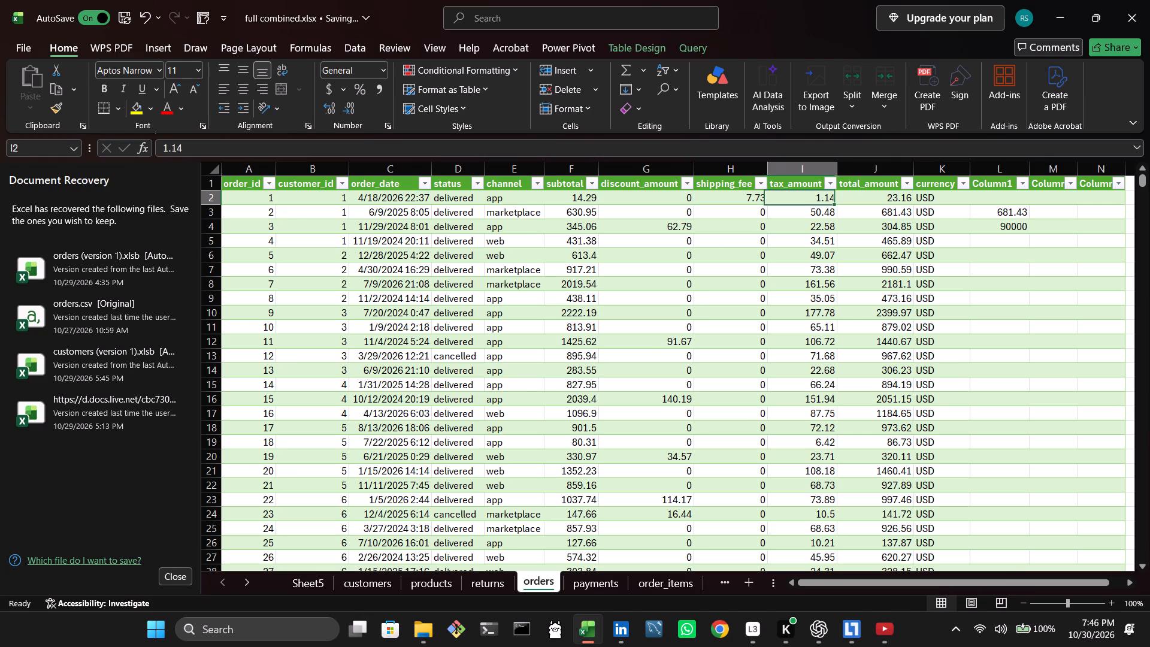
pyautogui.hotkey('ctrl', 'shift', 'Down')
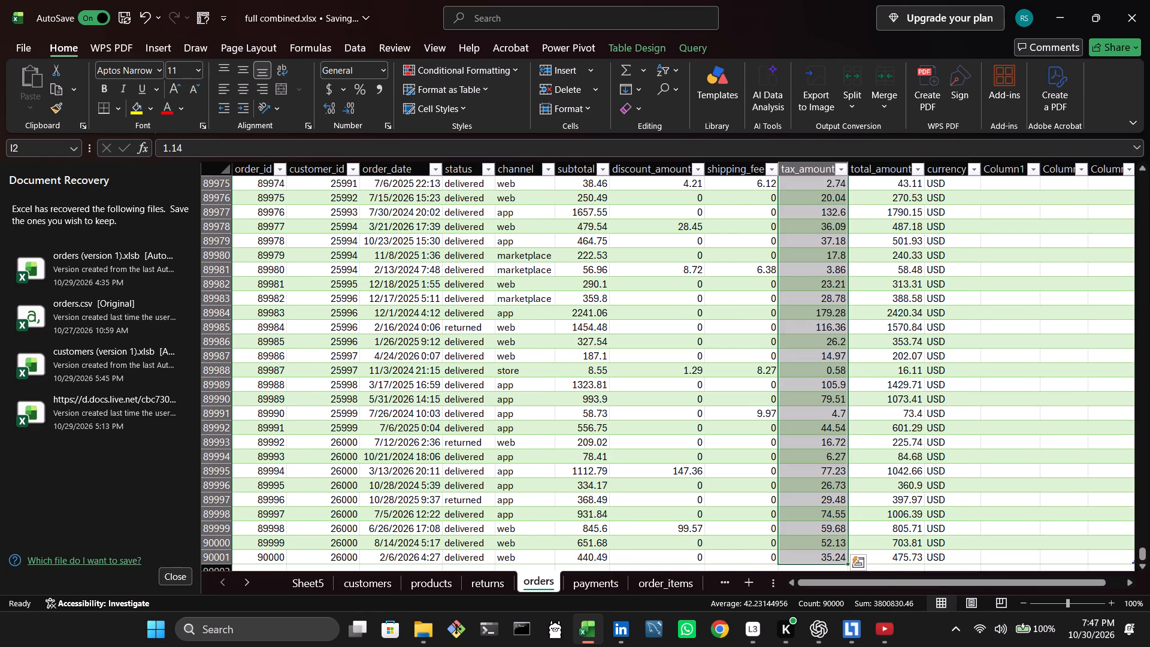
# Start a SUM formula in Sheet5 cell I6, below the total tax happened label, pointing at the orders sheet.
pyautogui.click(325, 580)
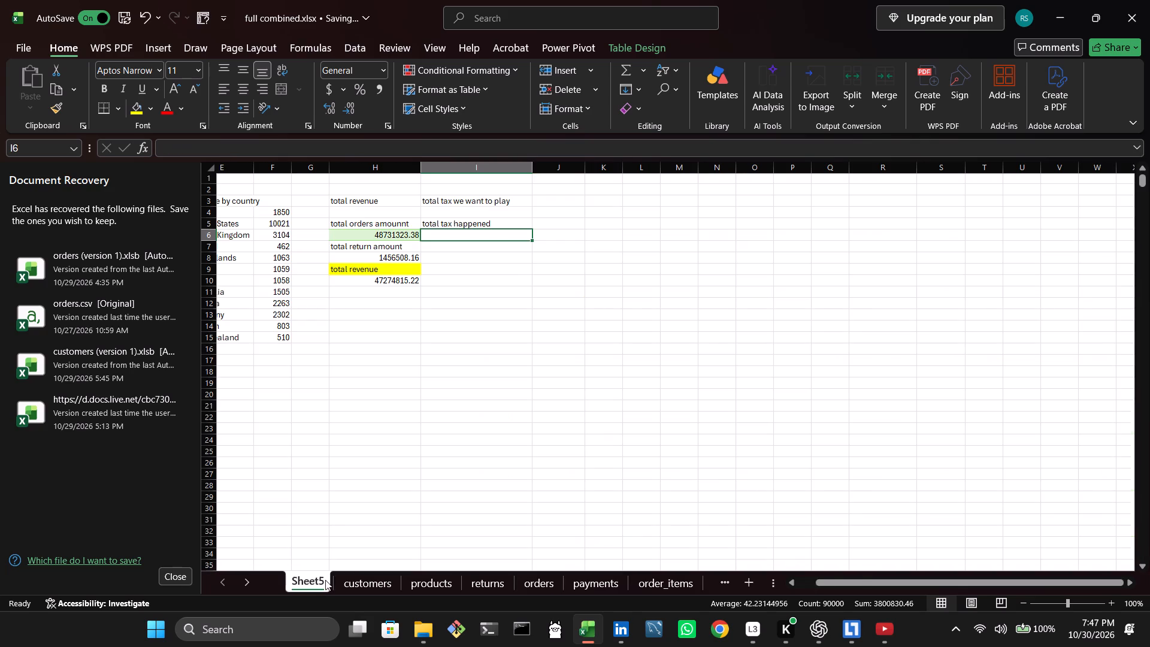
pyautogui.click(452, 236)
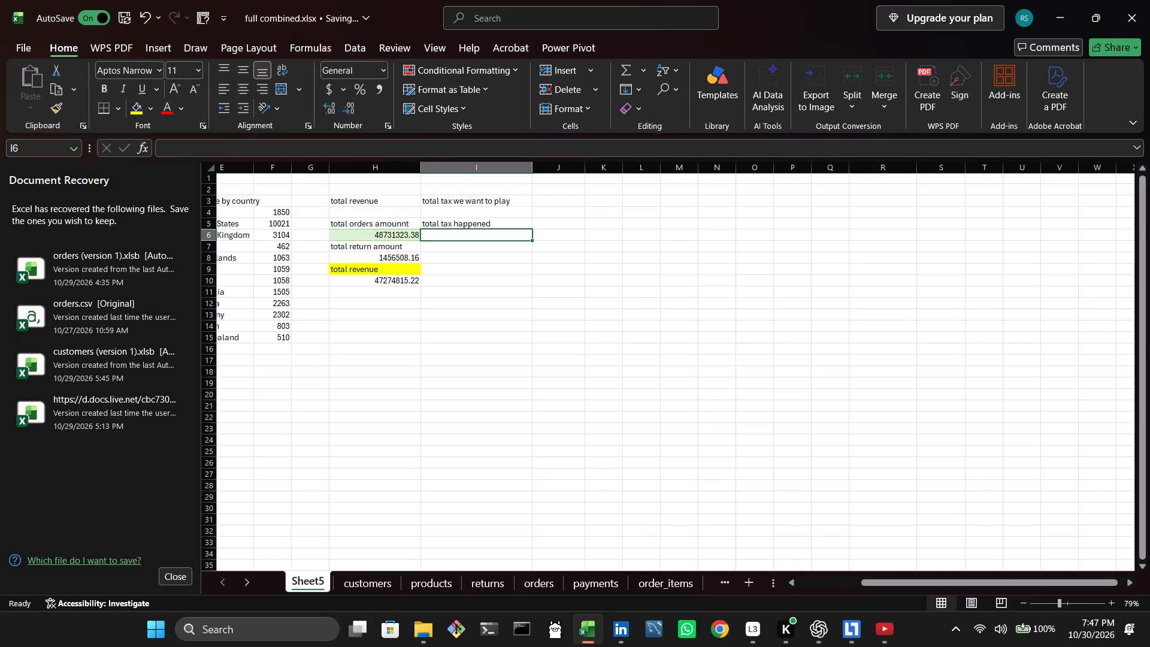
pyautogui.doubleClick(452, 236)
pyautogui.press('=')
pyautogui.write('su')
pyautogui.press('m')
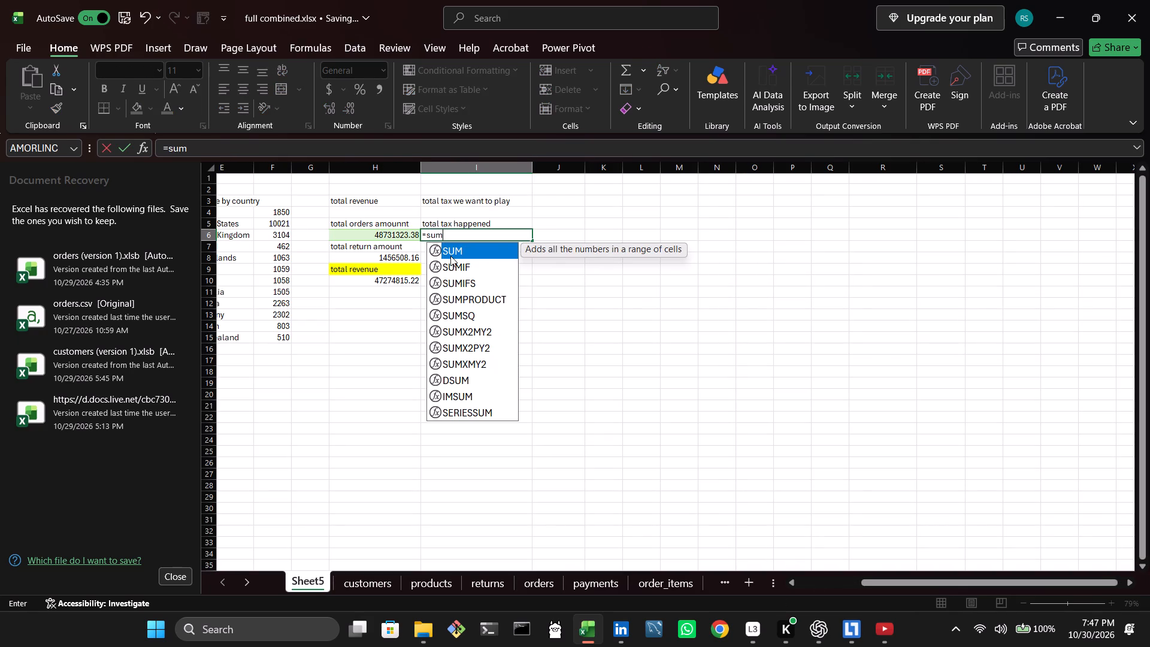
pyautogui.doubleClick(452, 255)
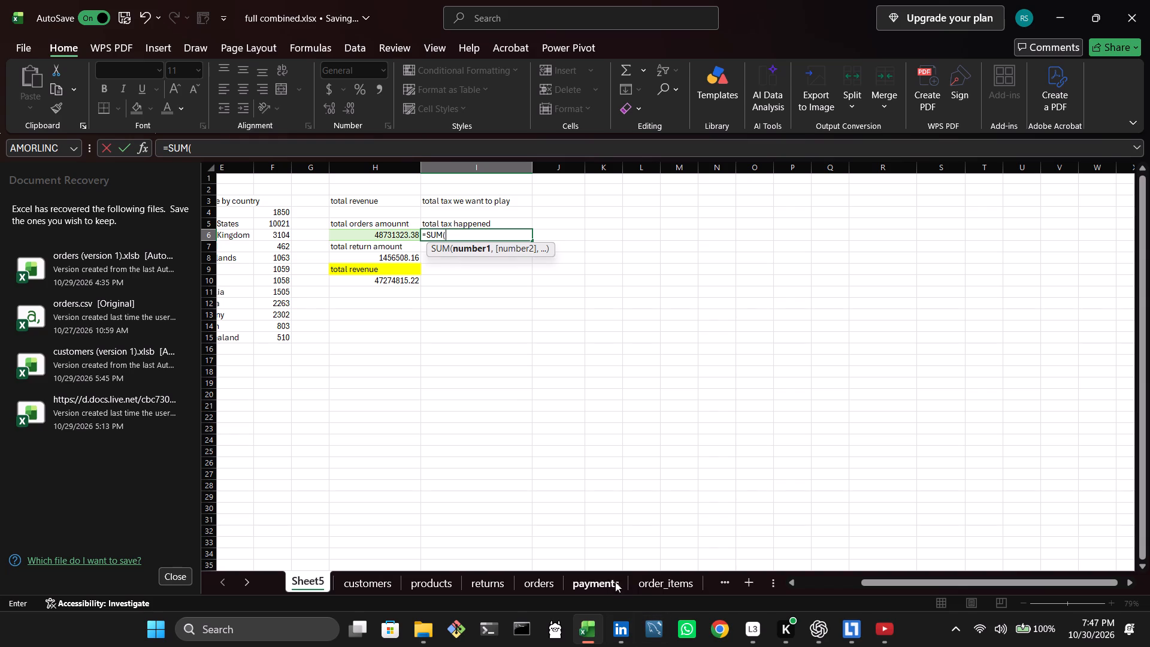
pyautogui.click(554, 576)
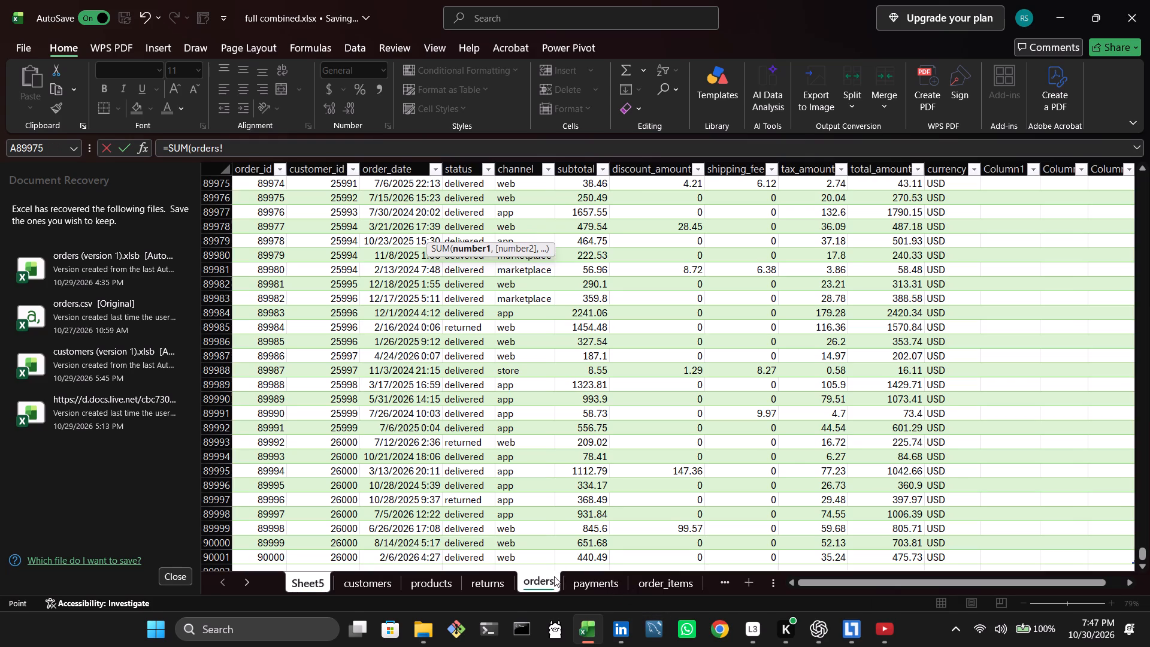
pyautogui.moveTo(1144, 555); pyautogui.dragTo(1144, 553)
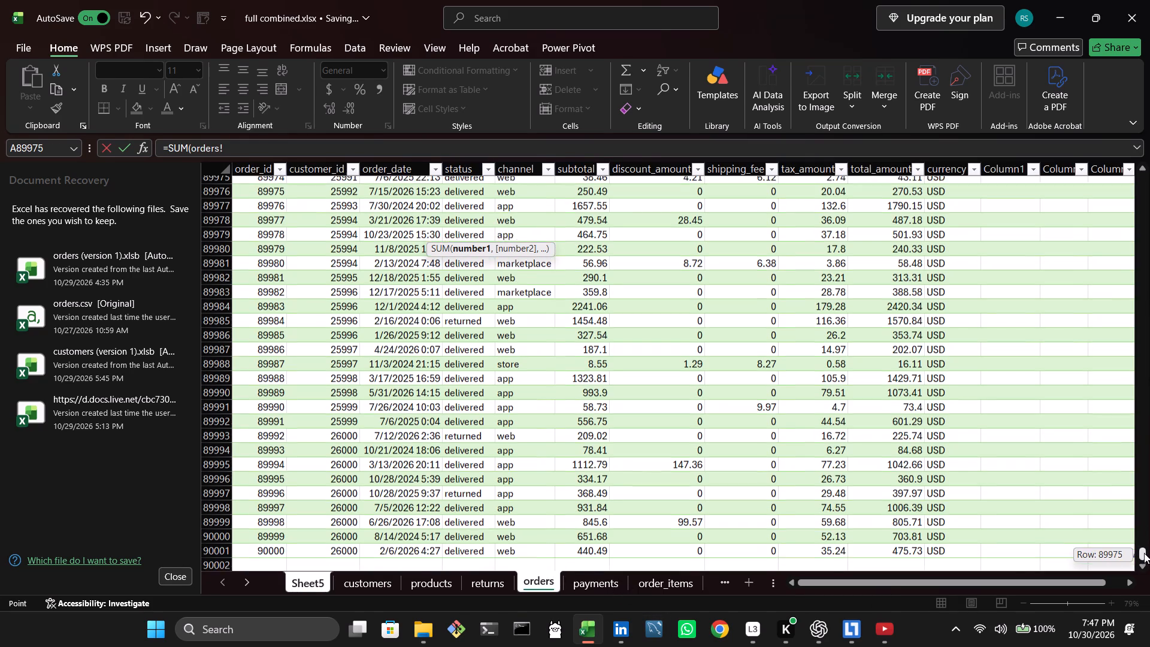
pyautogui.moveTo(1144, 553); pyautogui.dragTo(1130, 177)
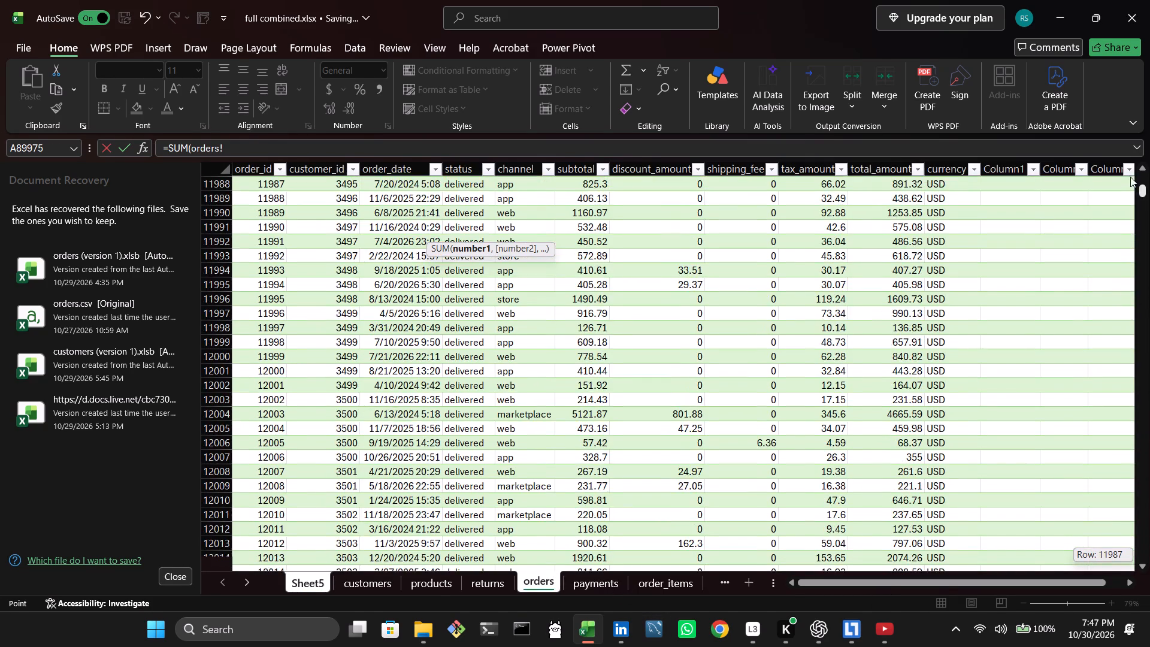
pyautogui.moveTo(1130, 177); pyautogui.dragTo(1130, 118)
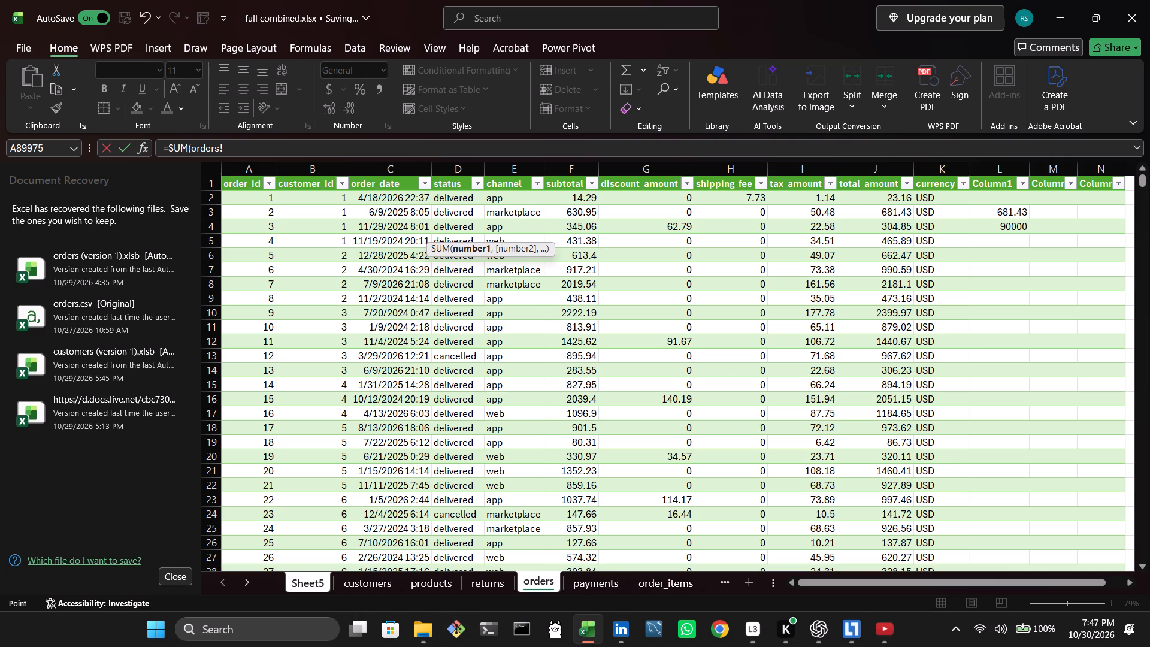
# Complete the SUM formula with the whole tax_amount column of the orders table.
pyautogui.click(818, 204)
pyautogui.hotkey('ctrl', 'shift', 'Down')
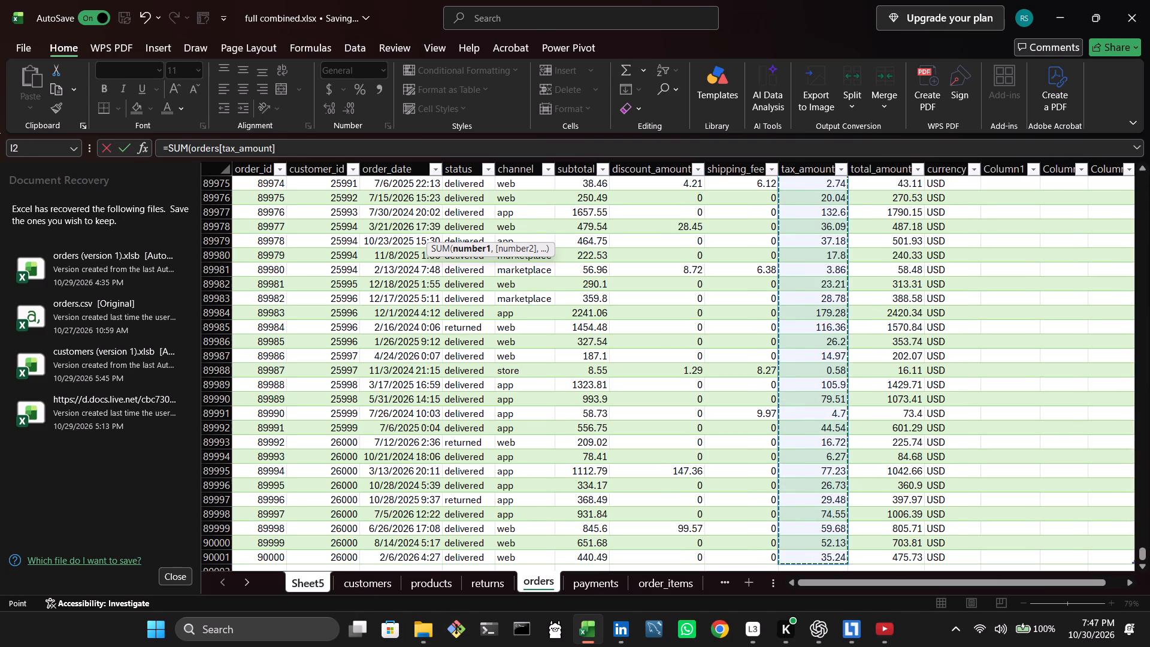
pyautogui.press('Return')
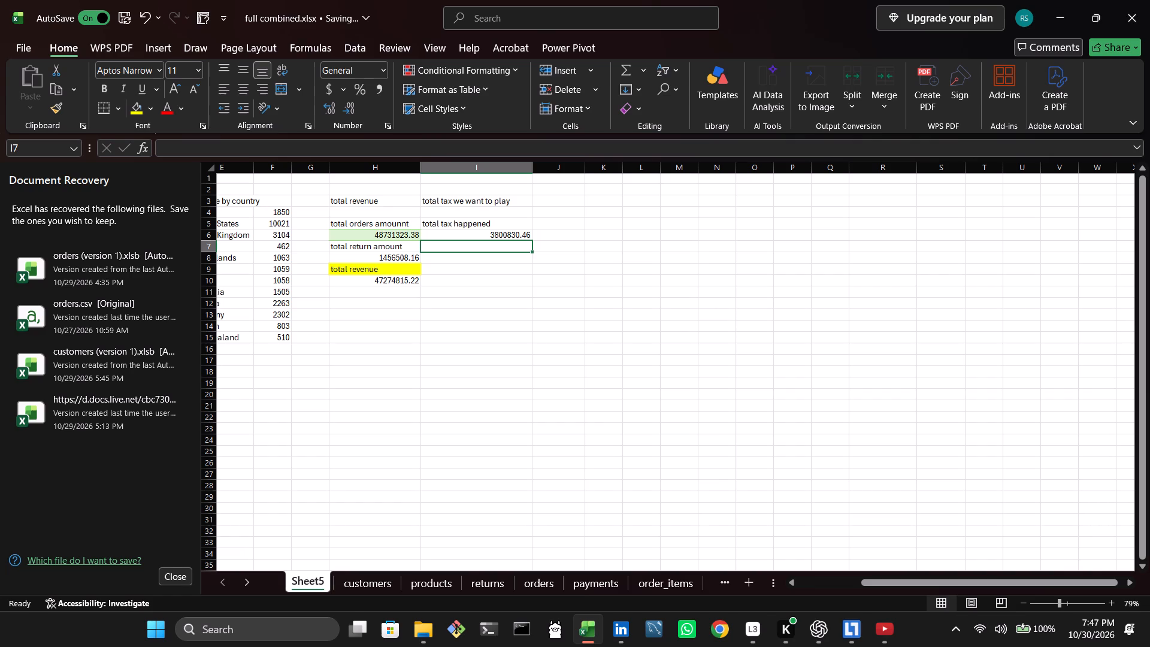
# Enter the label "total return tax amount" in Sheet5 cell I7, beside the total return amount label.
pyautogui.doubleClick(454, 246)
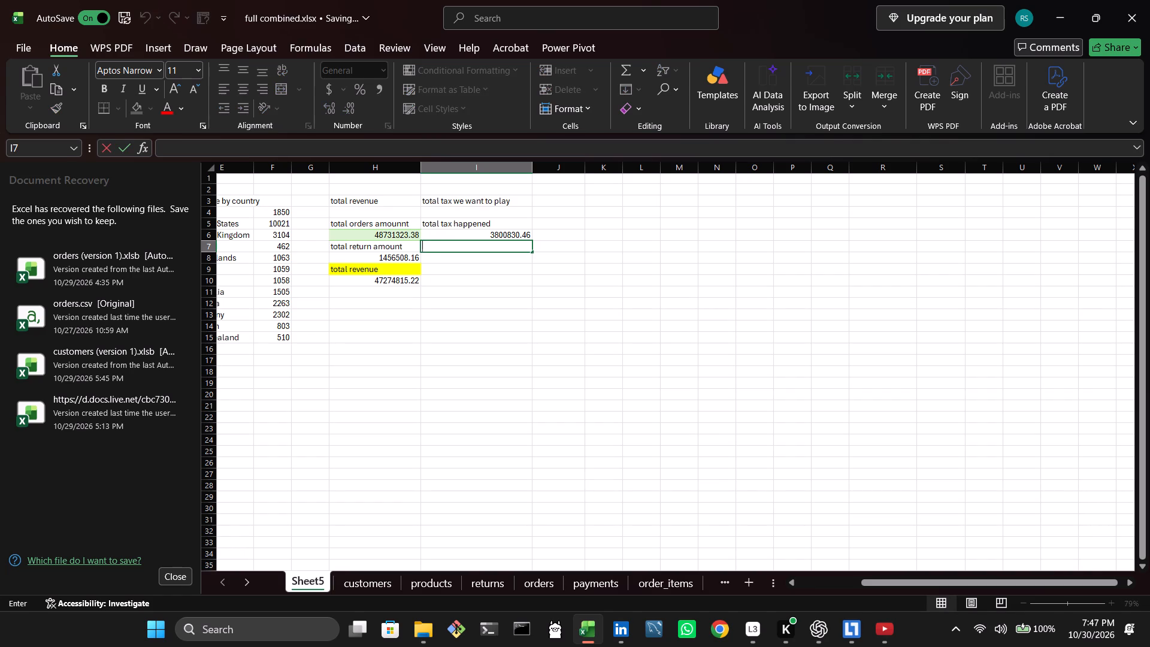
pyautogui.write('total')
pyautogui.press('space')
pyautogui.write('return')
pyautogui.press('space')
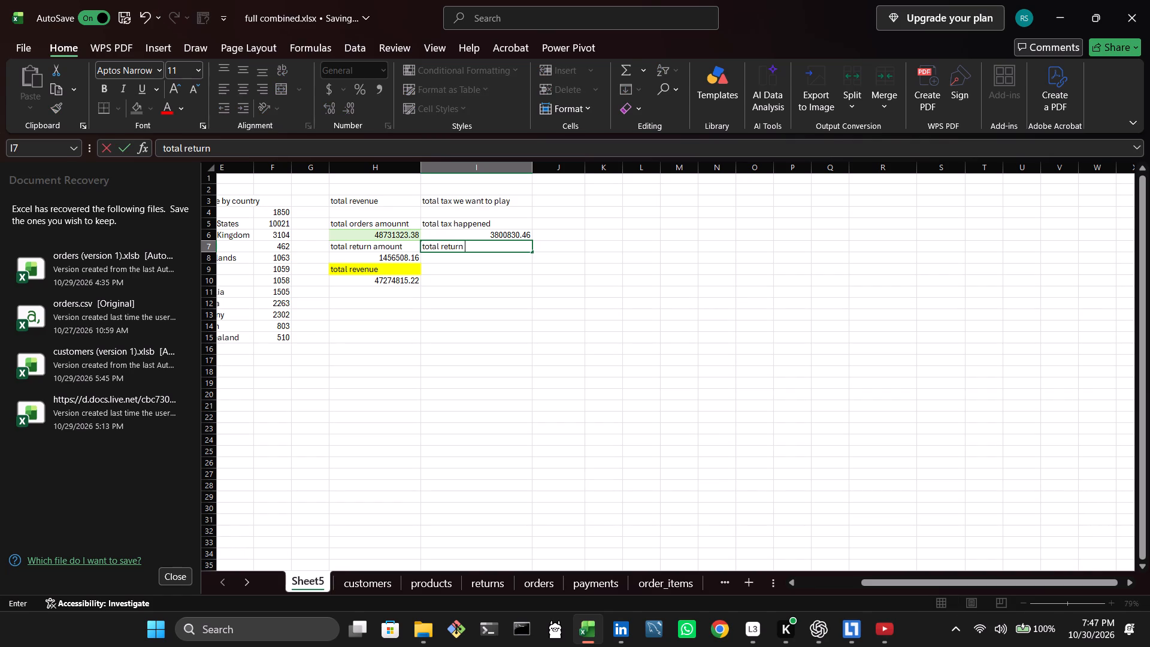
pyautogui.write('tax amount')
pyautogui.press('space')
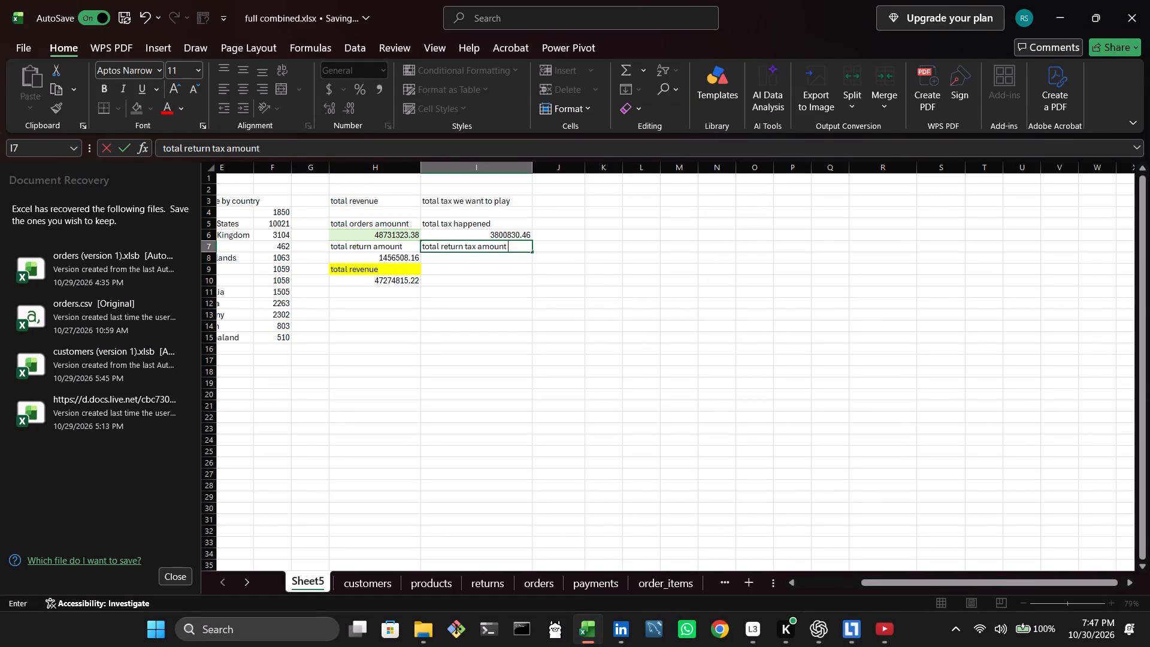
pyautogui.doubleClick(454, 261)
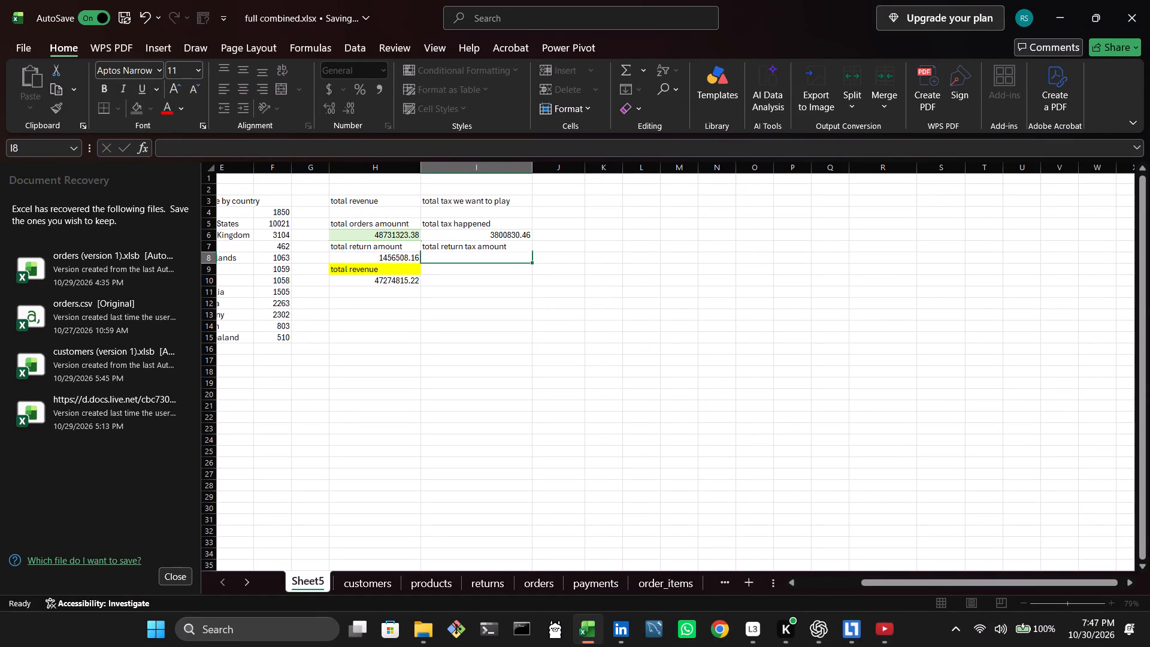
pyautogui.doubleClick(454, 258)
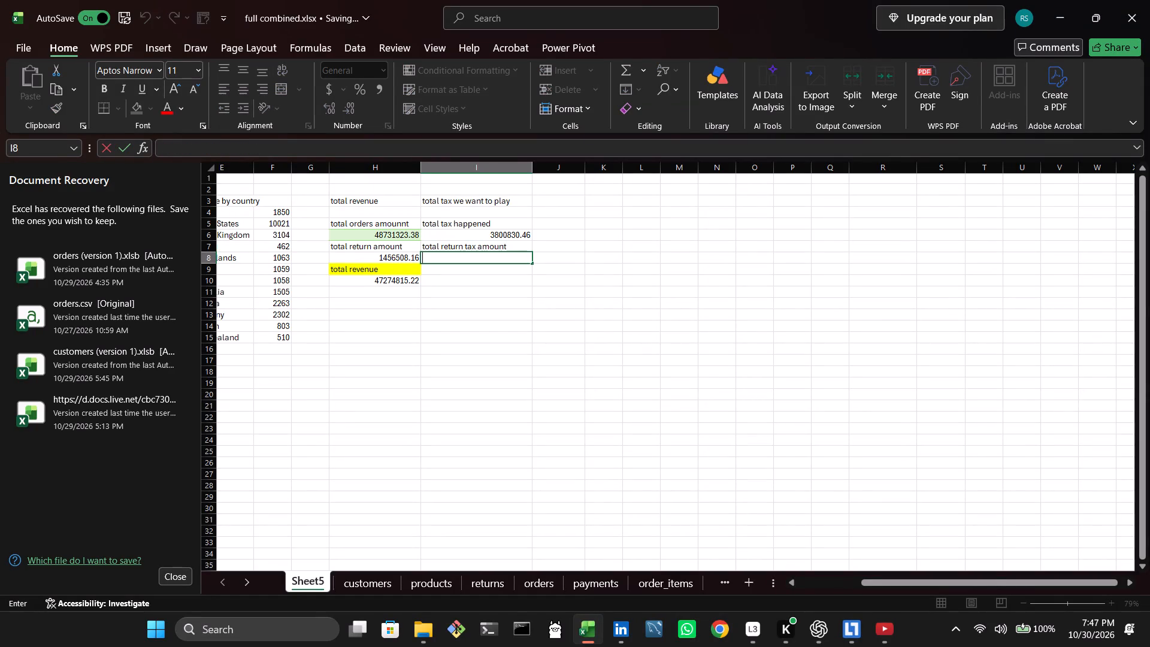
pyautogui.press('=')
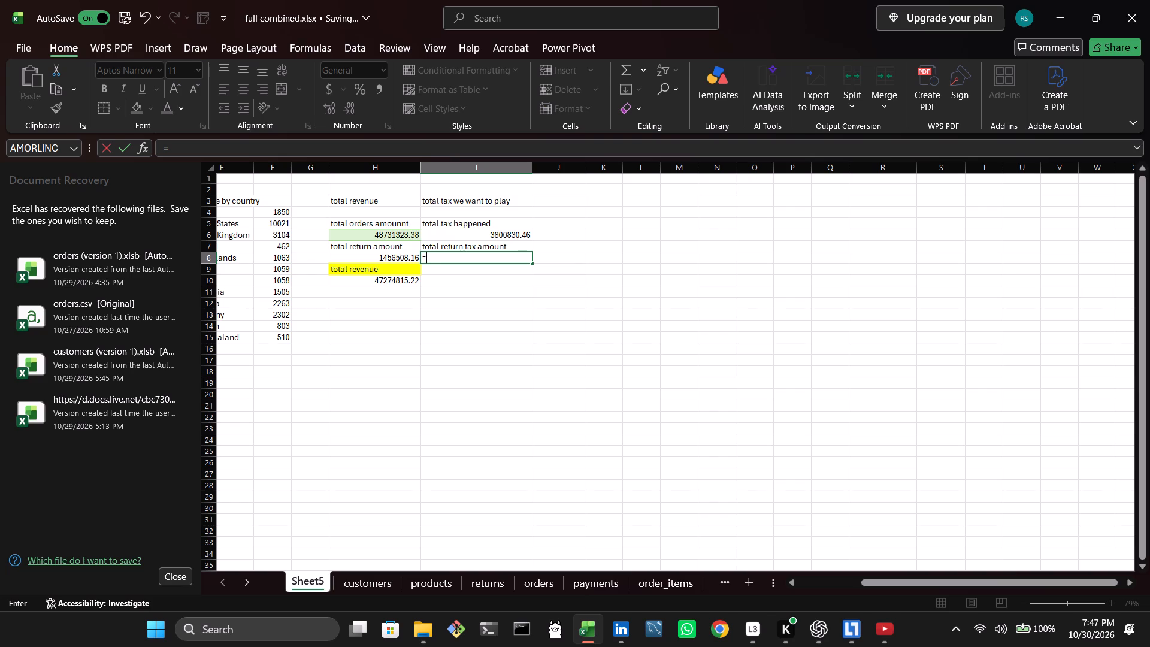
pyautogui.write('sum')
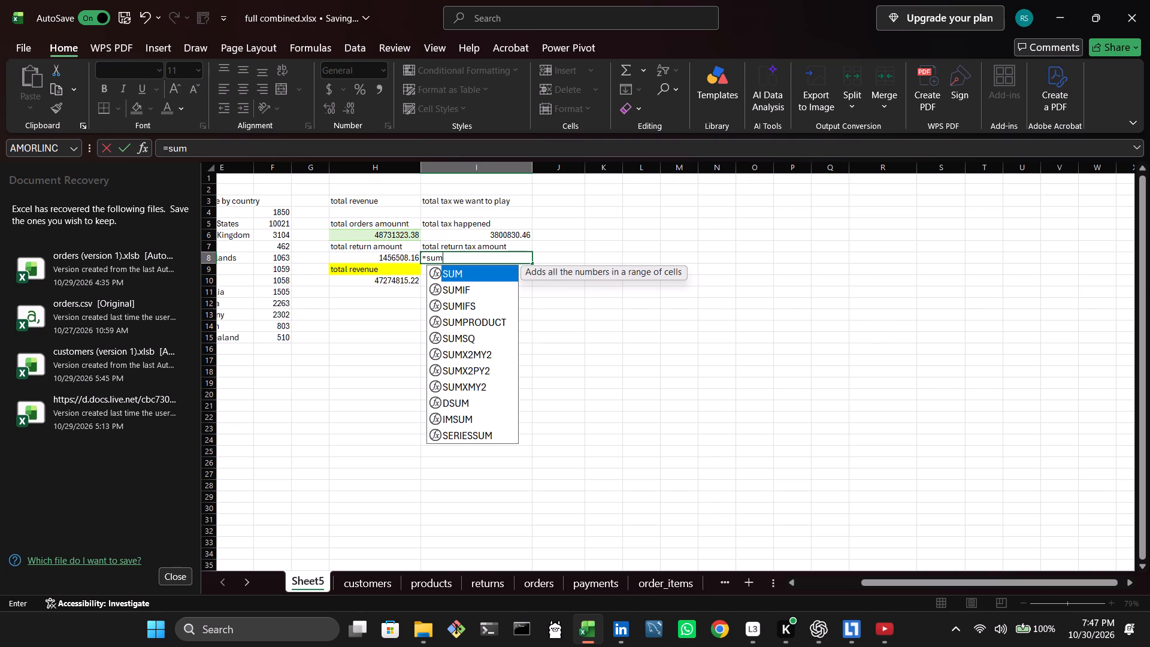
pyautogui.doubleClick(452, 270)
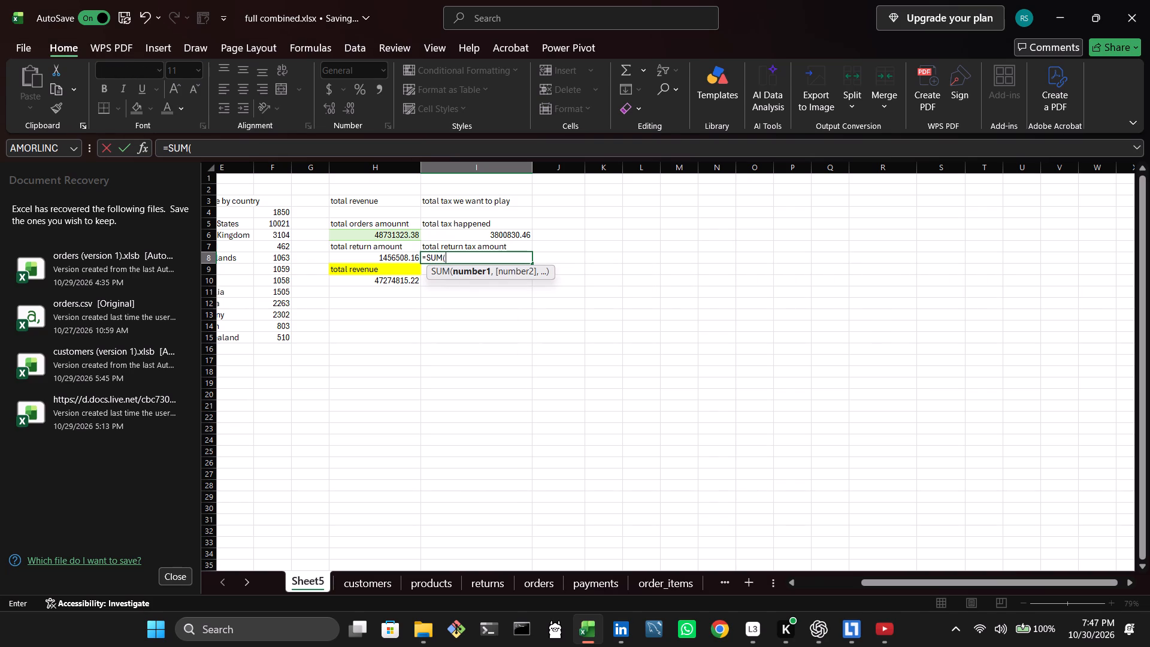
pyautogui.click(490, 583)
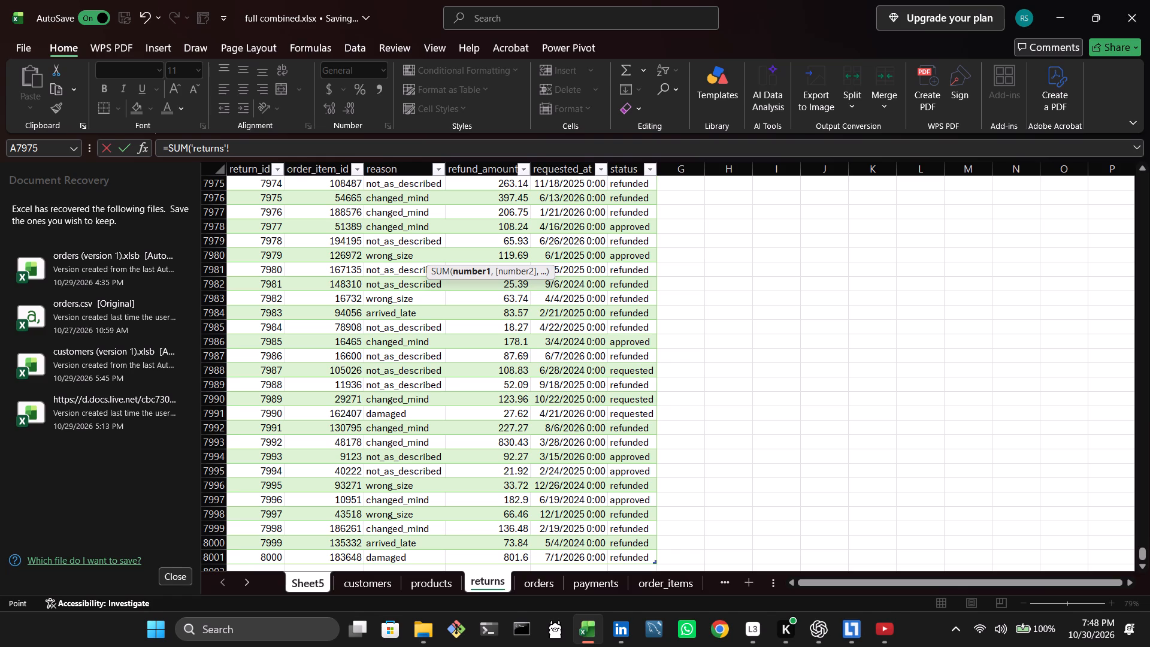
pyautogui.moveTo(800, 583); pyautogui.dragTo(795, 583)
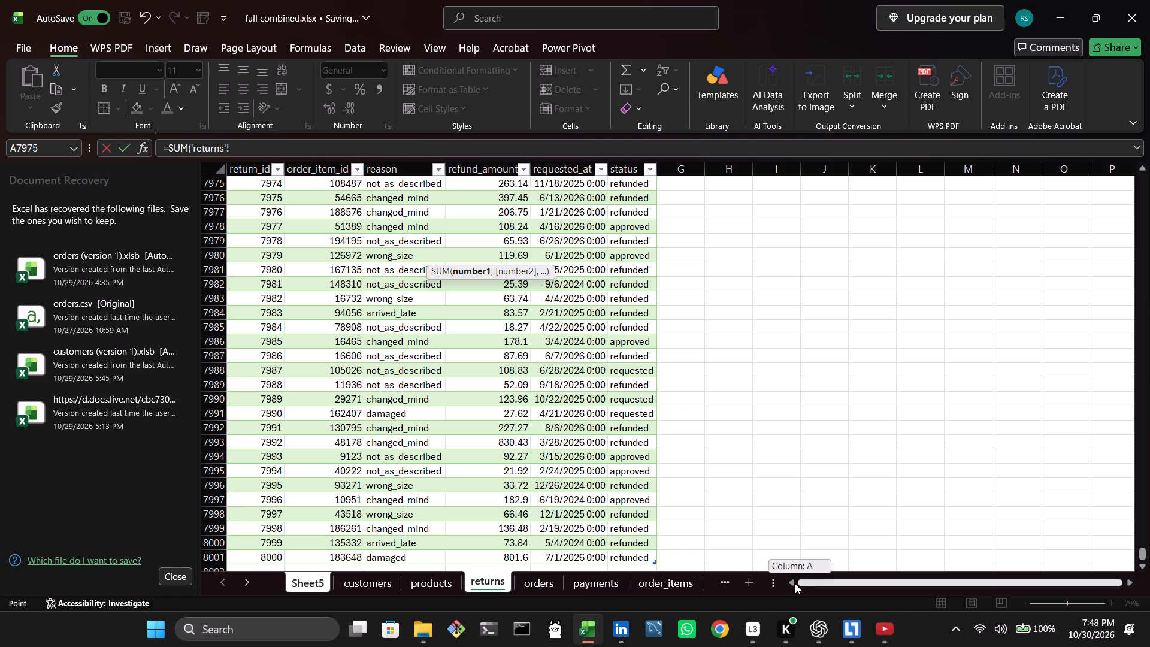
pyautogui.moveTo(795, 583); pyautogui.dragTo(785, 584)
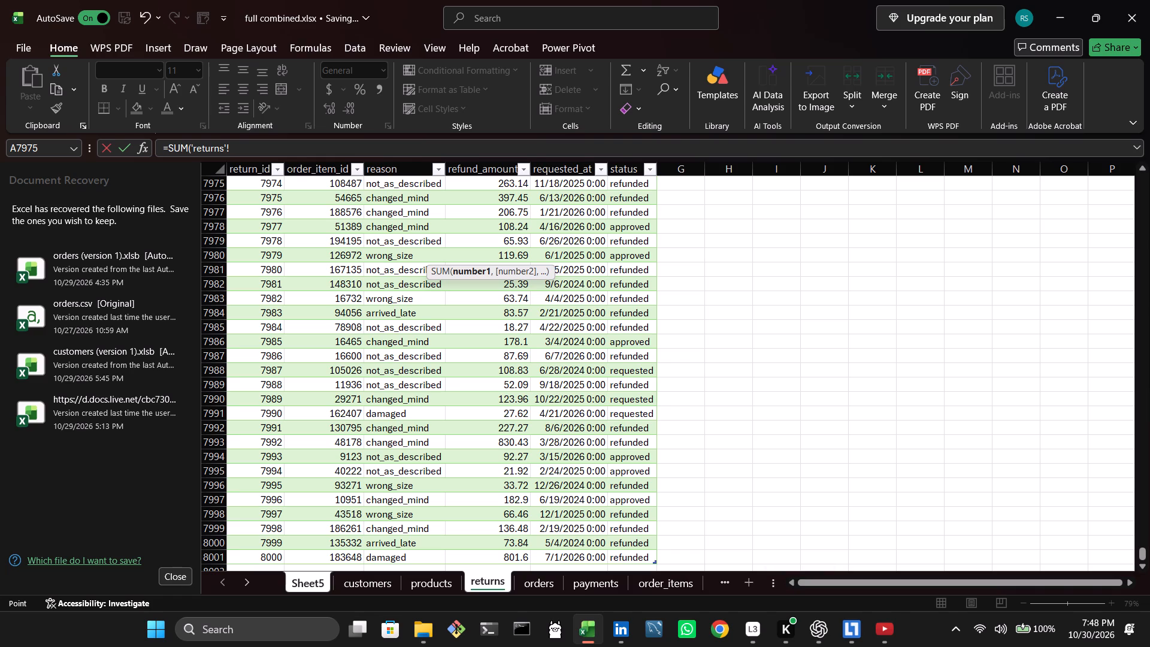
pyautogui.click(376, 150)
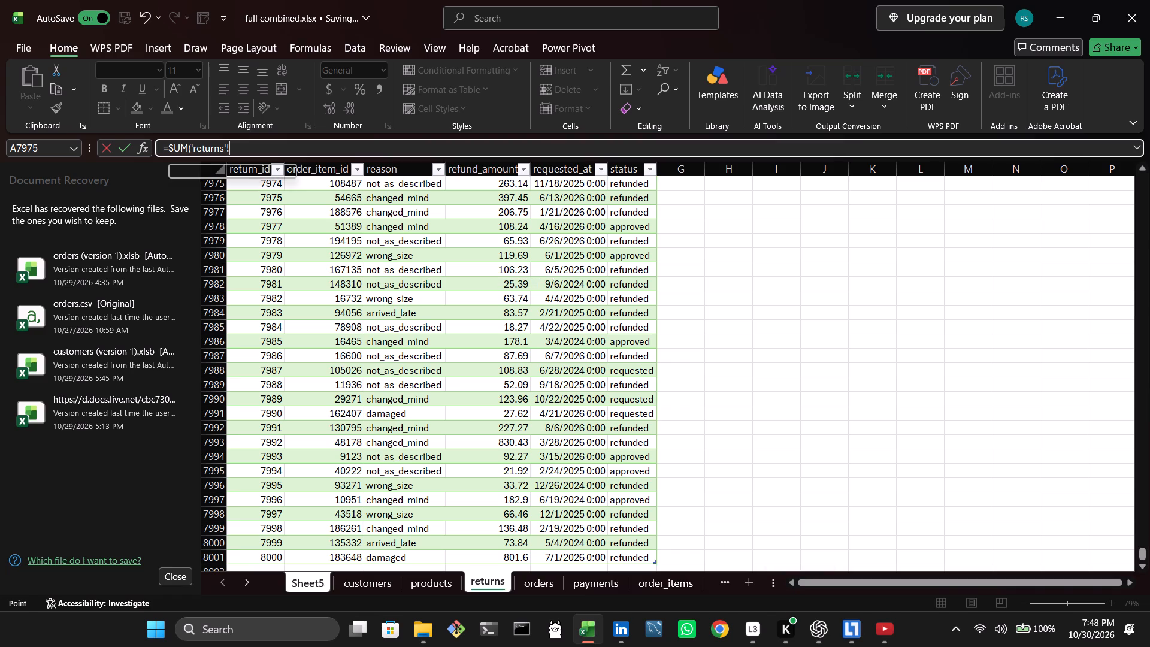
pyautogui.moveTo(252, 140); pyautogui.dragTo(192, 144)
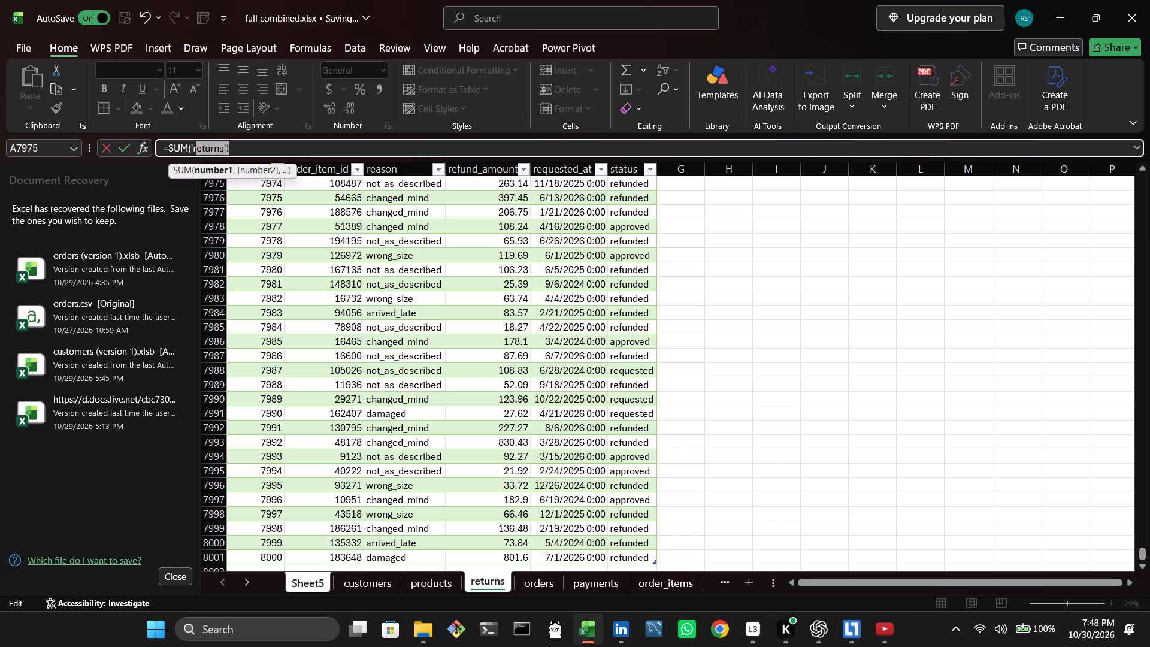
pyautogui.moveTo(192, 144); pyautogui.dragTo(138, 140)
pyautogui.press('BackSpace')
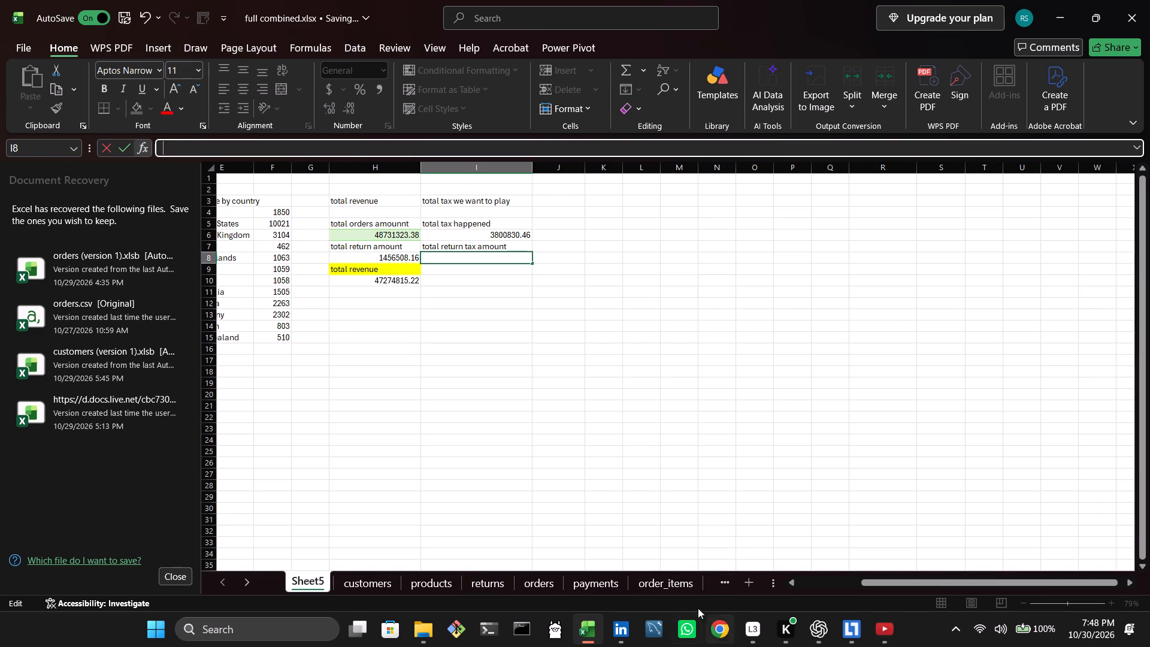
# Start an XLOOKUP formula in cell G2 of the returns sheet, using that row's order_item_id as the lookup value.
pyautogui.click(677, 584)
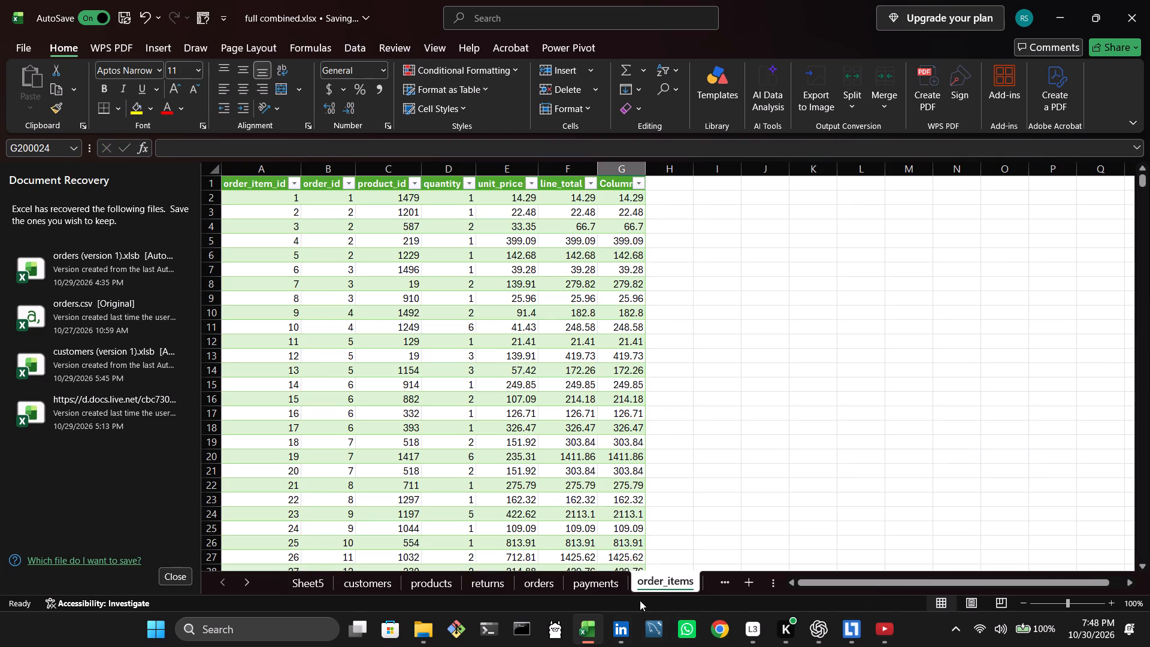
pyautogui.click(486, 578)
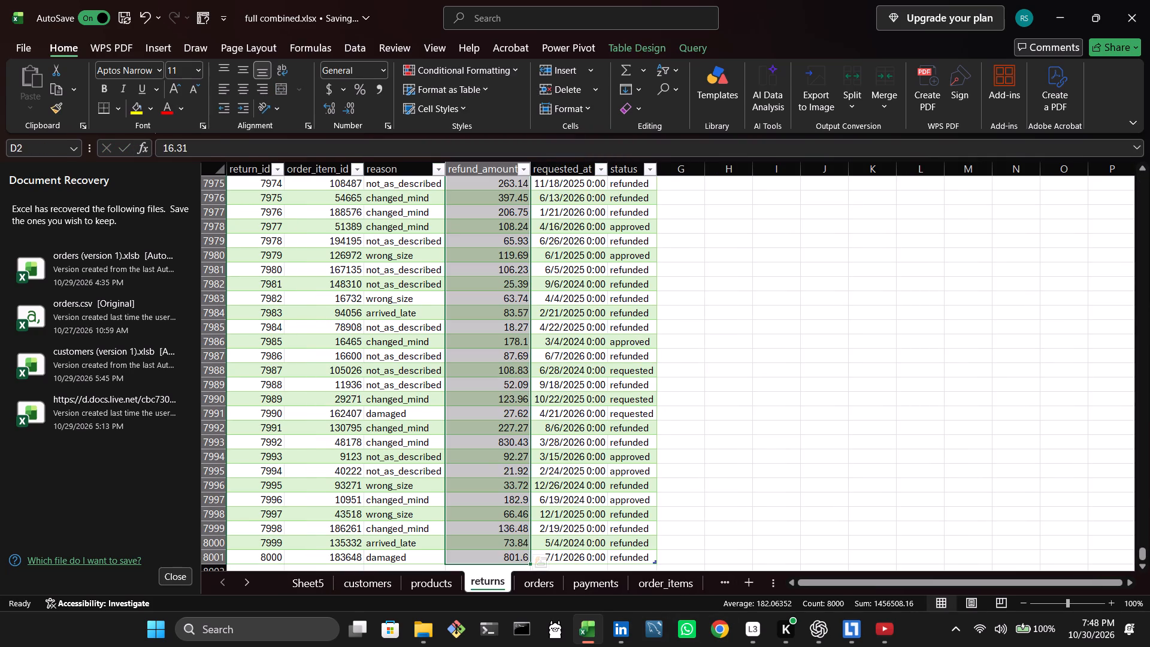
pyautogui.click(679, 188)
pyautogui.moveTo(1143, 551); pyautogui.dragTo(1108, 129)
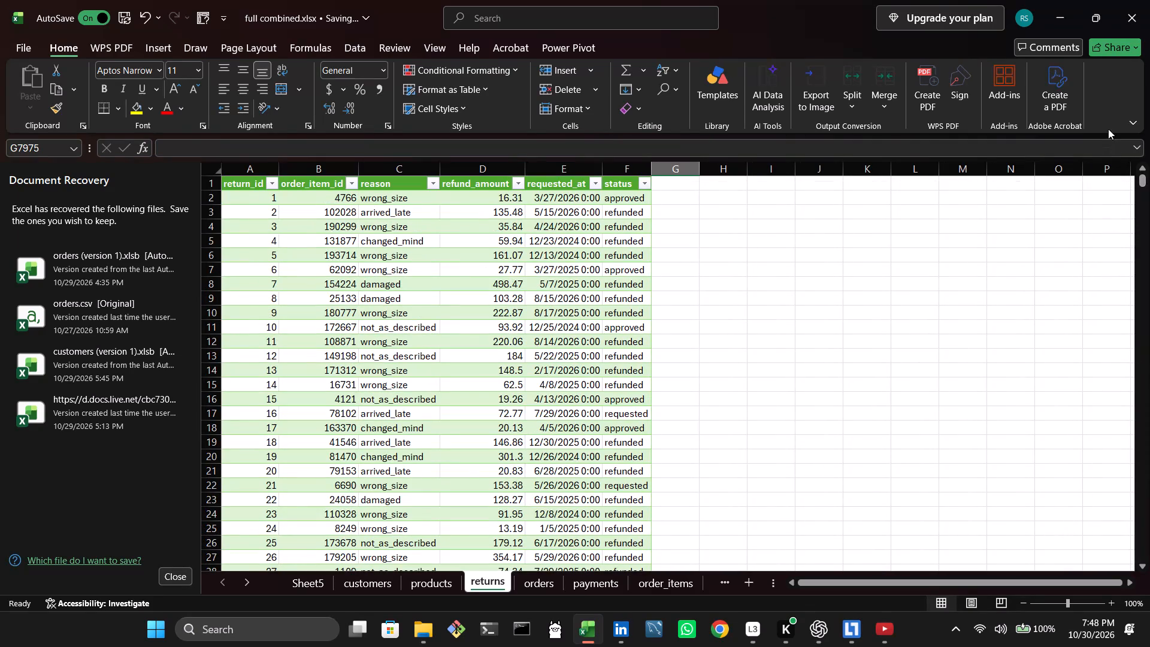
pyautogui.click(661, 202)
pyautogui.click(661, 202)
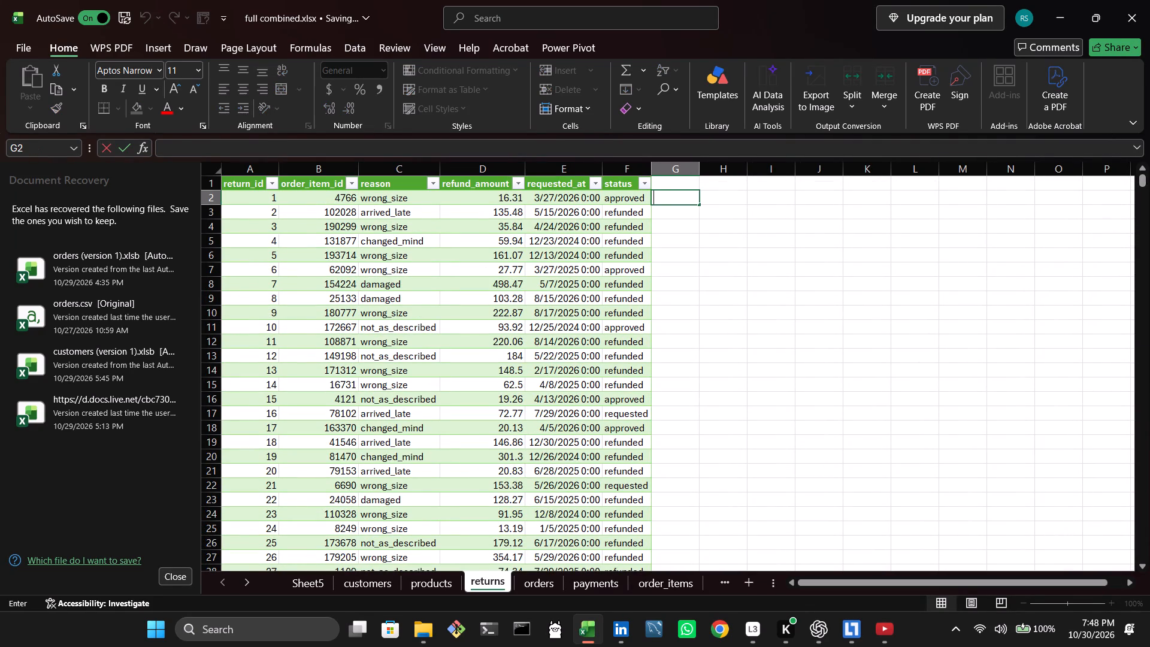
pyautogui.press('=')
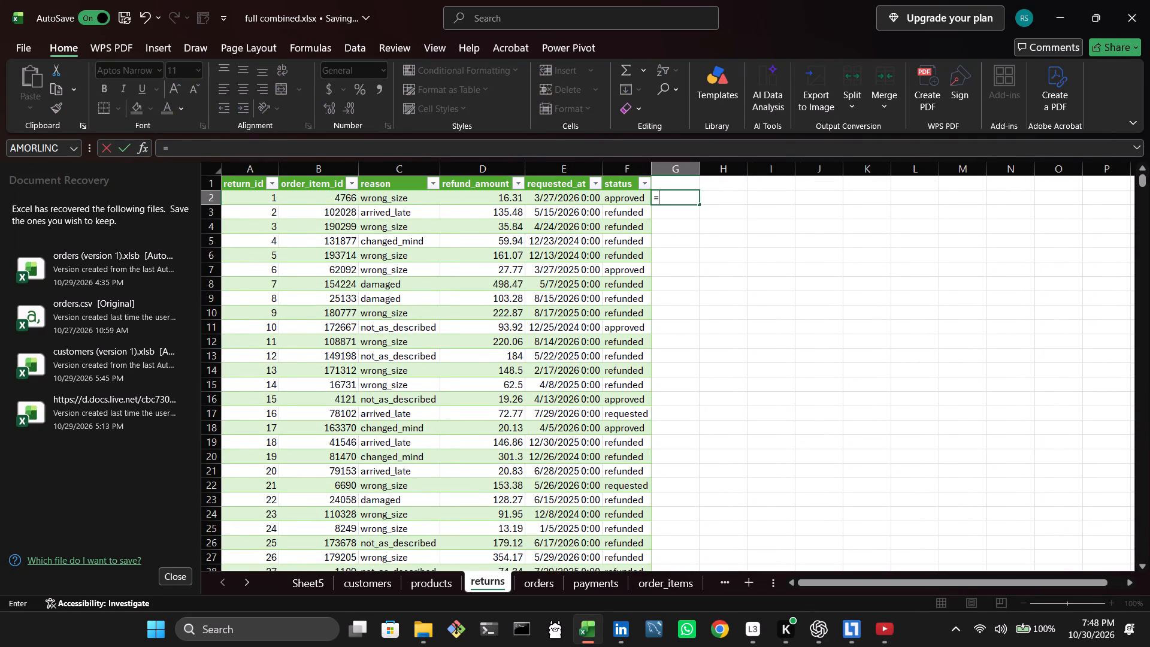
pyautogui.write('xloo')
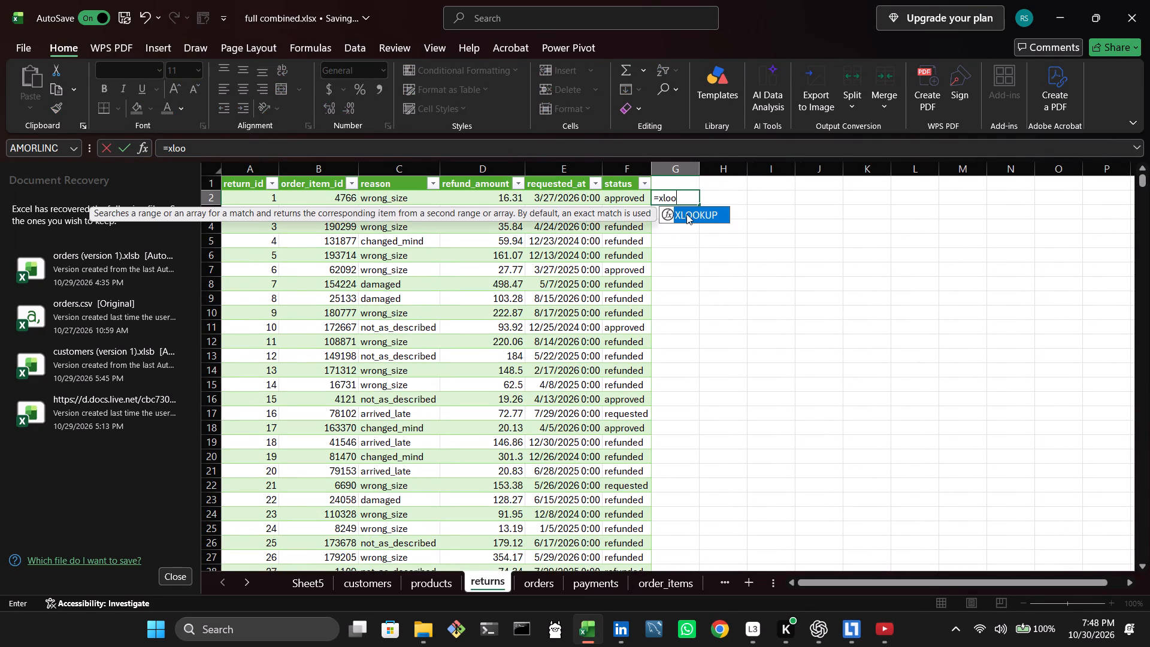
pyautogui.doubleClick(686, 214)
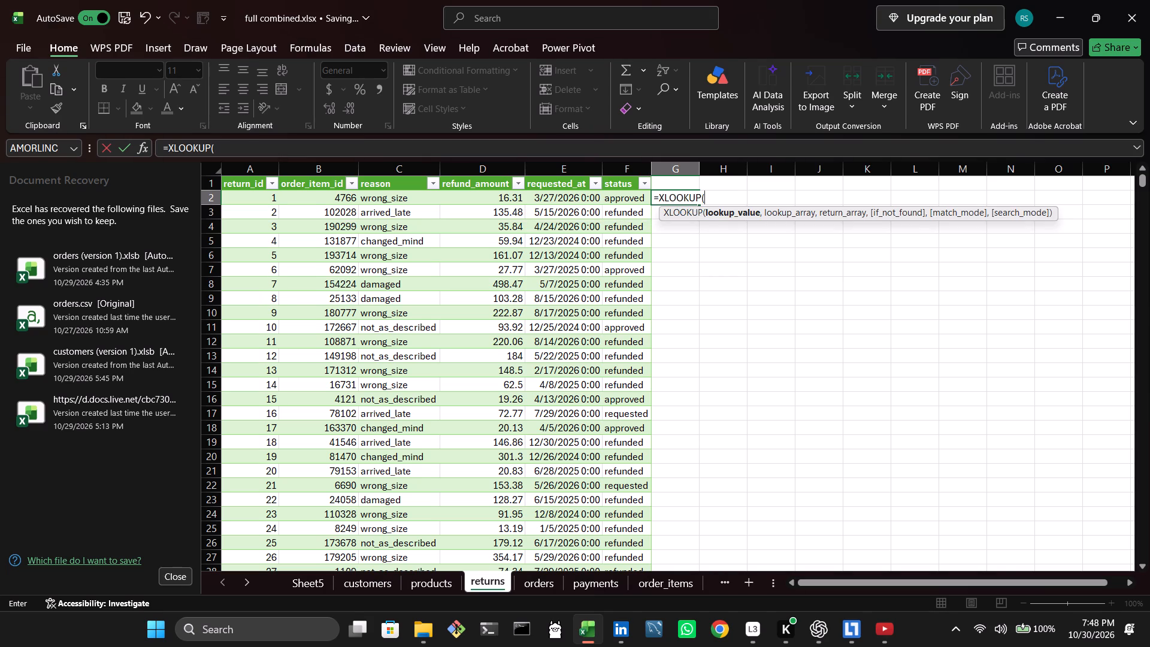
pyautogui.click(309, 201)
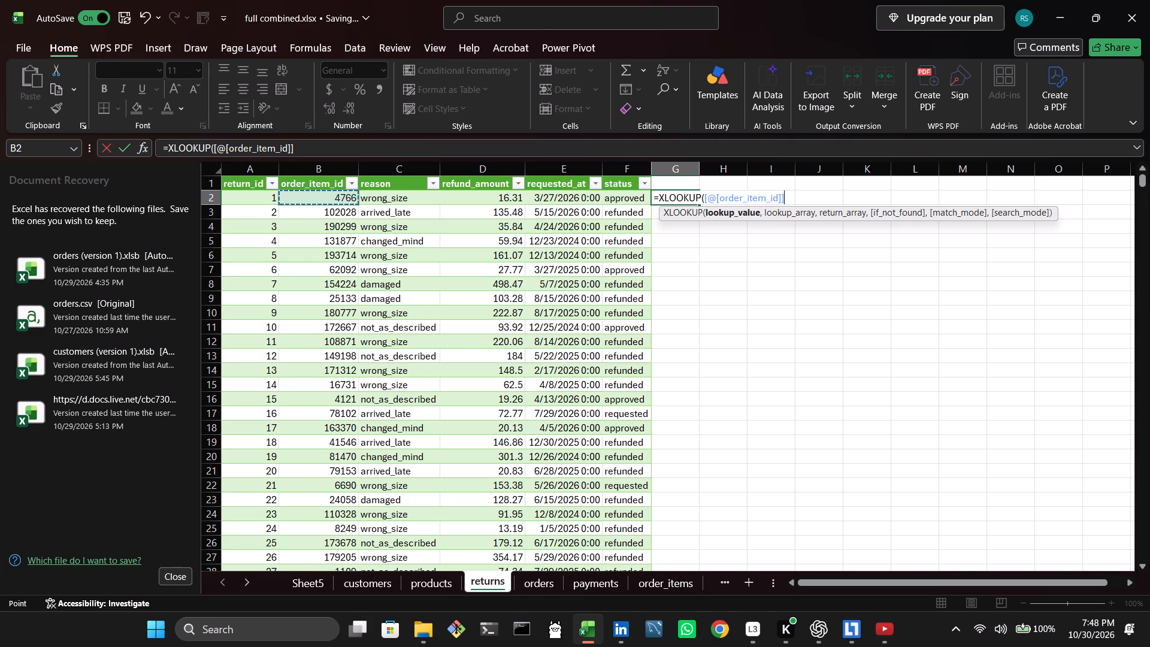
pyautogui.press(',')
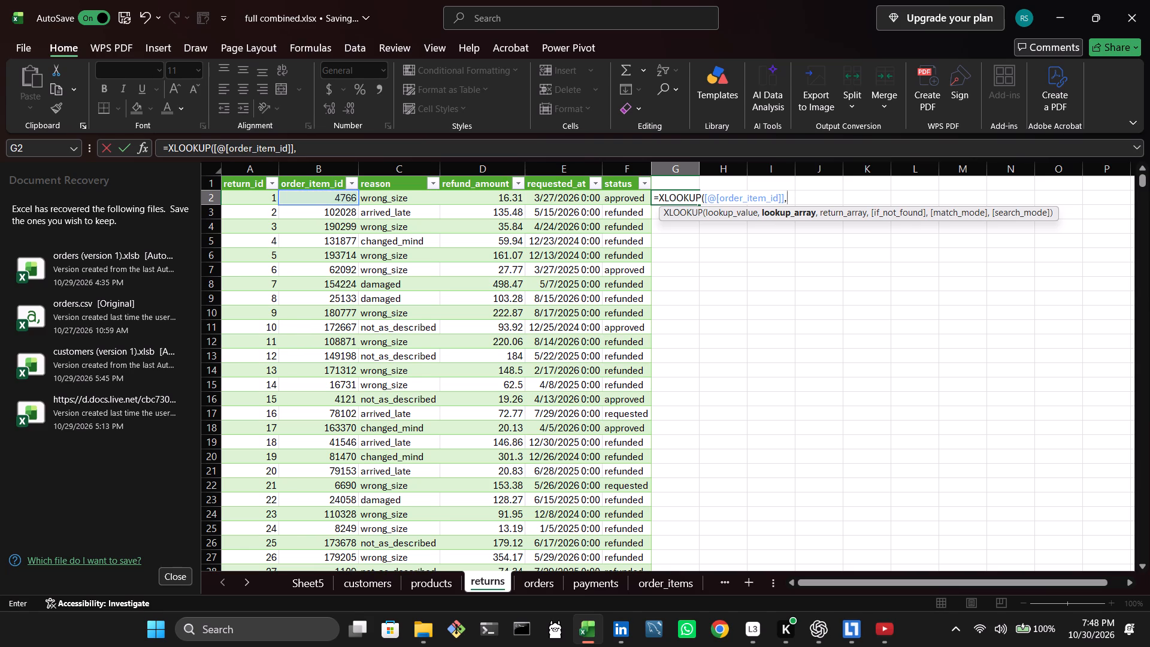
pyautogui.press('BackSpace')
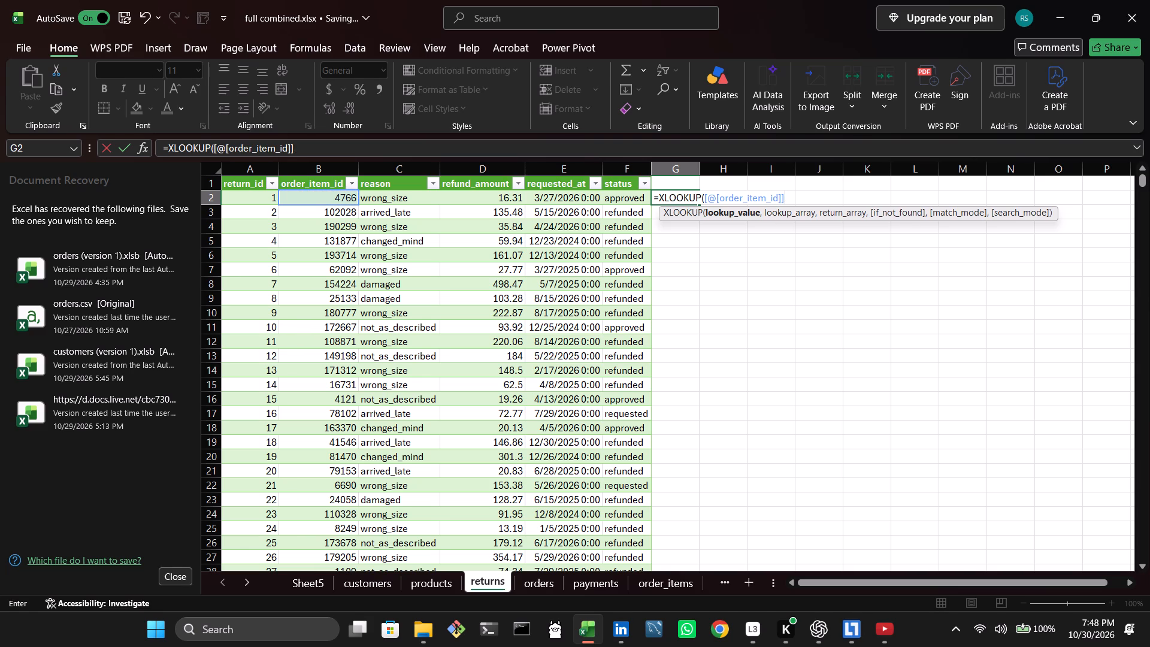
pyautogui.press('.')
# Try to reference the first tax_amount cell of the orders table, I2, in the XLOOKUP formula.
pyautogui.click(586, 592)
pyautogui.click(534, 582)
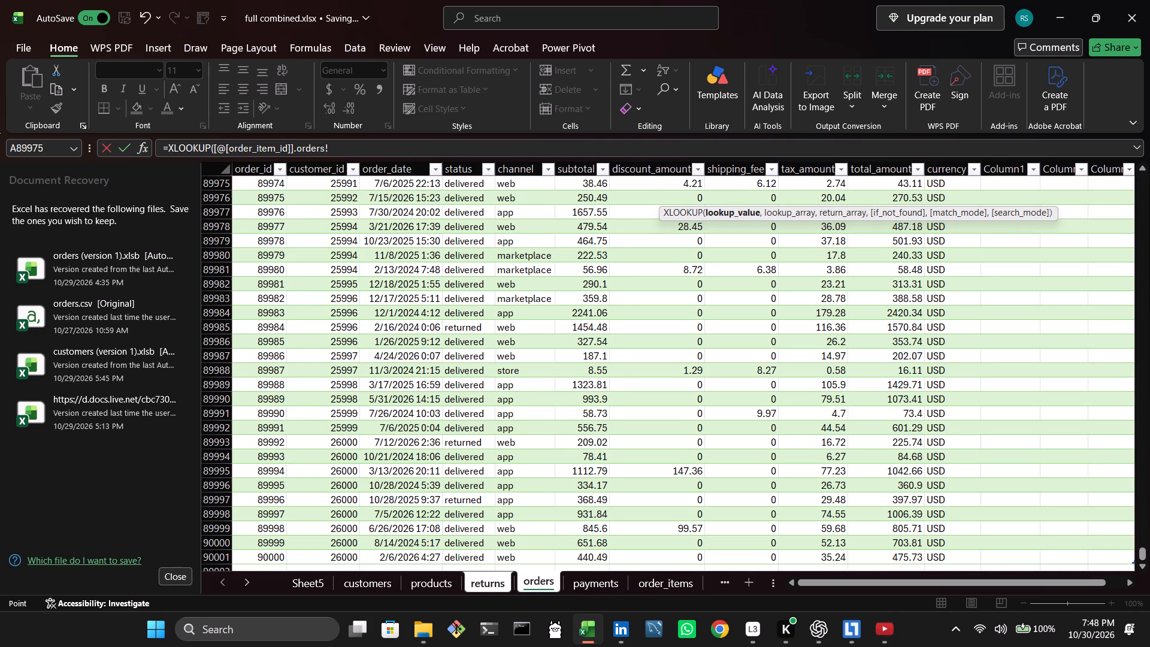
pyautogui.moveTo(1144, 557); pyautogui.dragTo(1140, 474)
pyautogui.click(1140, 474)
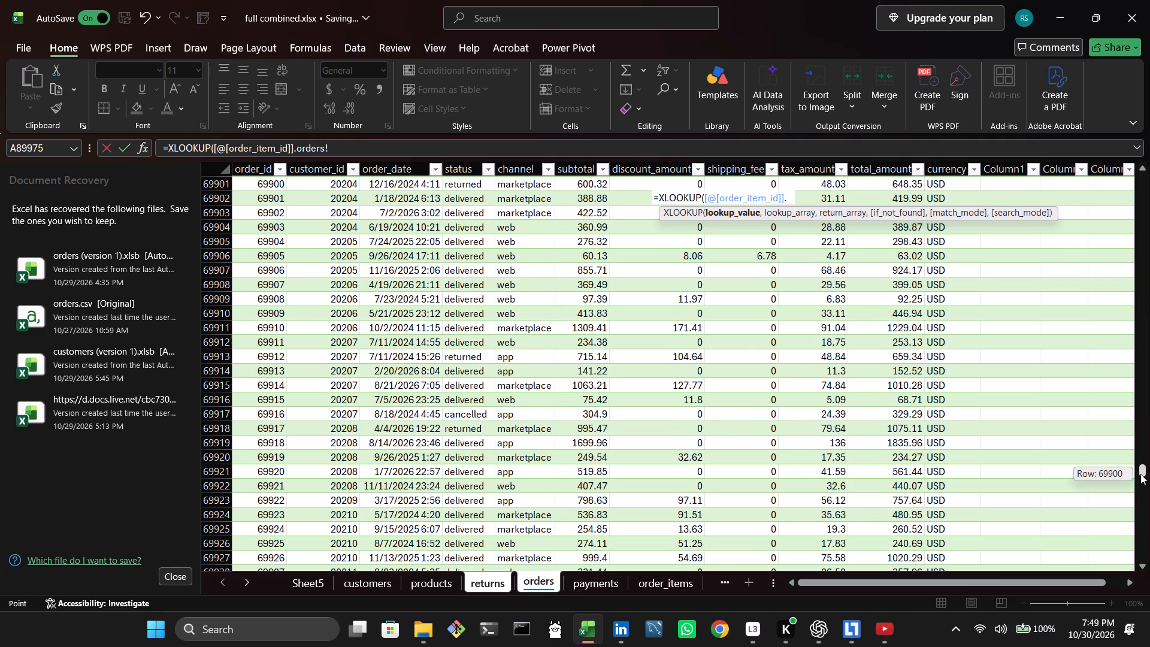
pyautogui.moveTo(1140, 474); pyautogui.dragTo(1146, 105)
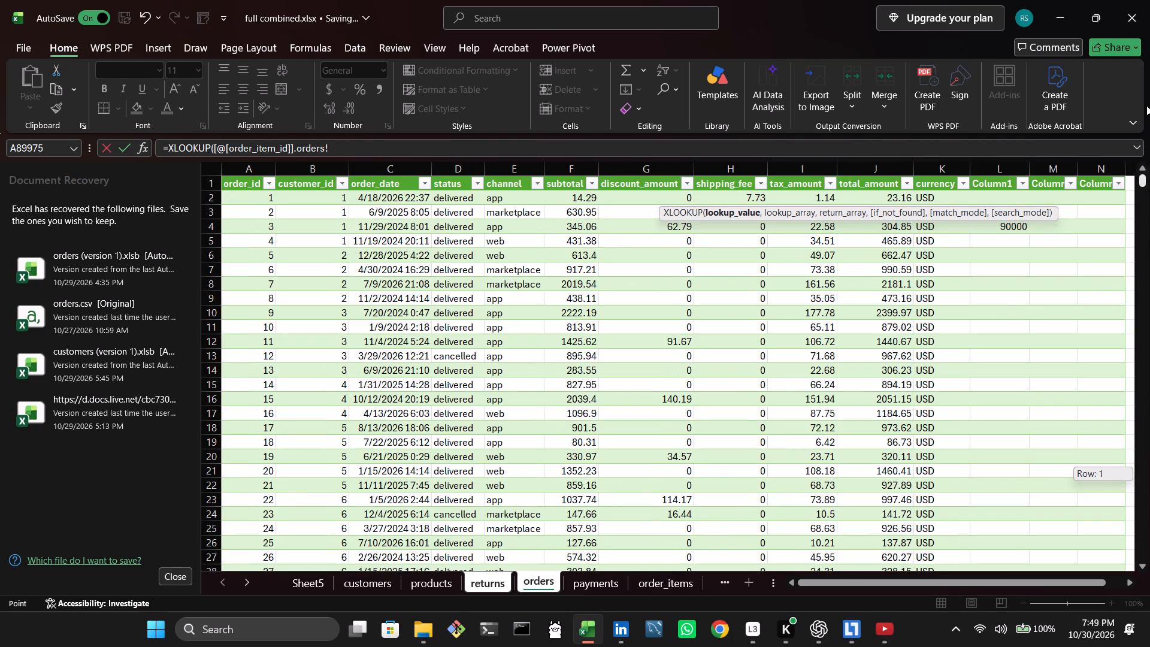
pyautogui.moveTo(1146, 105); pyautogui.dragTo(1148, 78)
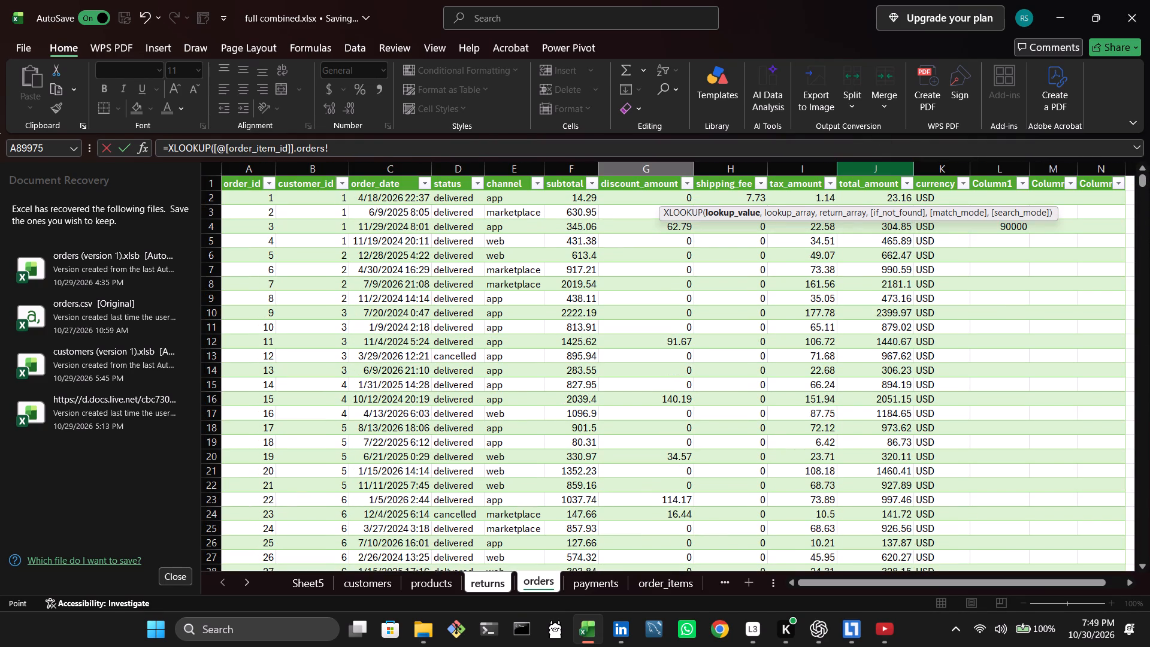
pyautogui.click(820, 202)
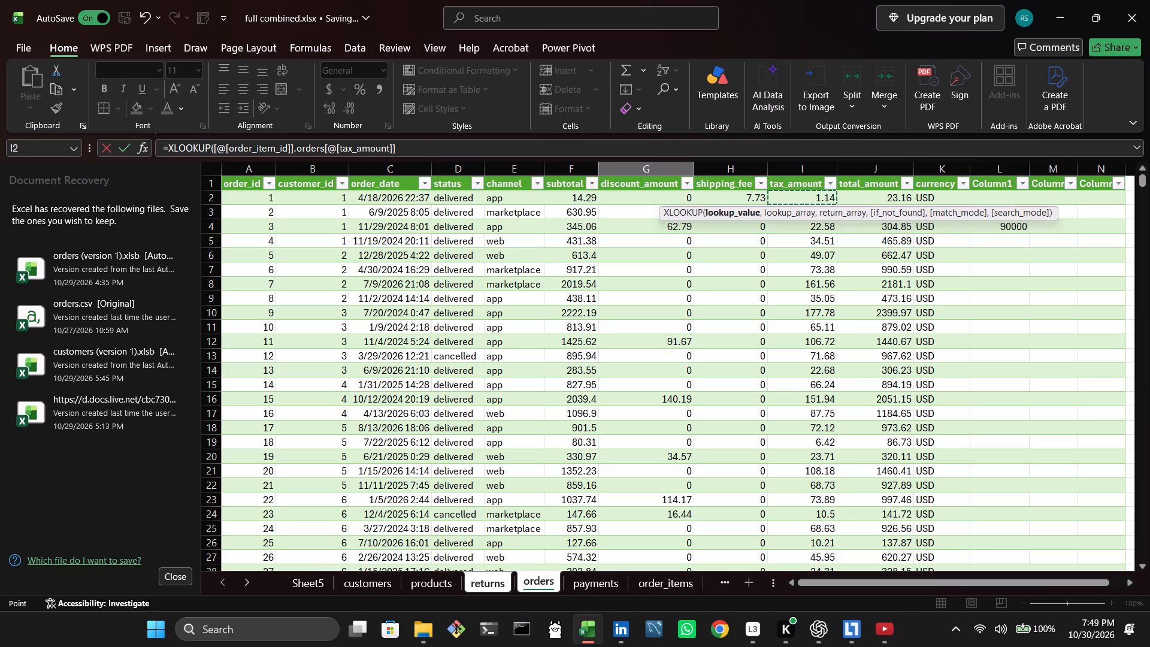
# Compare the columns of the returns, orders, products and customers sheets for an ID that could serve as the lookup match.
pyautogui.click(486, 582)
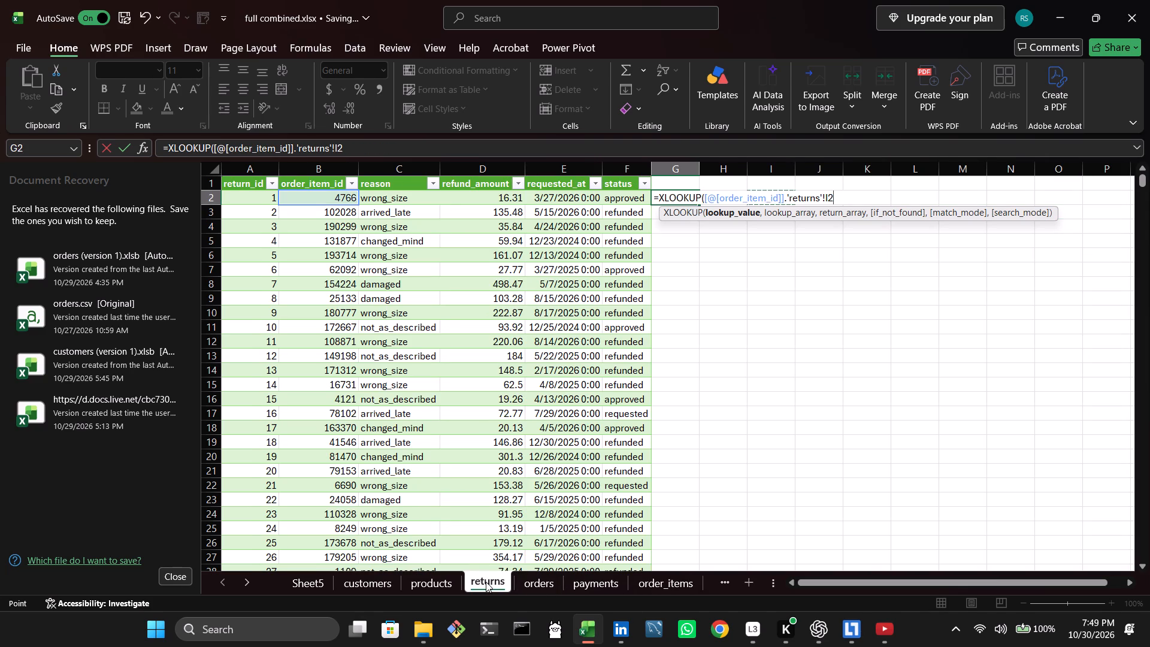
pyautogui.click(517, 581)
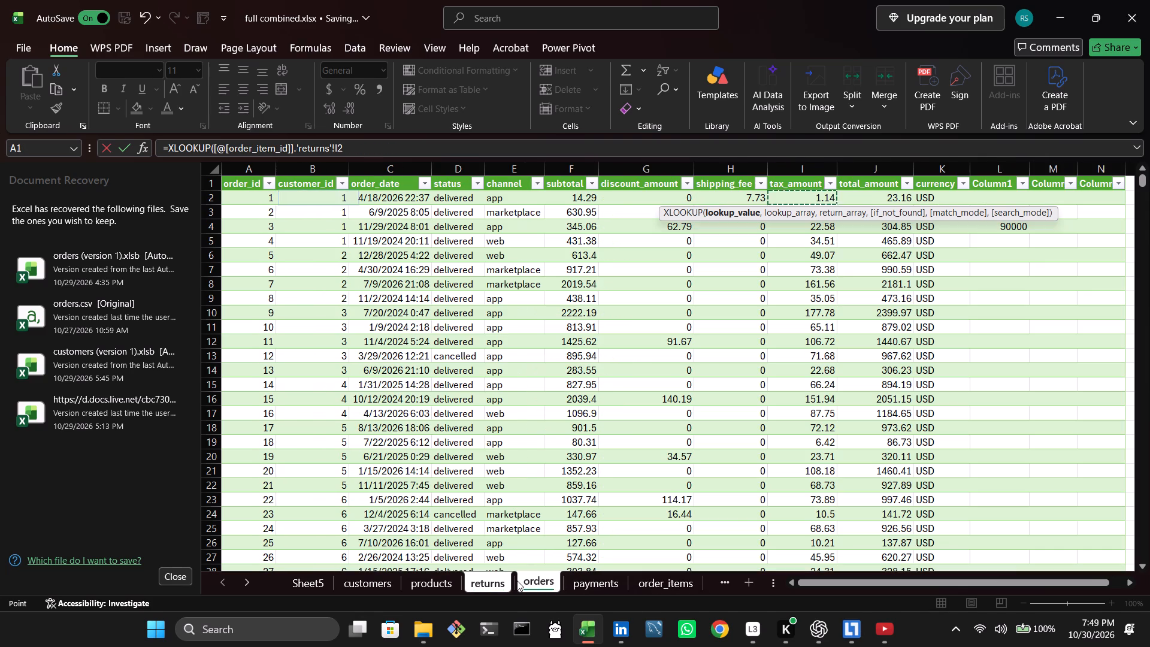
pyautogui.click(468, 582)
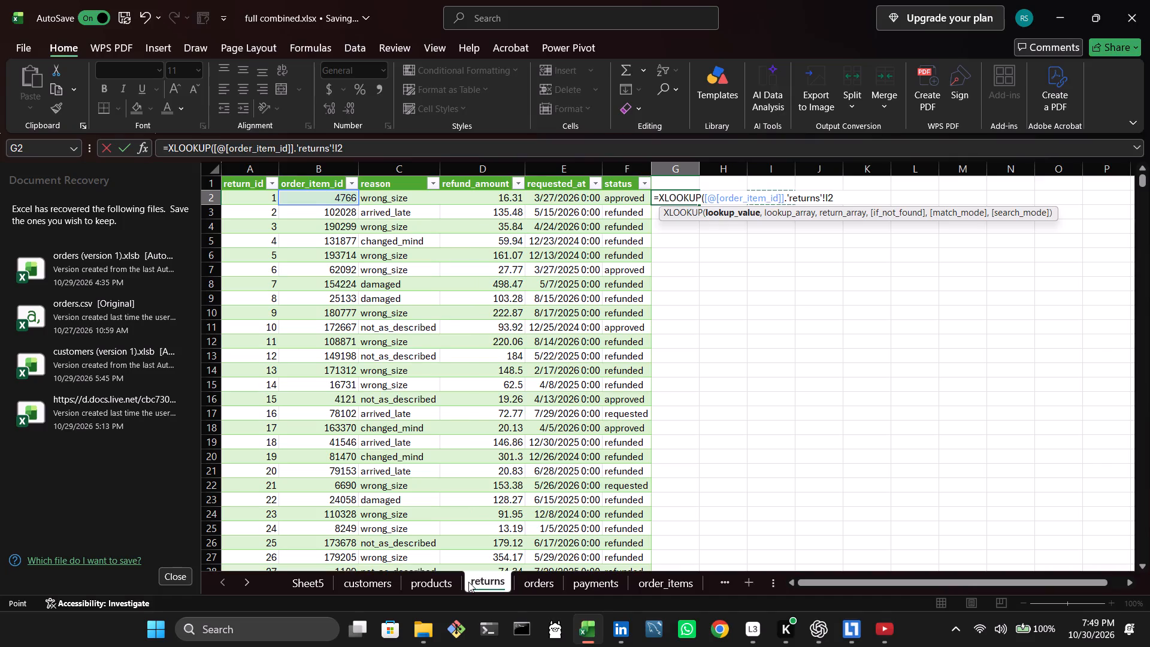
pyautogui.click(431, 579)
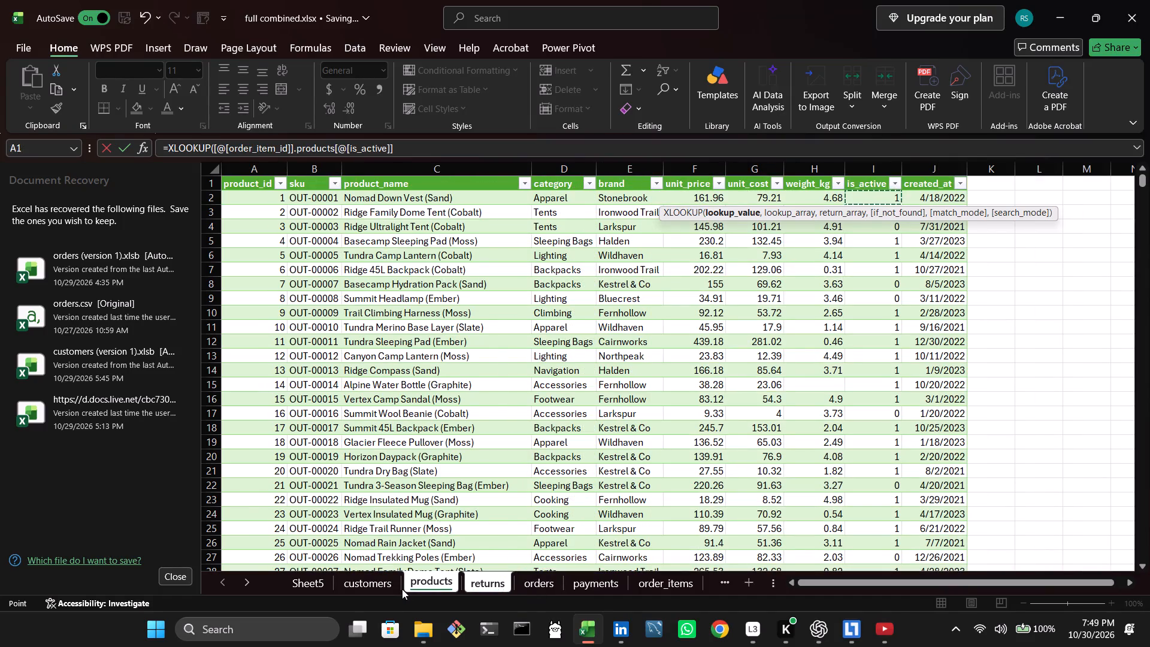
pyautogui.click(386, 587)
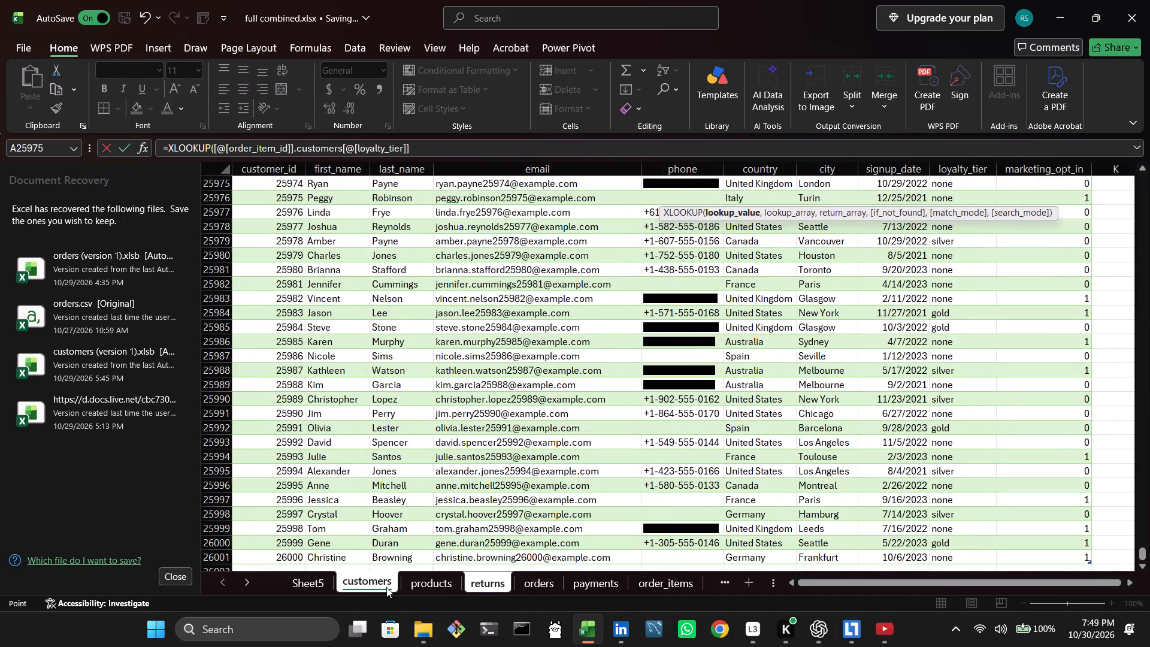
pyautogui.moveTo(1141, 554); pyautogui.dragTo(1135, 405)
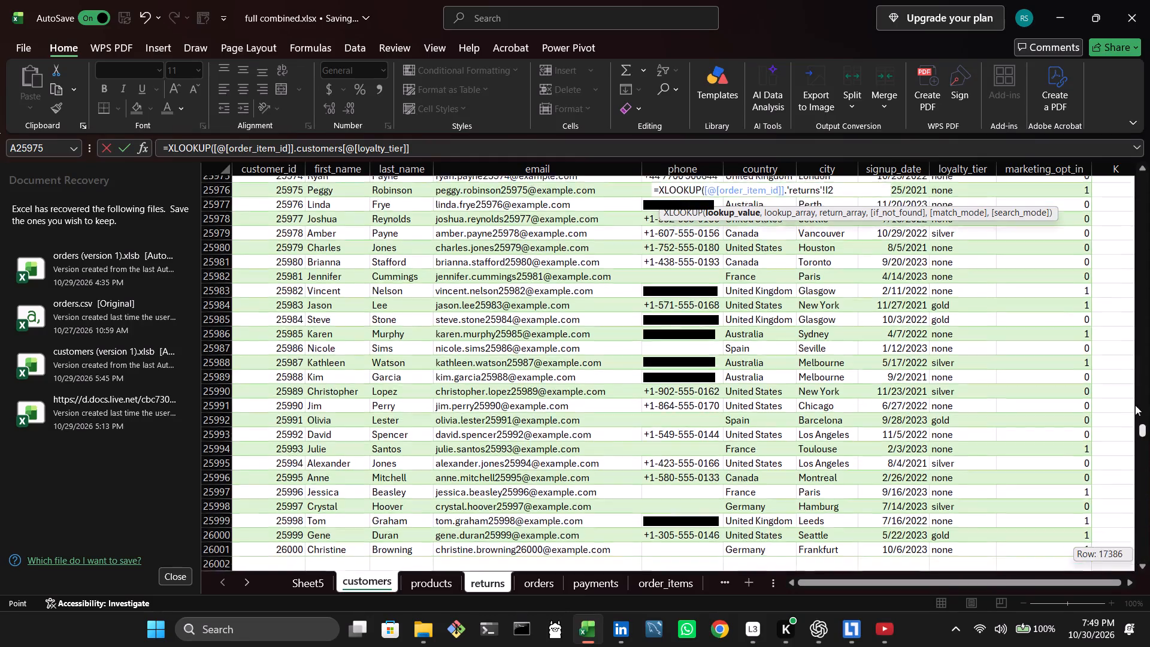
pyautogui.moveTo(1135, 405); pyautogui.dragTo(1134, 155)
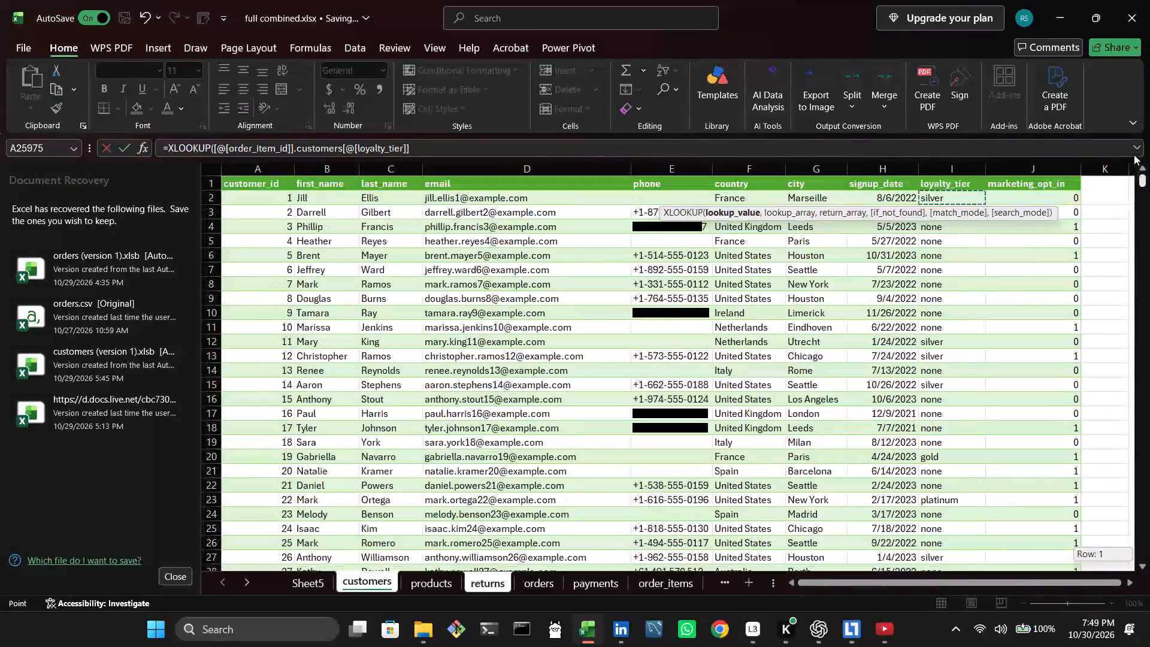
pyautogui.moveTo(1134, 155); pyautogui.dragTo(1134, 78)
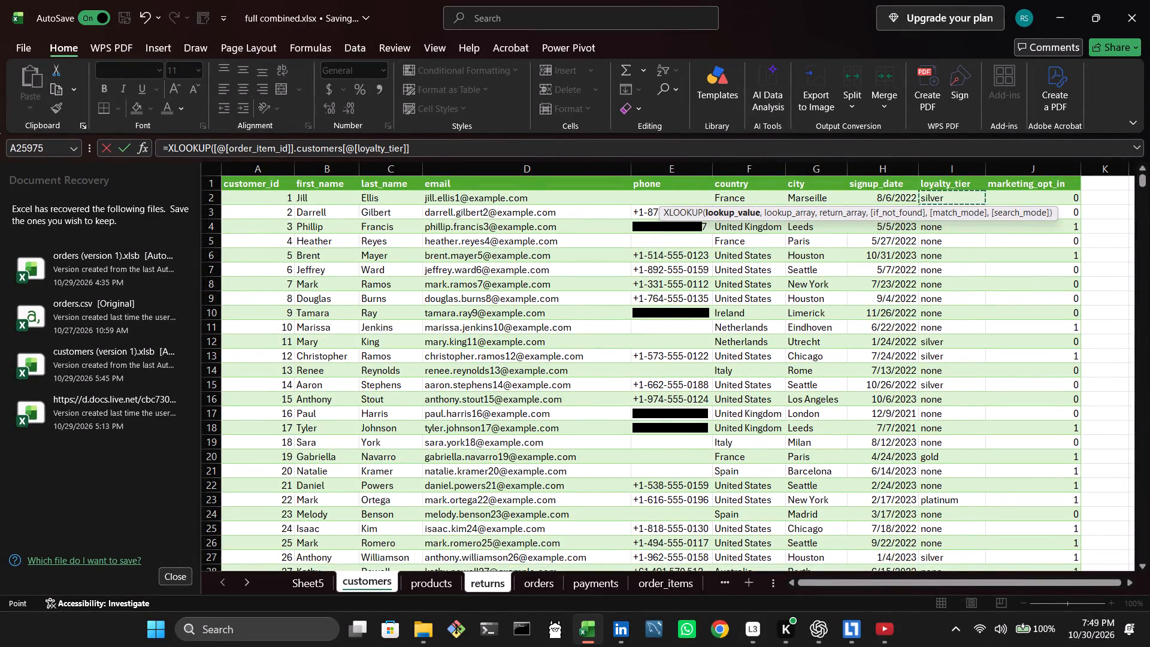
pyautogui.click(523, 578)
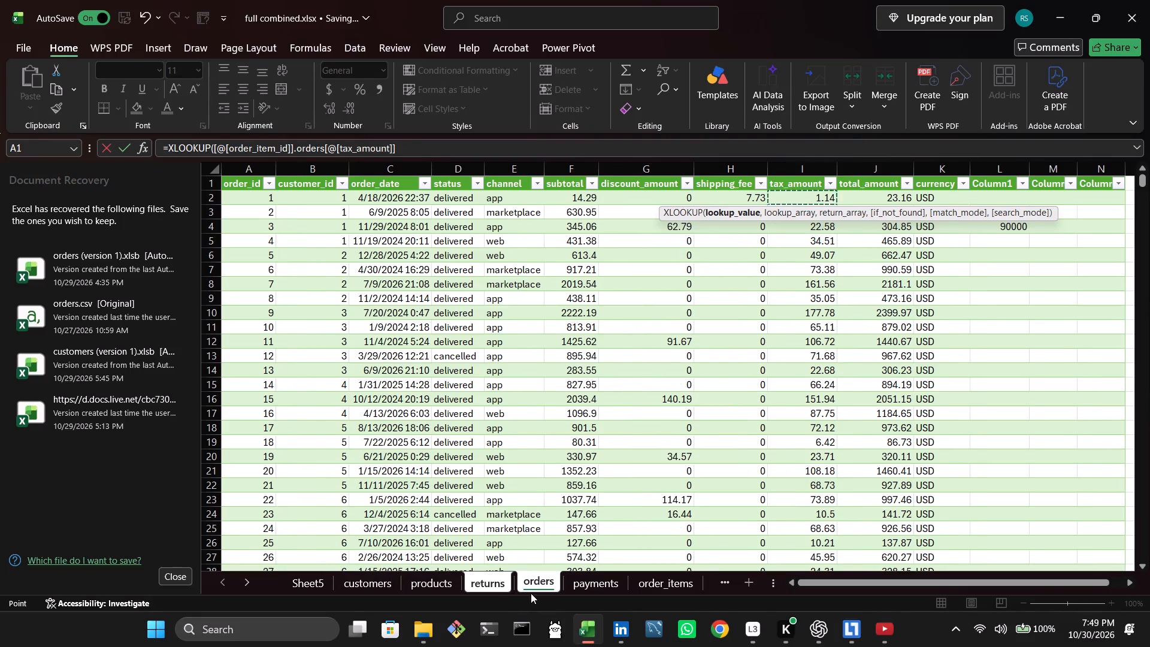
pyautogui.click(486, 590)
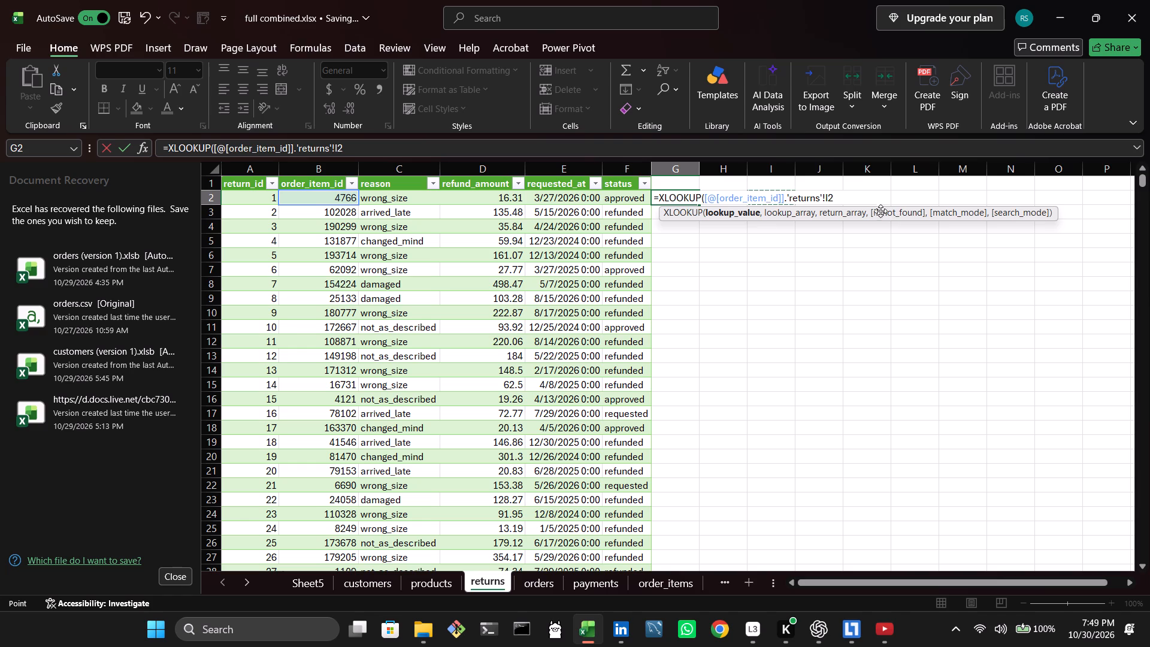
# Delete the unfinished XLOOKUP formula from cell G2 of the returns sheet.
pyautogui.moveTo(865, 201); pyautogui.dragTo(659, 261)
pyautogui.press('BackSpace')
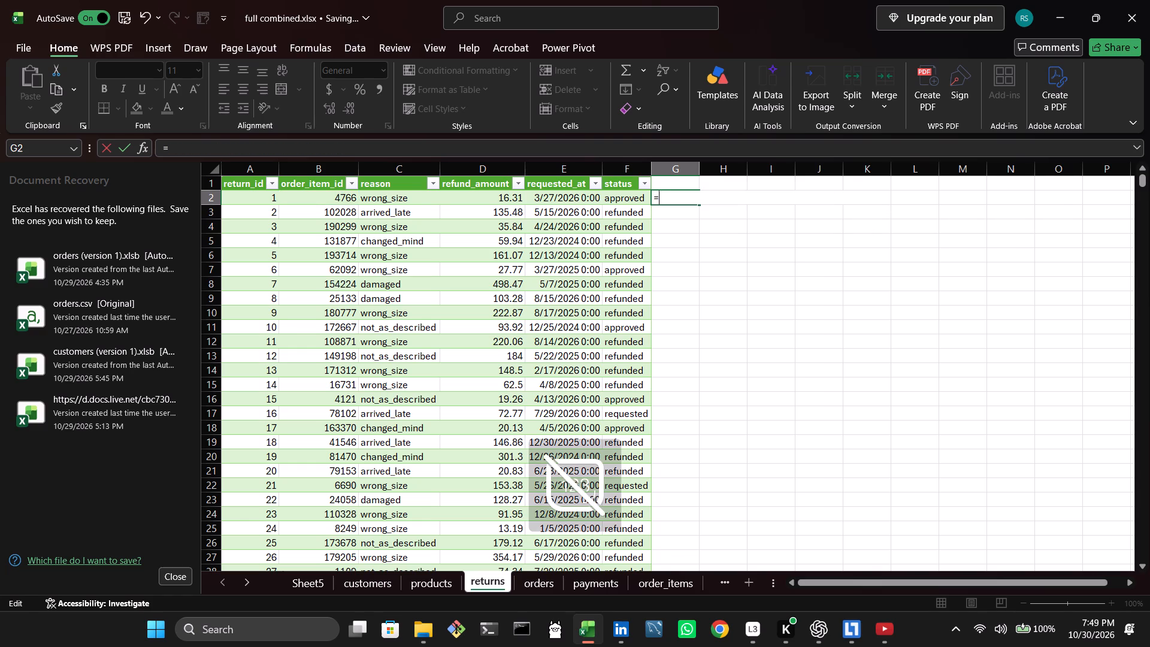
pyautogui.press('BackSpace')
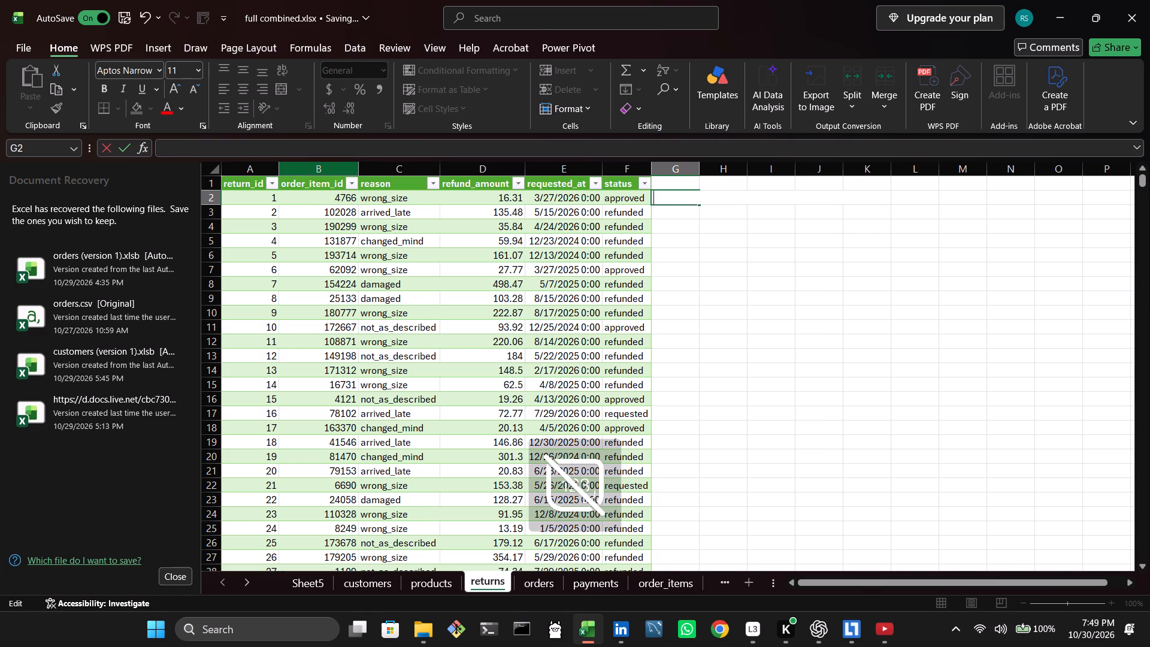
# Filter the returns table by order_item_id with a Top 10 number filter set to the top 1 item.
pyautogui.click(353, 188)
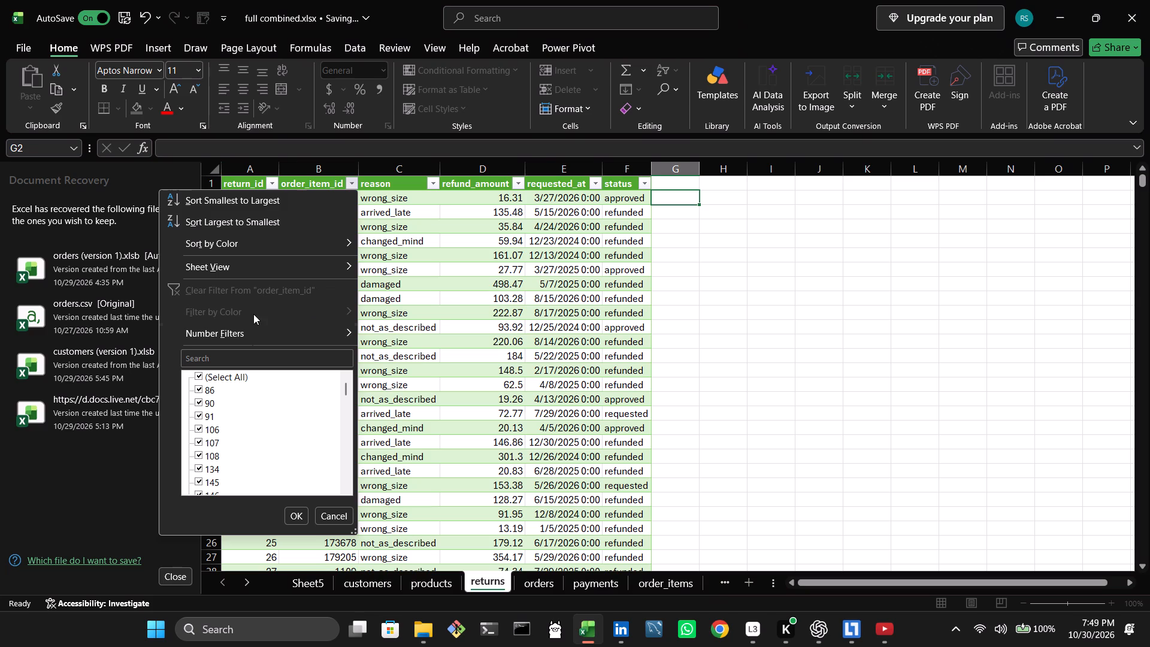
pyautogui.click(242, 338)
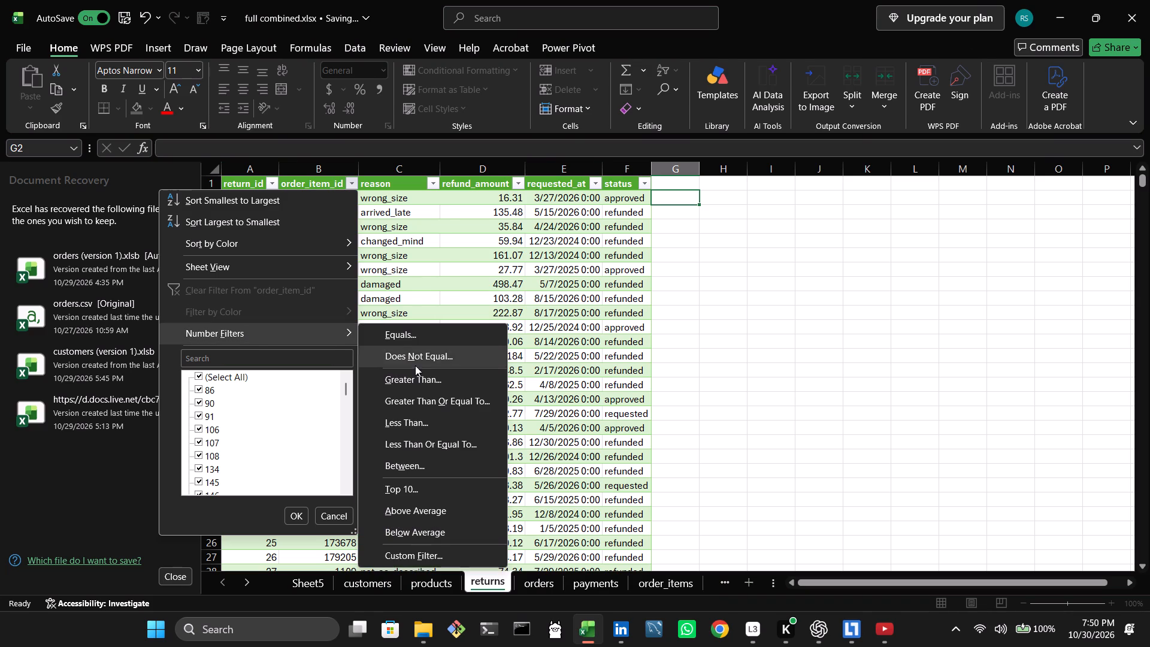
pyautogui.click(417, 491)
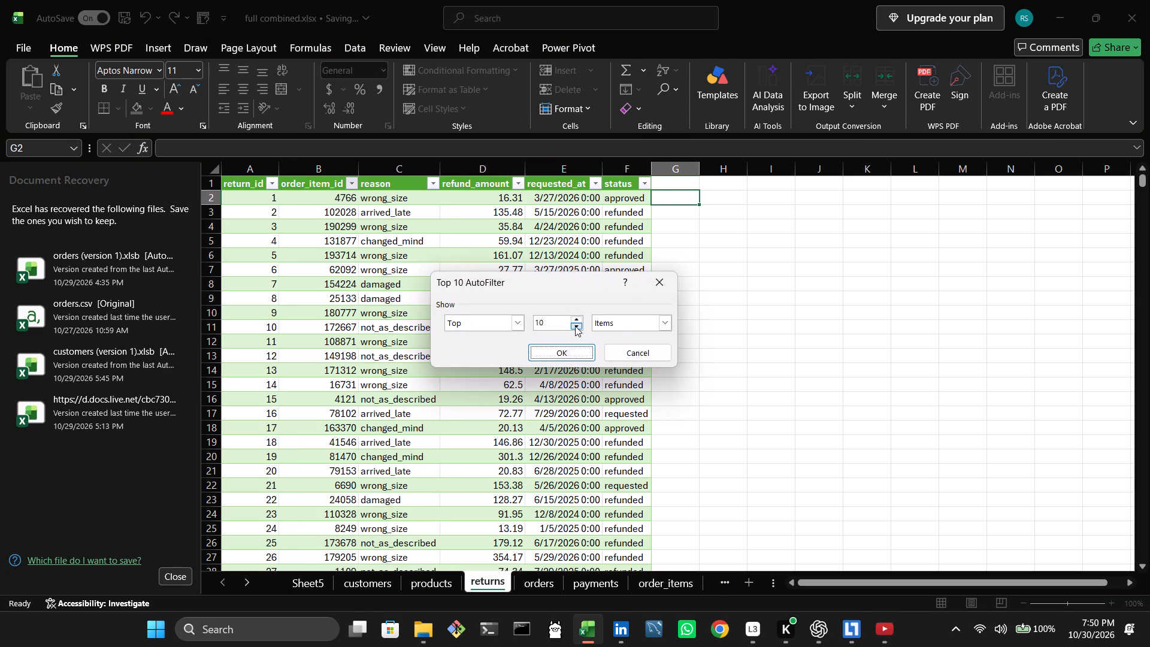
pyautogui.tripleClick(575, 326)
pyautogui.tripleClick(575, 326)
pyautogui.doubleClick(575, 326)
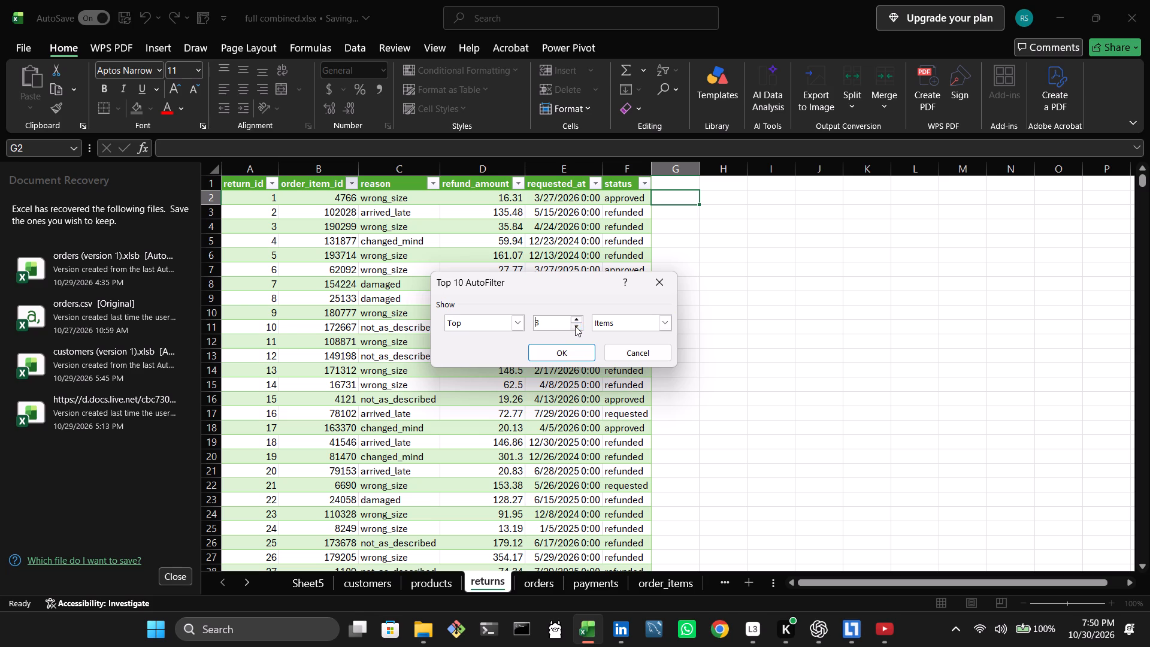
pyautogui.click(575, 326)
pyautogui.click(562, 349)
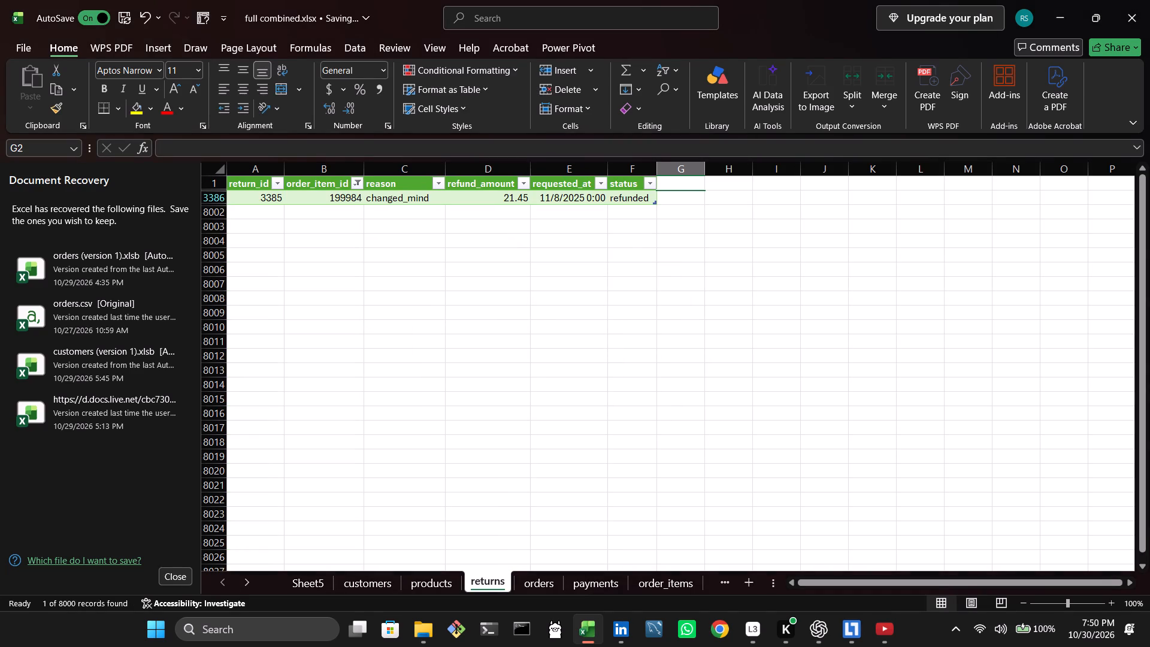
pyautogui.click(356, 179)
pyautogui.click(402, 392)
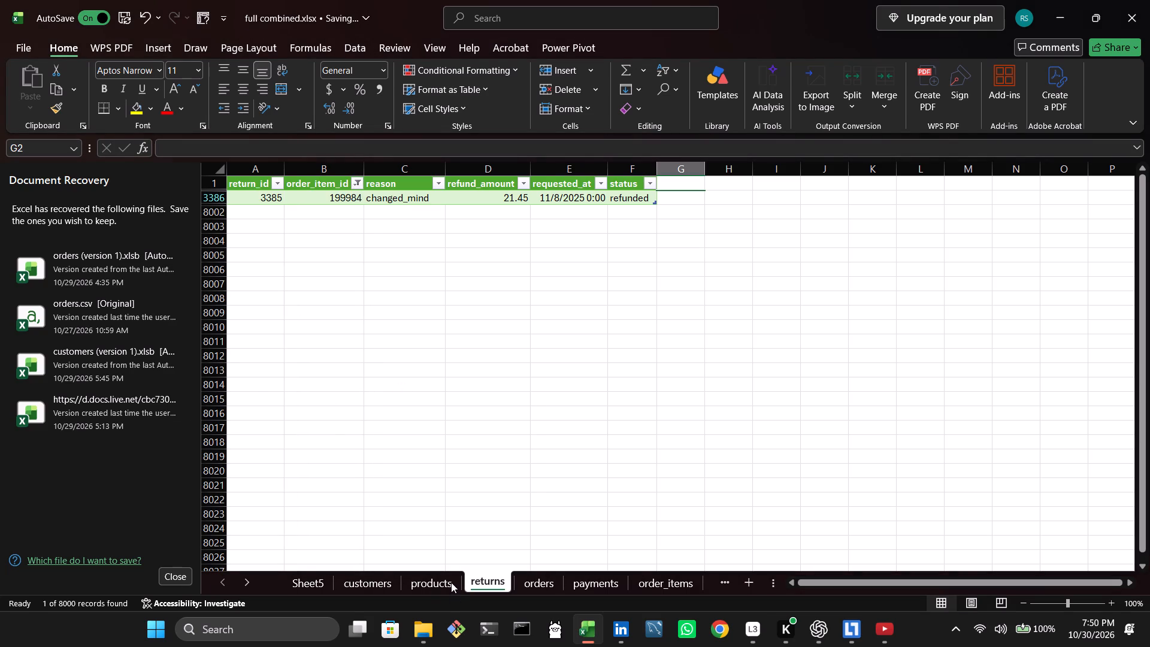
pyautogui.click(450, 578)
pyautogui.click(542, 589)
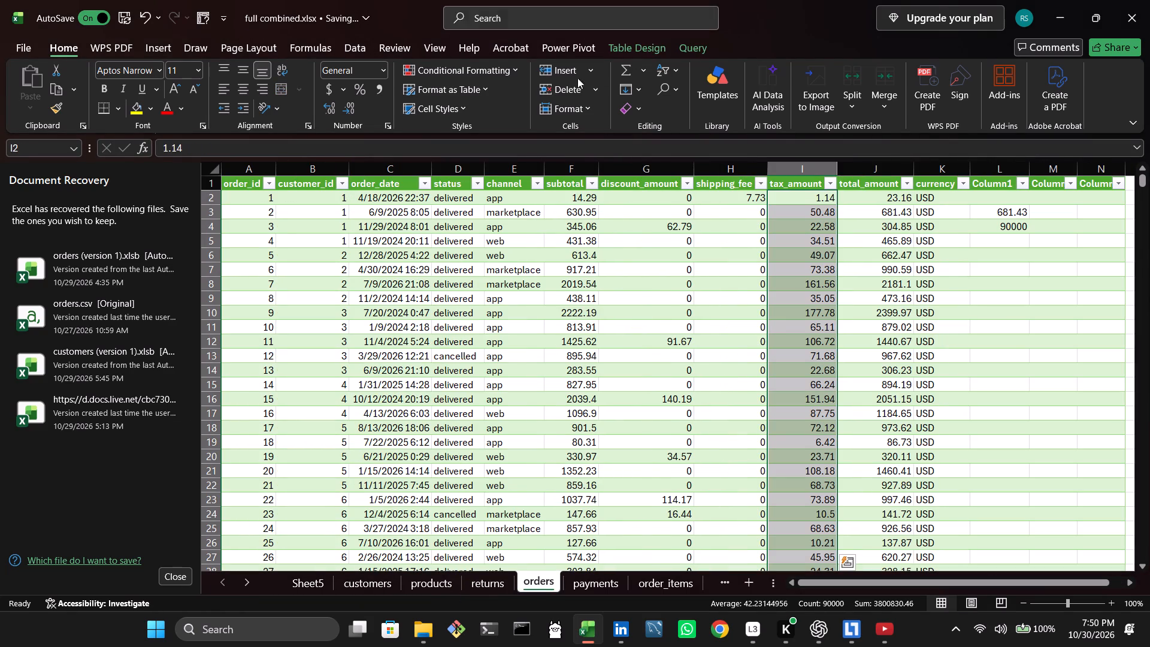
pyautogui.click(342, 191)
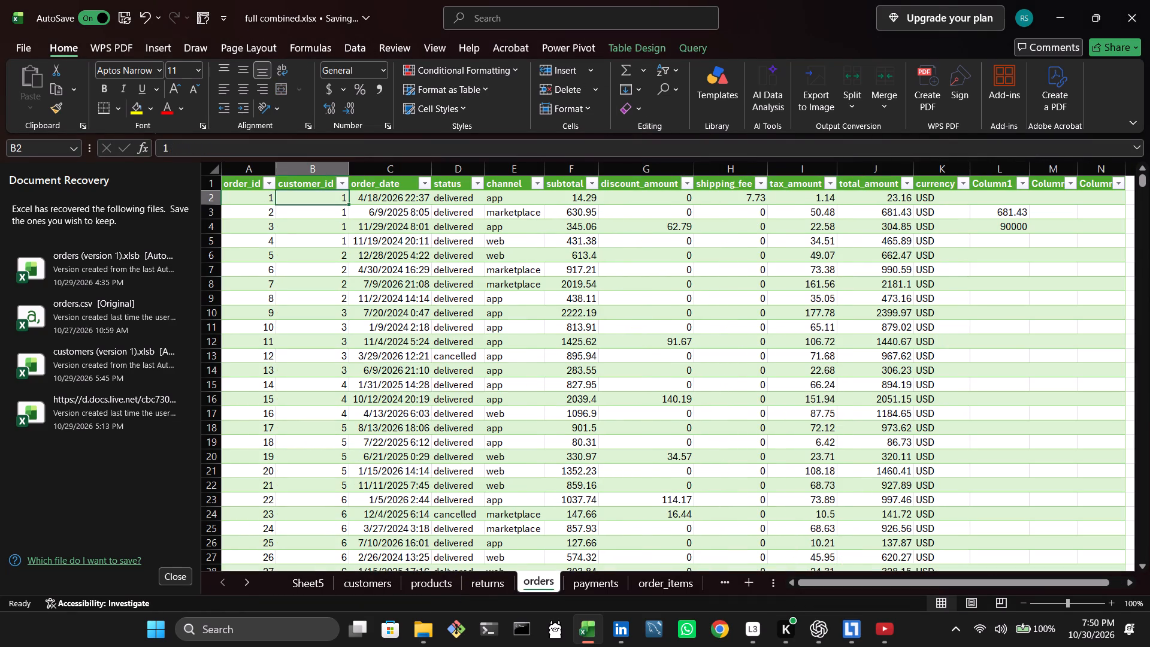
pyautogui.click(343, 189)
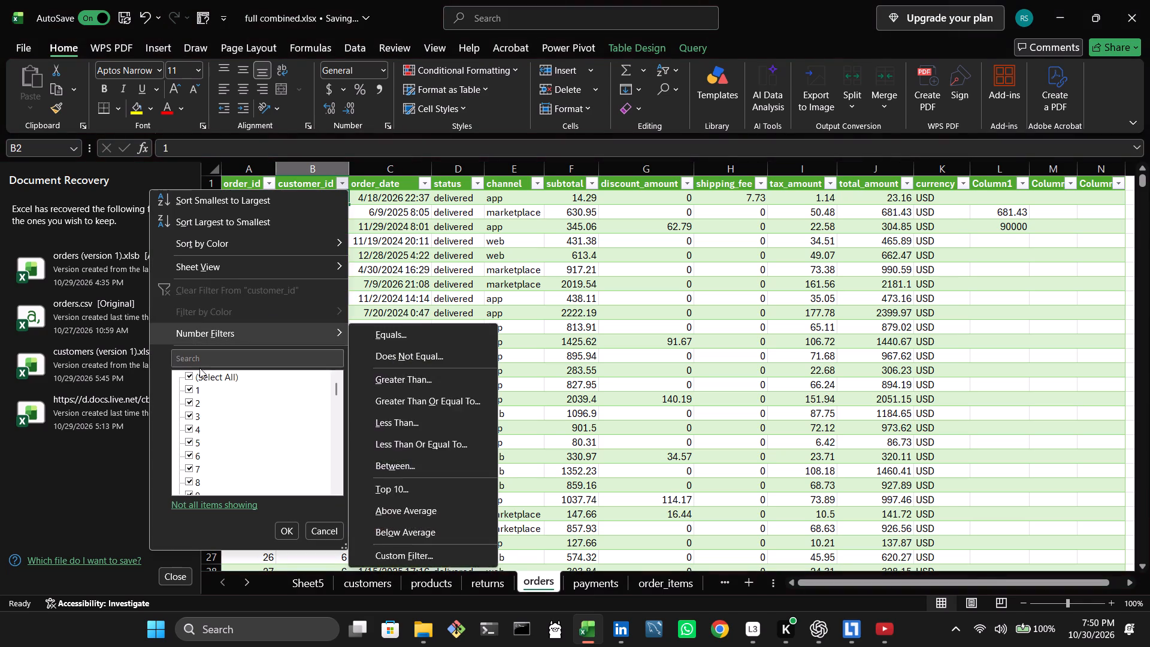
pyautogui.click(192, 359)
pyautogui.write('33')
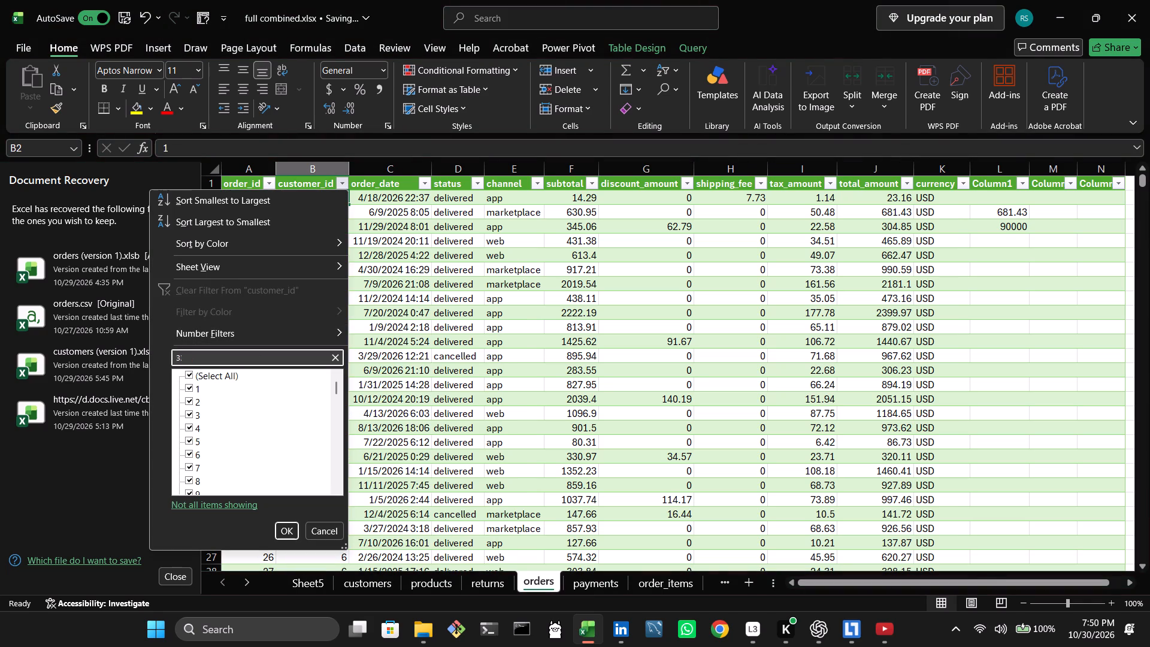
pyautogui.write('85')
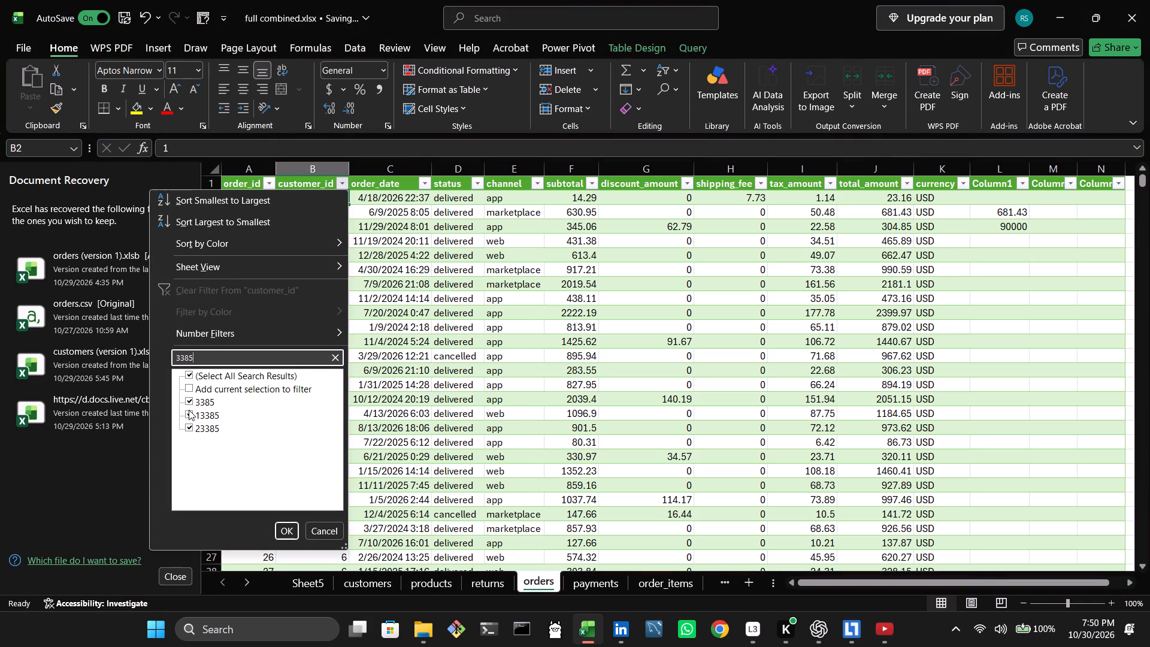
pyautogui.click(188, 374)
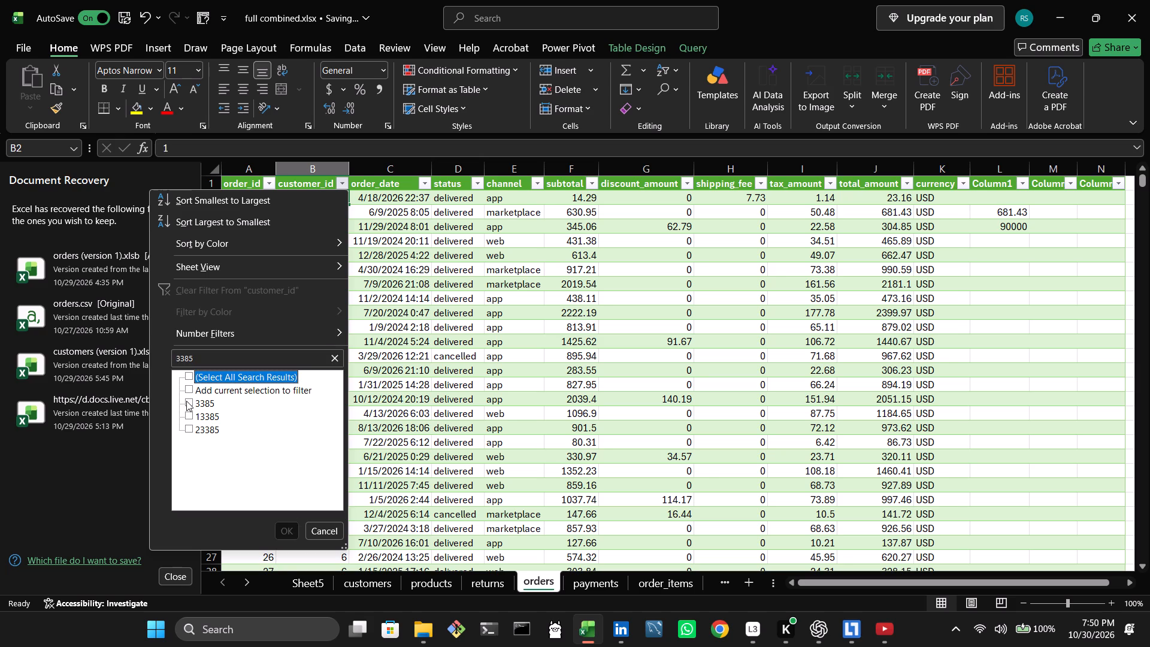
pyautogui.click(186, 401)
pyautogui.click(282, 530)
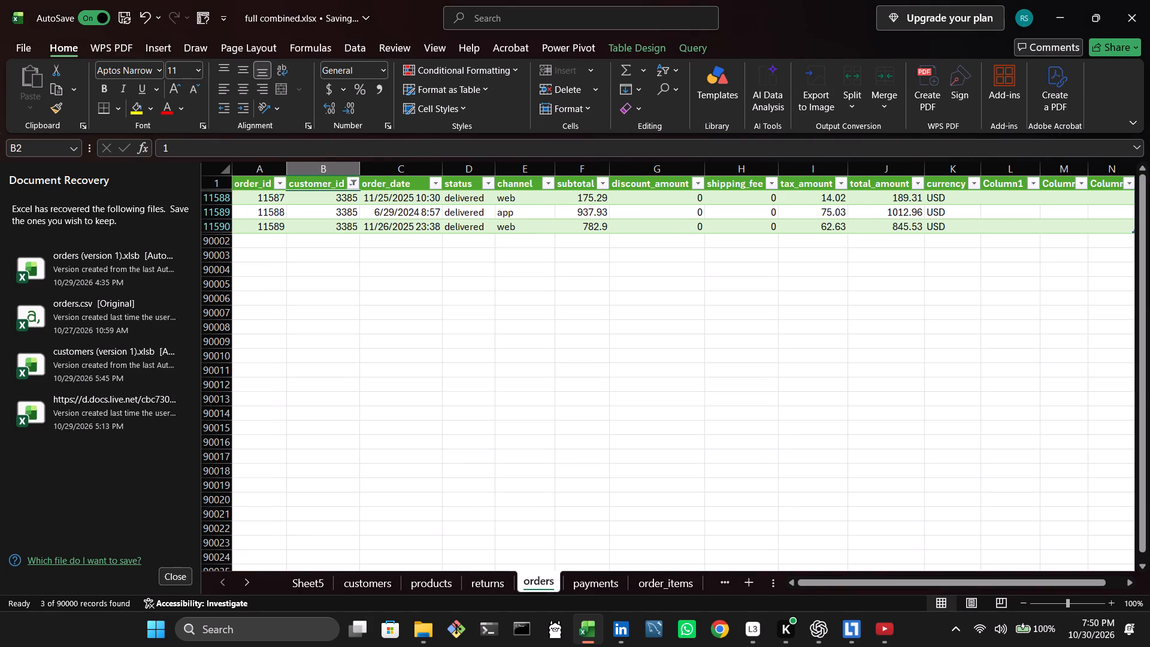
# Change the order_item_id filter on the returns table to the top 10 items.
pyautogui.click(608, 583)
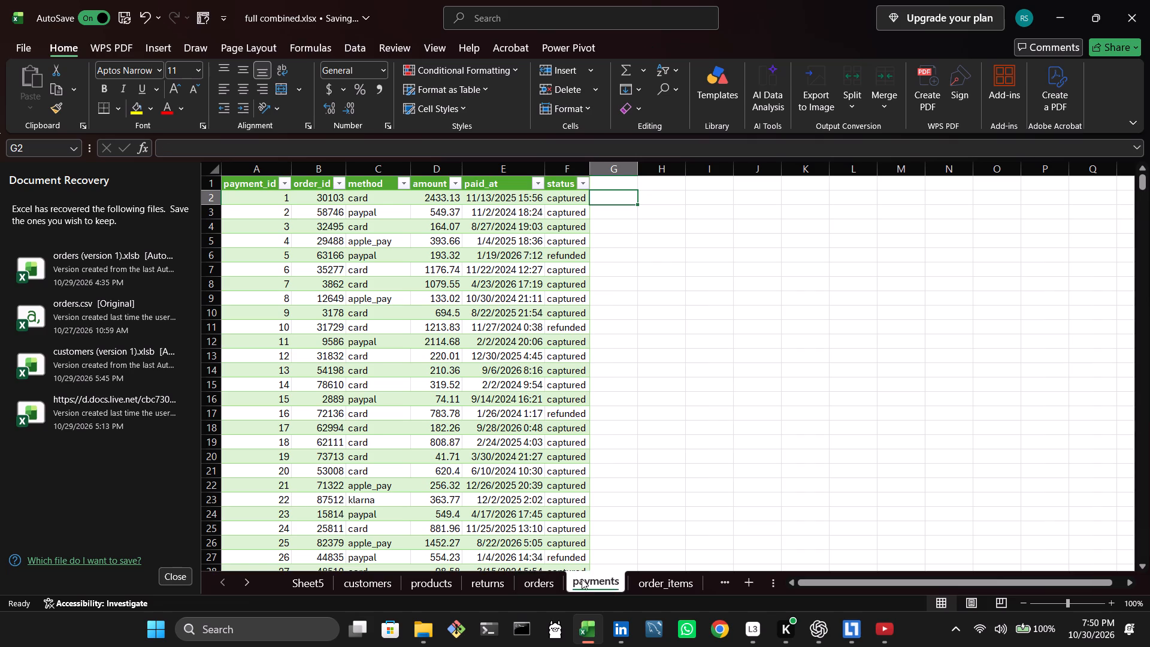
pyautogui.click(495, 580)
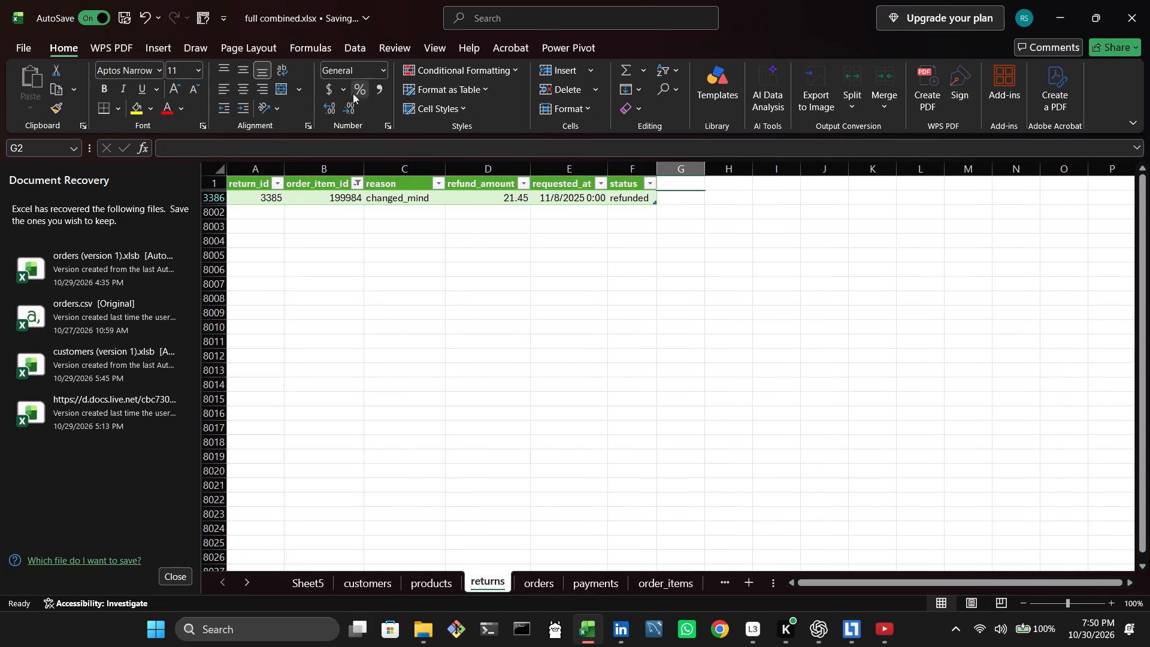
pyautogui.click(359, 183)
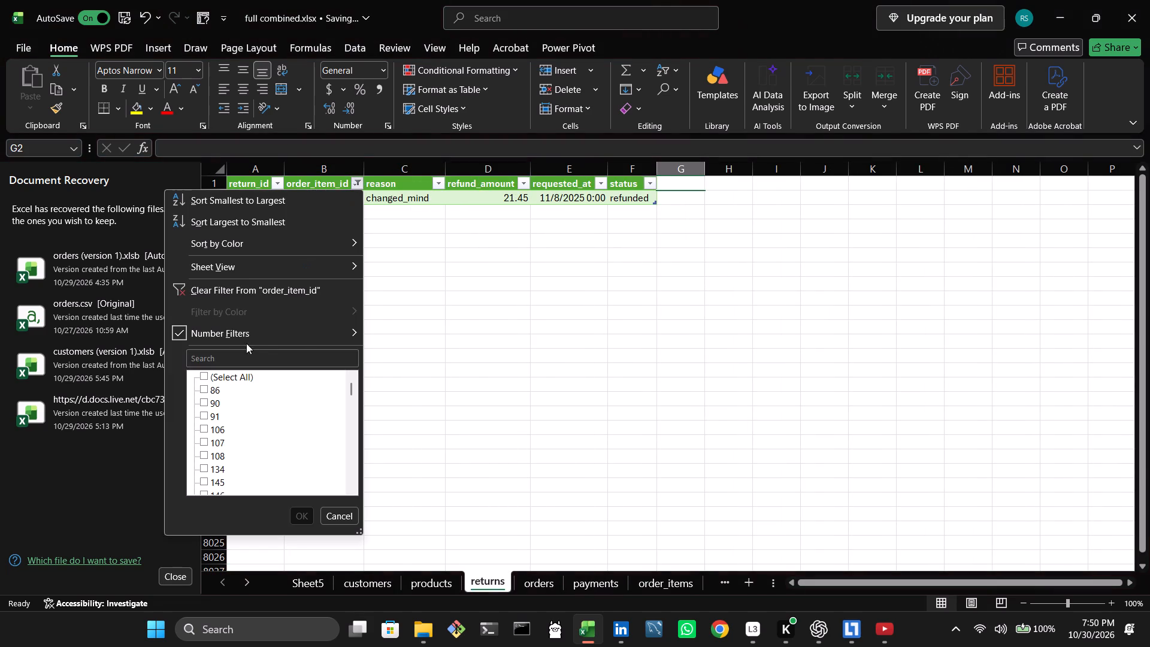
pyautogui.click(412, 491)
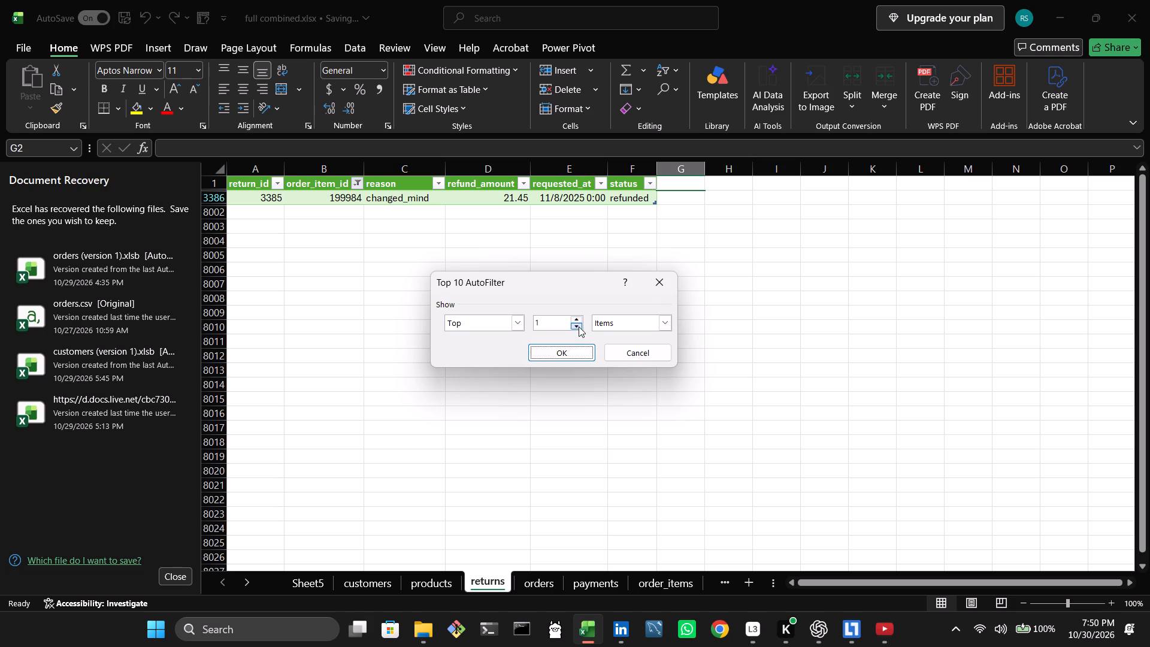
pyautogui.tripleClick(579, 326)
pyautogui.click(579, 326)
pyautogui.moveTo(579, 326); pyautogui.dragTo(578, 319)
pyautogui.tripleClick(578, 319)
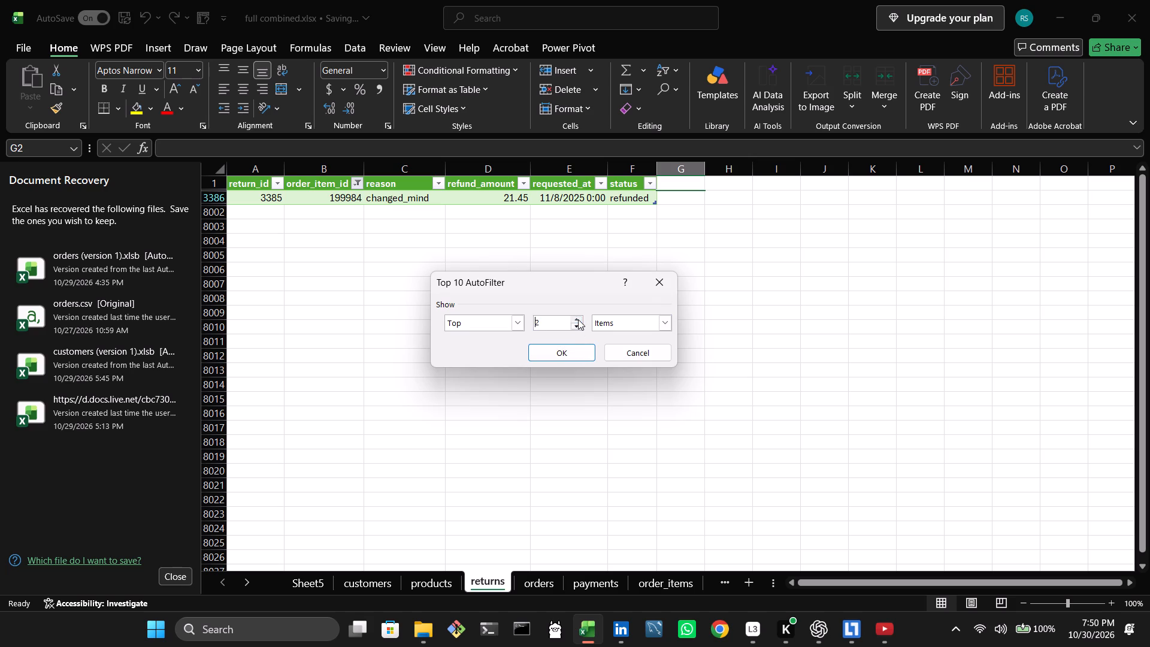
pyautogui.doubleClick(578, 319)
pyautogui.tripleClick(578, 319)
pyautogui.click(578, 319)
pyautogui.click(553, 355)
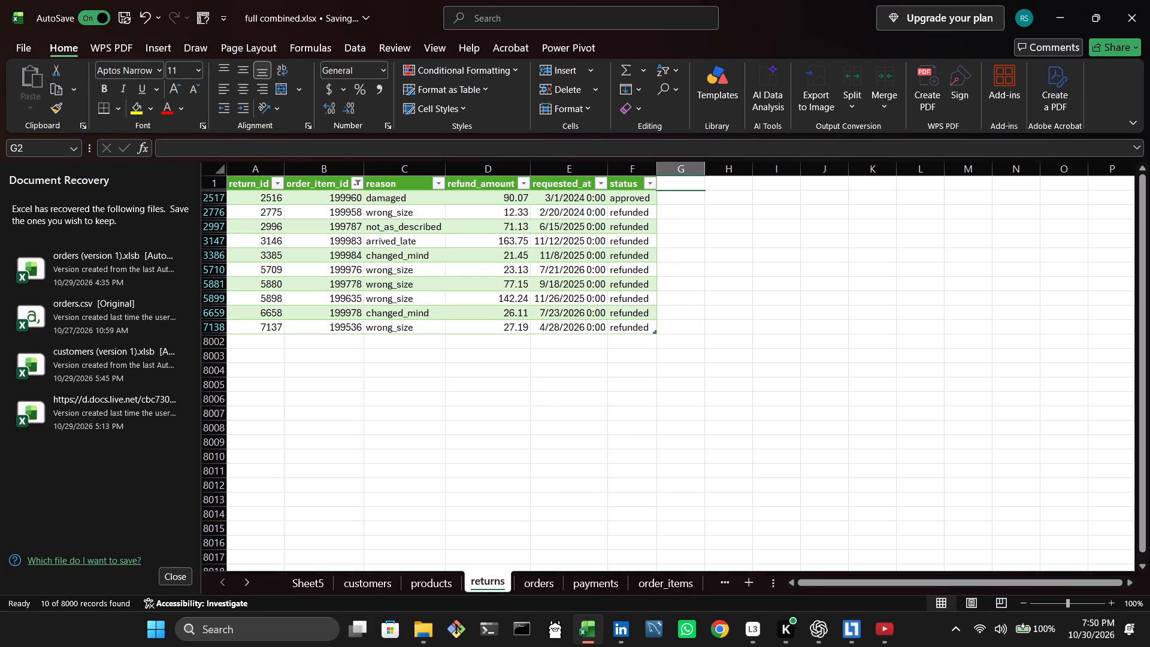
# Check the combined refund_amount of all the filtered rows on the returns sheet.
pyautogui.moveTo(824, 580); pyautogui.dragTo(811, 578)
pyautogui.moveTo(485, 196); pyautogui.dragTo(496, 247)
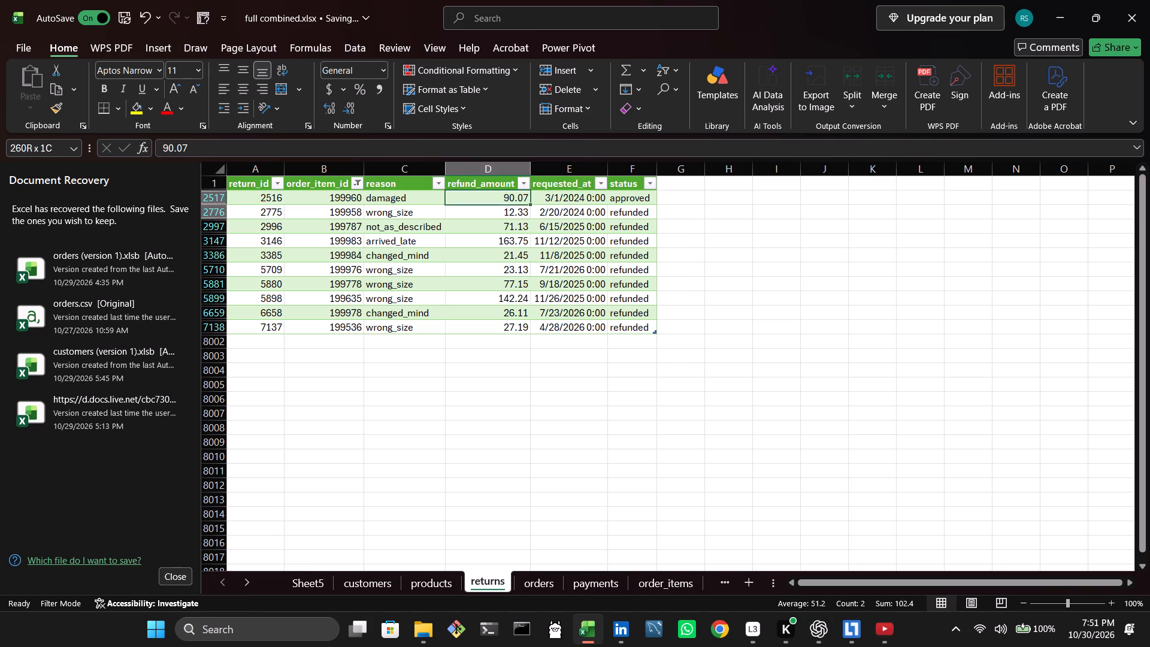
pyautogui.moveTo(496, 247); pyautogui.dragTo(501, 325)
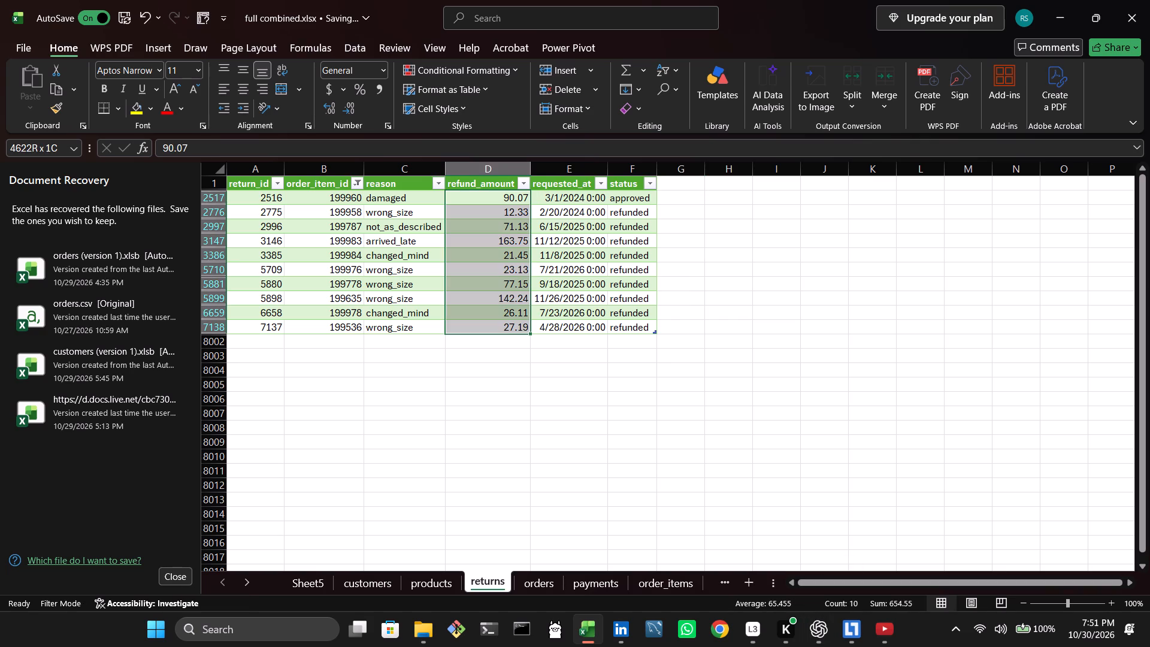
pyautogui.moveTo(501, 325); pyautogui.dragTo(501, 325)
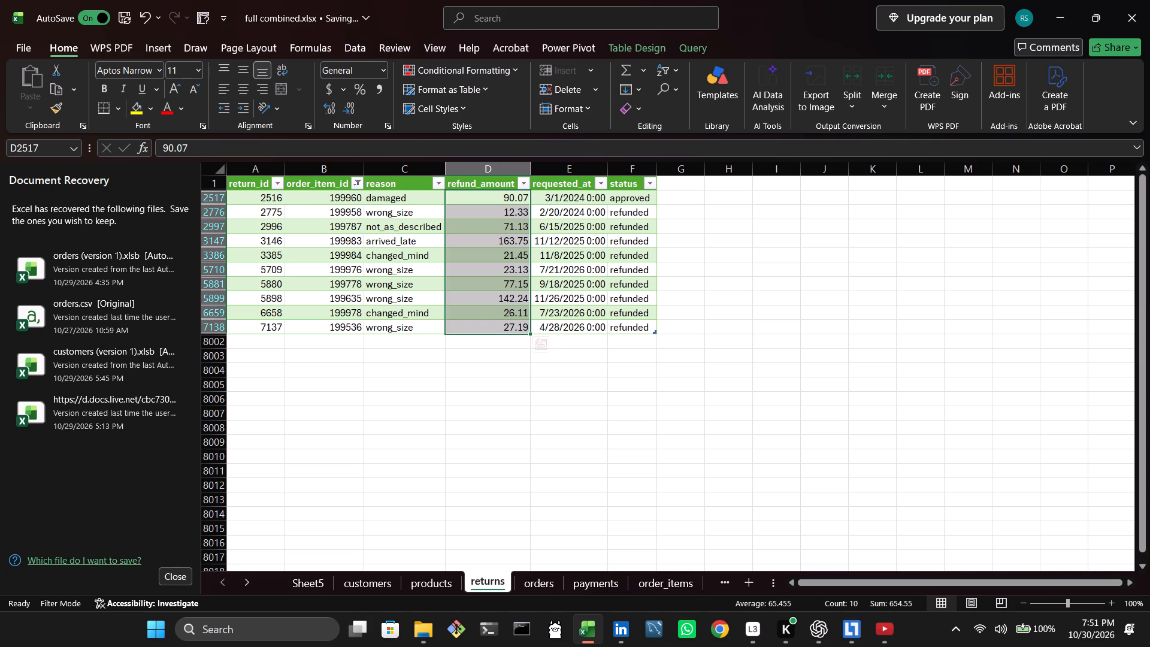
# Change the order_item_id Top 10 filter on the returns table to the top 3 items.
pyautogui.click(355, 184)
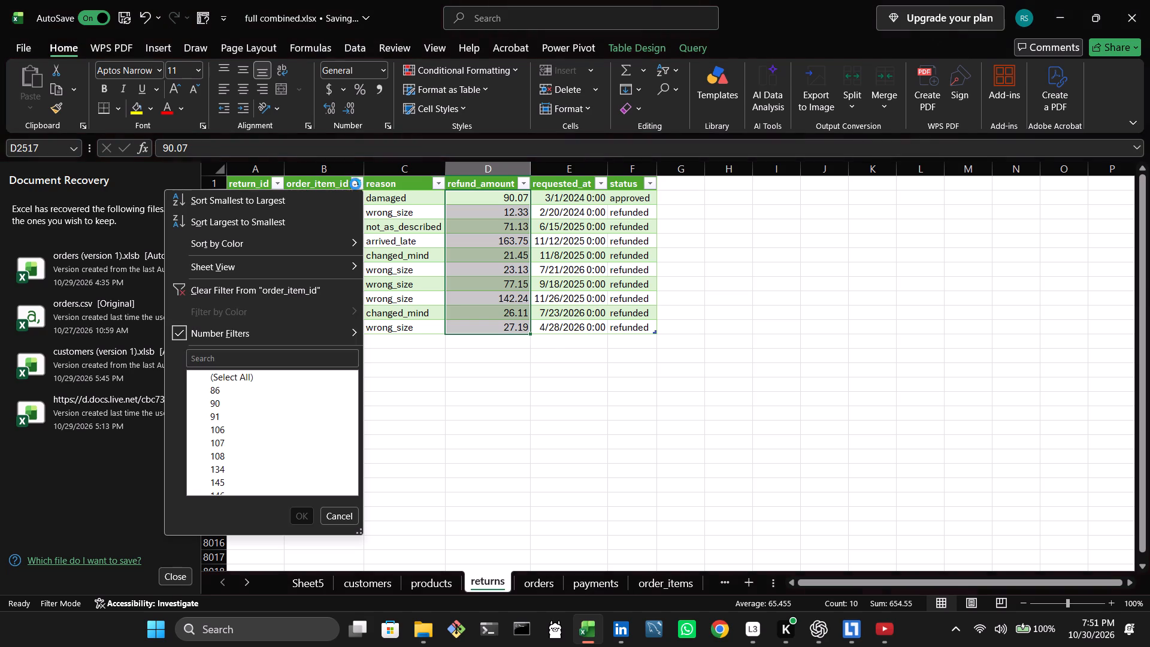
pyautogui.click(220, 323)
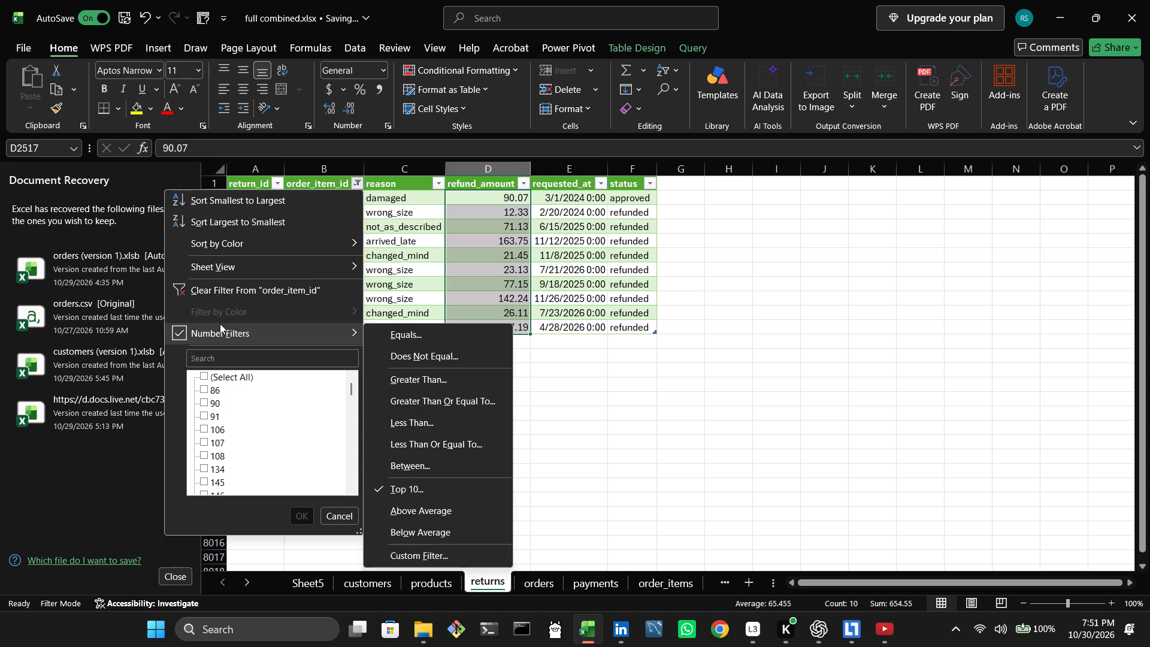
pyautogui.click(398, 490)
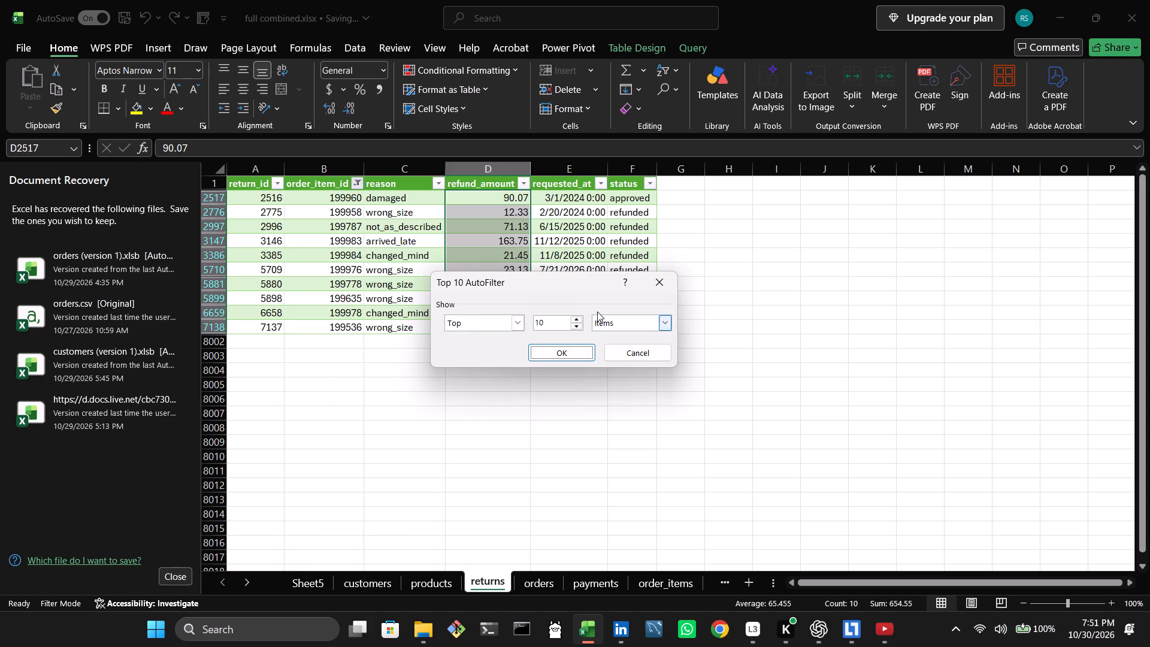
pyautogui.tripleClick(578, 318)
pyautogui.doubleClick(578, 318)
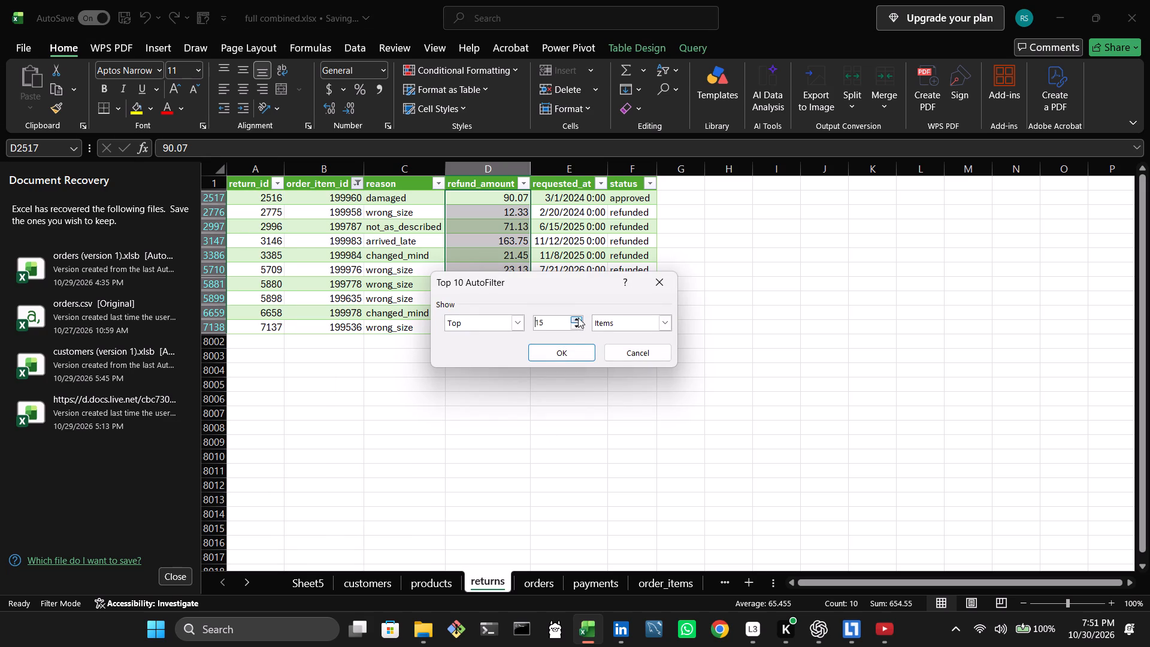
pyautogui.tripleClick(581, 326)
pyautogui.tripleClick(581, 326)
pyautogui.tripleClick(581, 326)
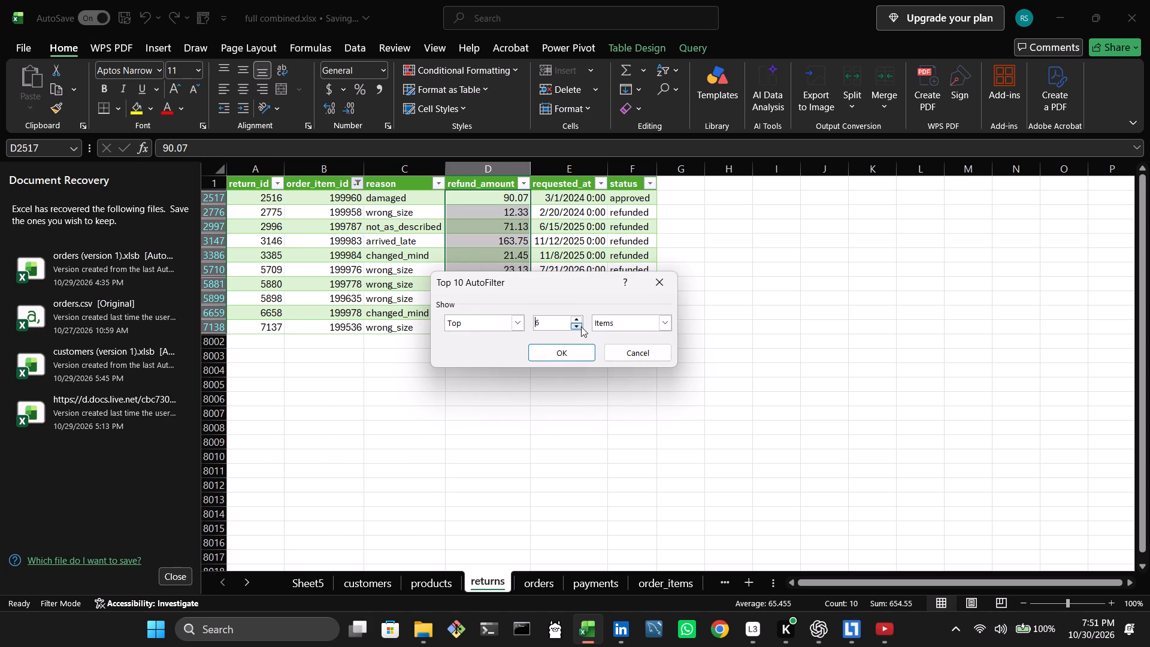
pyautogui.click(581, 326)
pyautogui.tripleClick(581, 326)
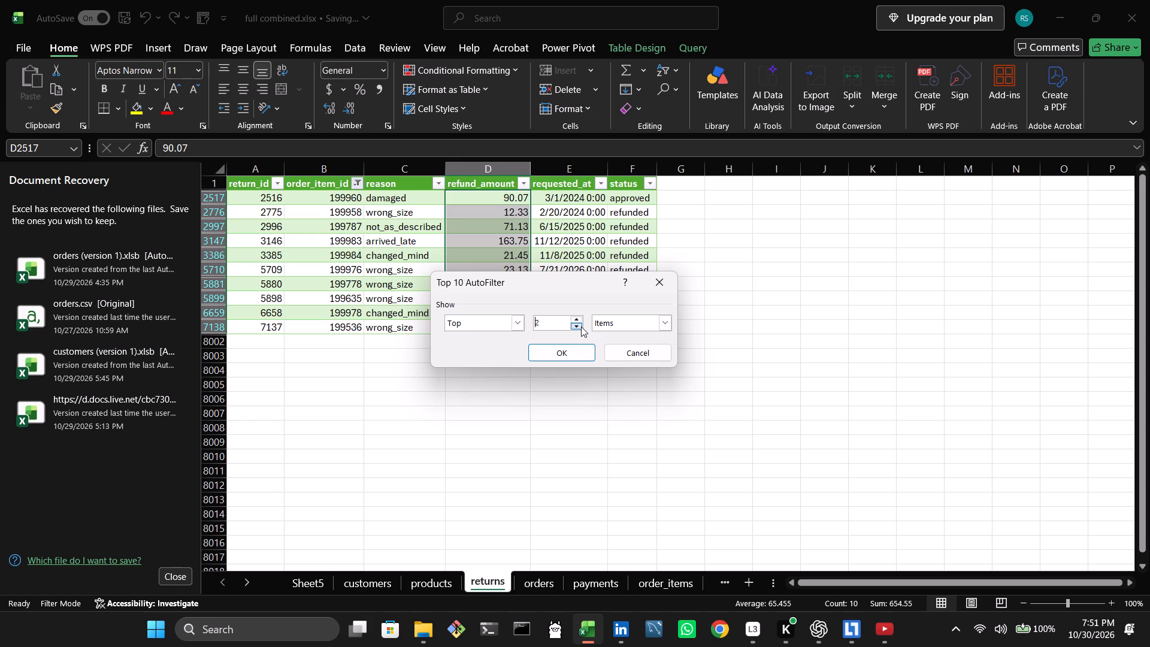
pyautogui.click(580, 320)
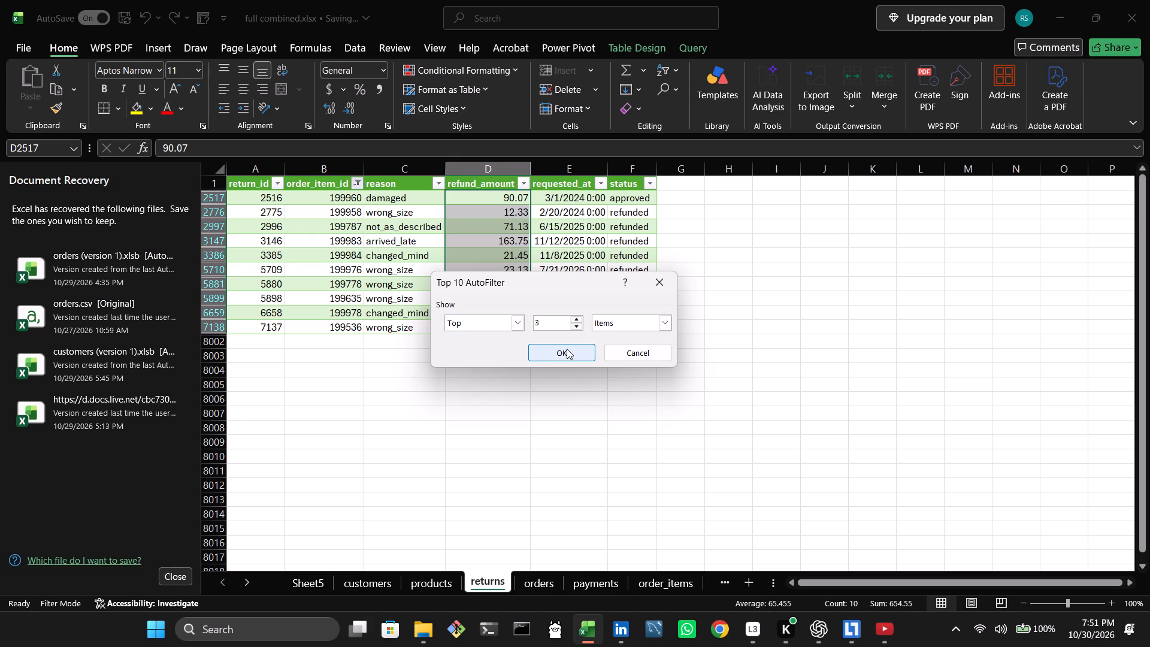
pyautogui.click(567, 349)
# Compare the filtered order_item_id values on the returns sheet with the ID columns of the orders and order_items sheets.
pyautogui.moveTo(341, 202); pyautogui.dragTo(344, 225)
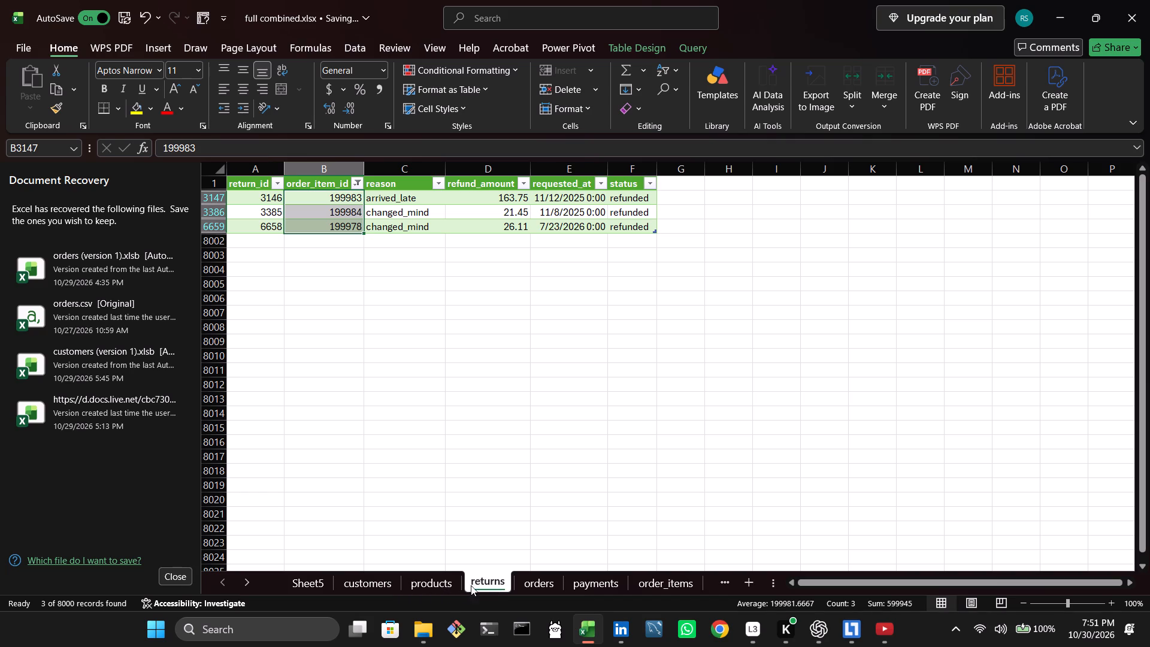
pyautogui.click(556, 592)
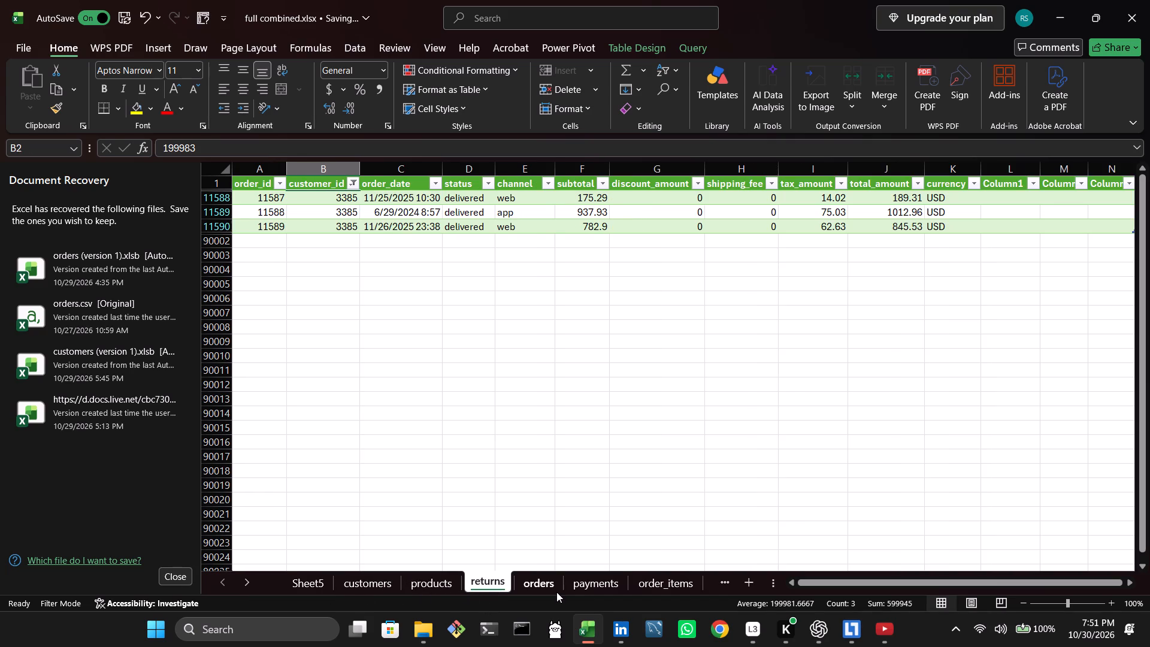
pyautogui.click(666, 575)
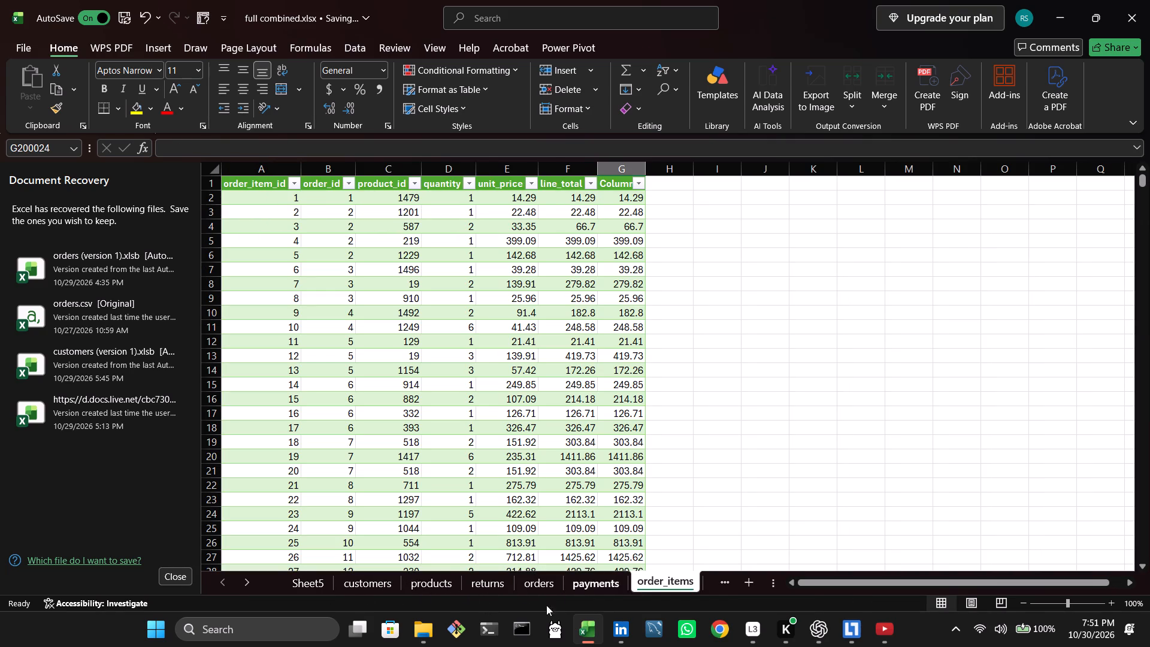
pyautogui.click(478, 581)
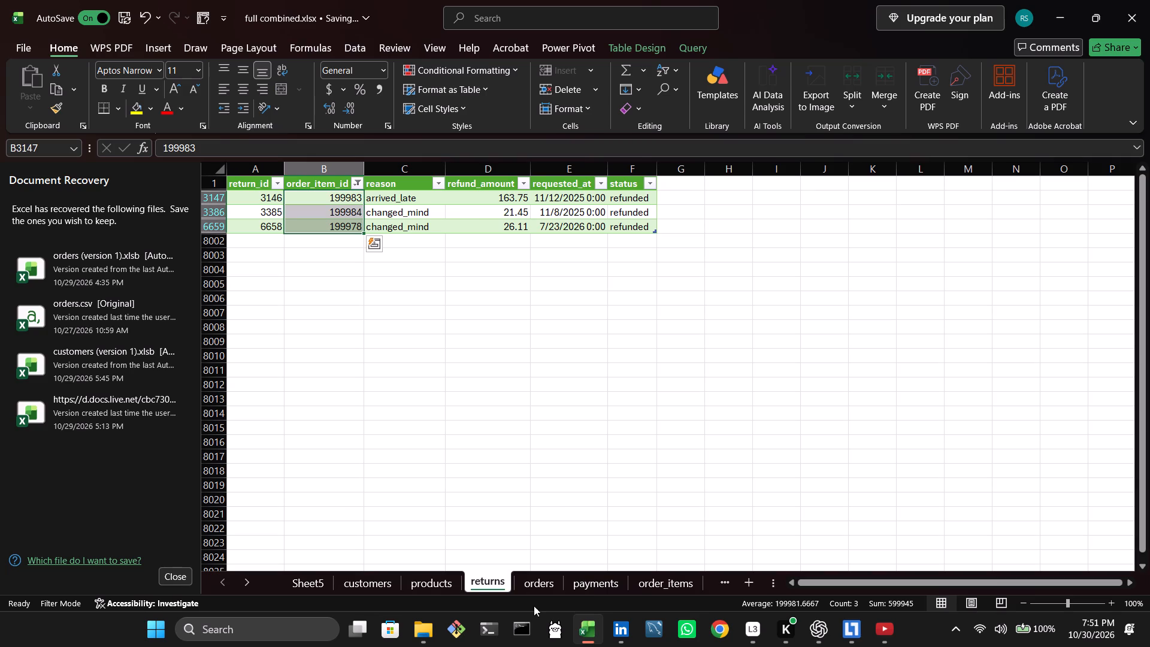
pyautogui.click(536, 586)
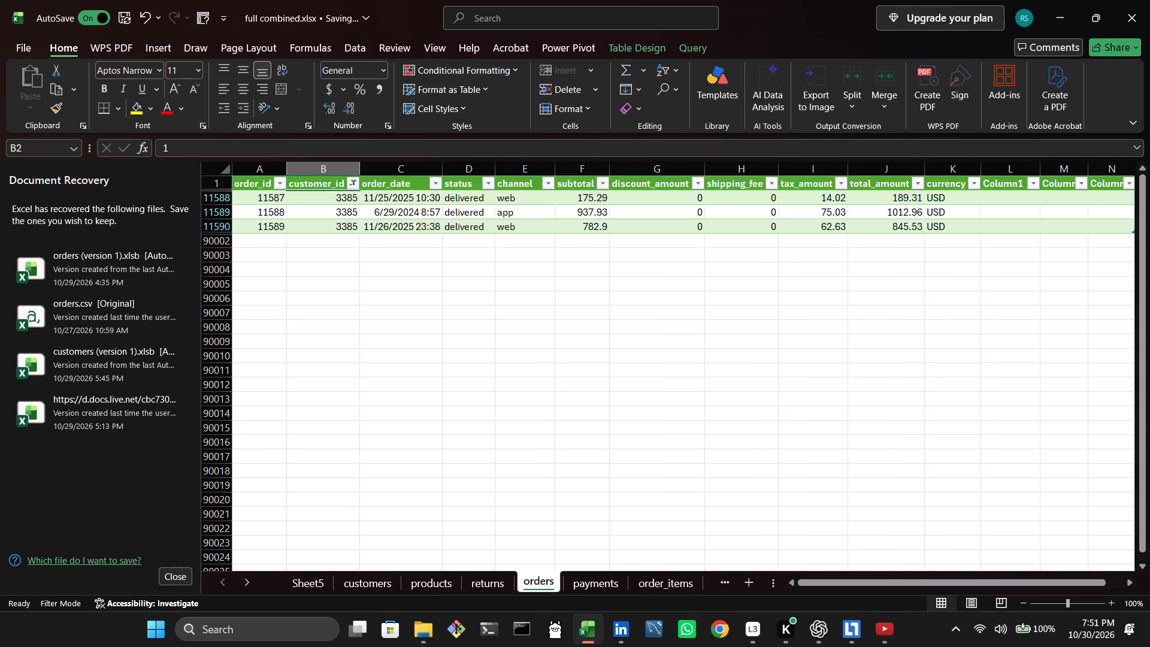
pyautogui.click(357, 184)
pyautogui.click(534, 510)
pyautogui.click(506, 588)
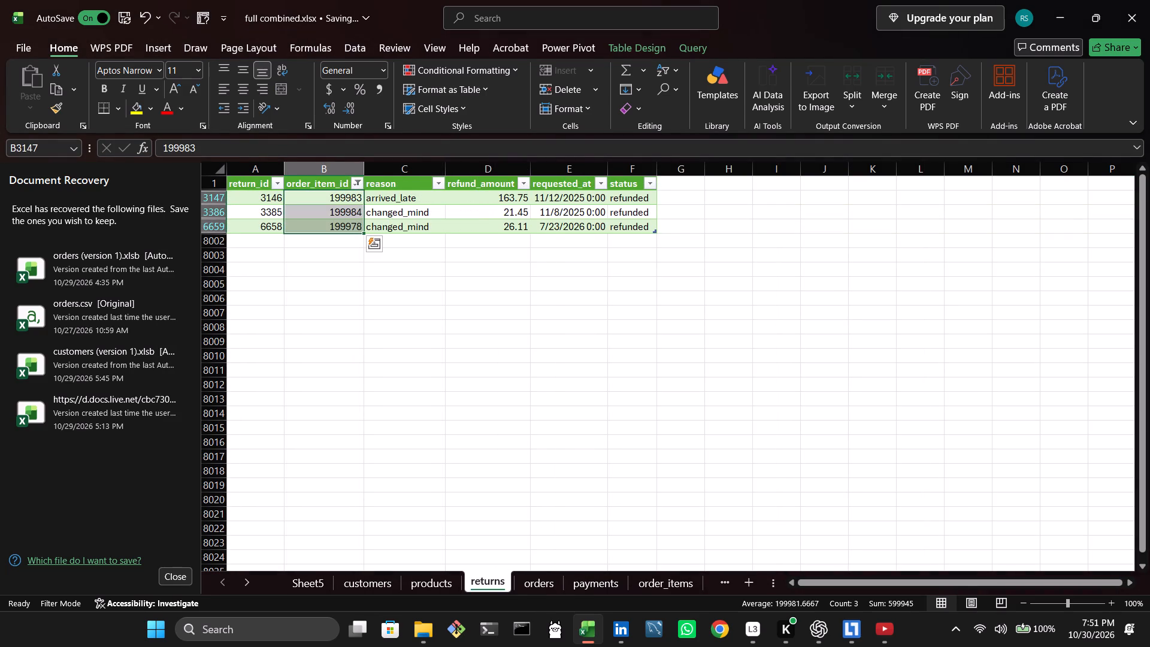
# Search the orders table's customer_id filter for order_item_id 199983 copied from the returns sheet, then shorten the search to 19998.
pyautogui.rightClick(331, 199)
pyautogui.click(319, 198)
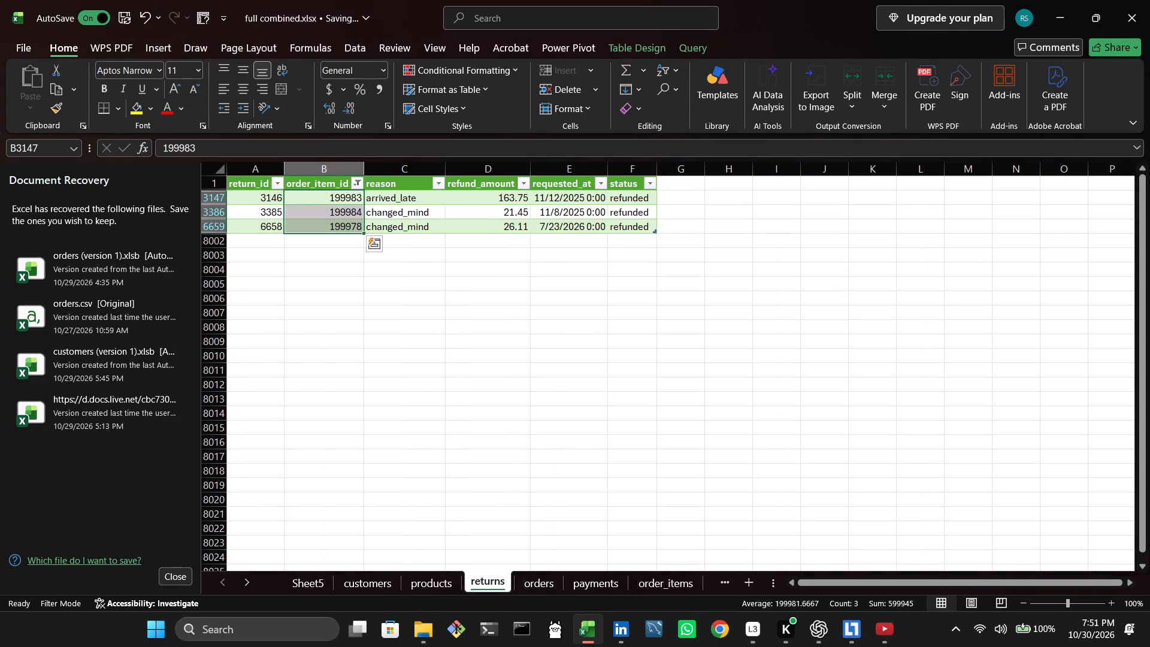
pyautogui.click(319, 198)
pyautogui.rightClick(319, 198)
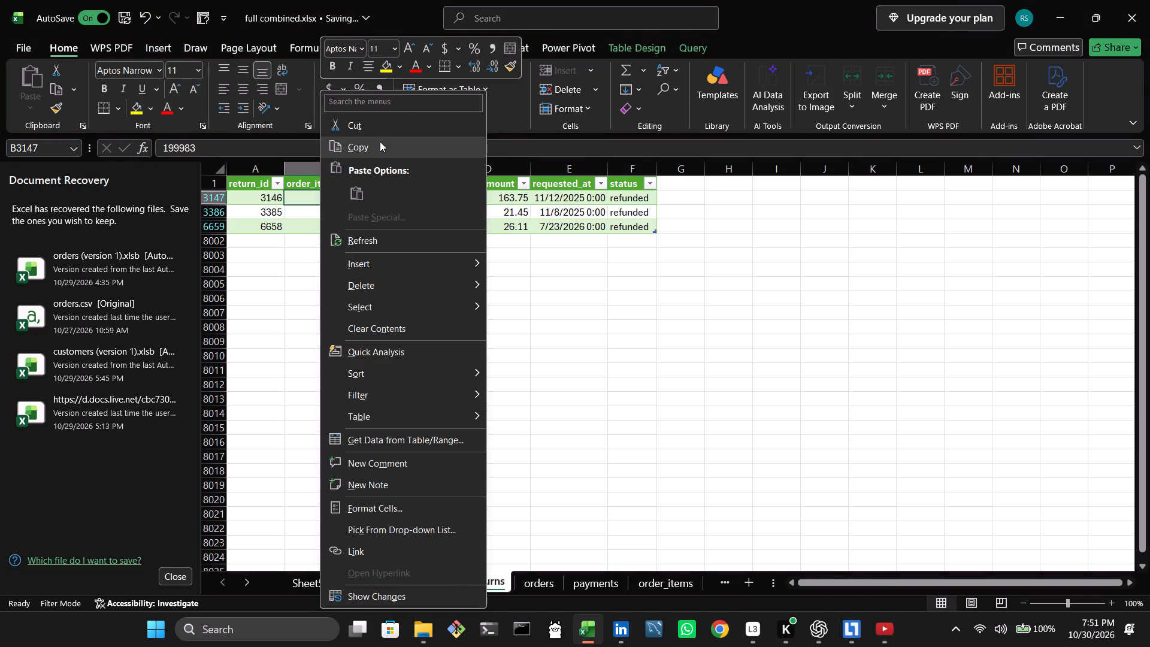
pyautogui.click(380, 141)
pyautogui.click(434, 582)
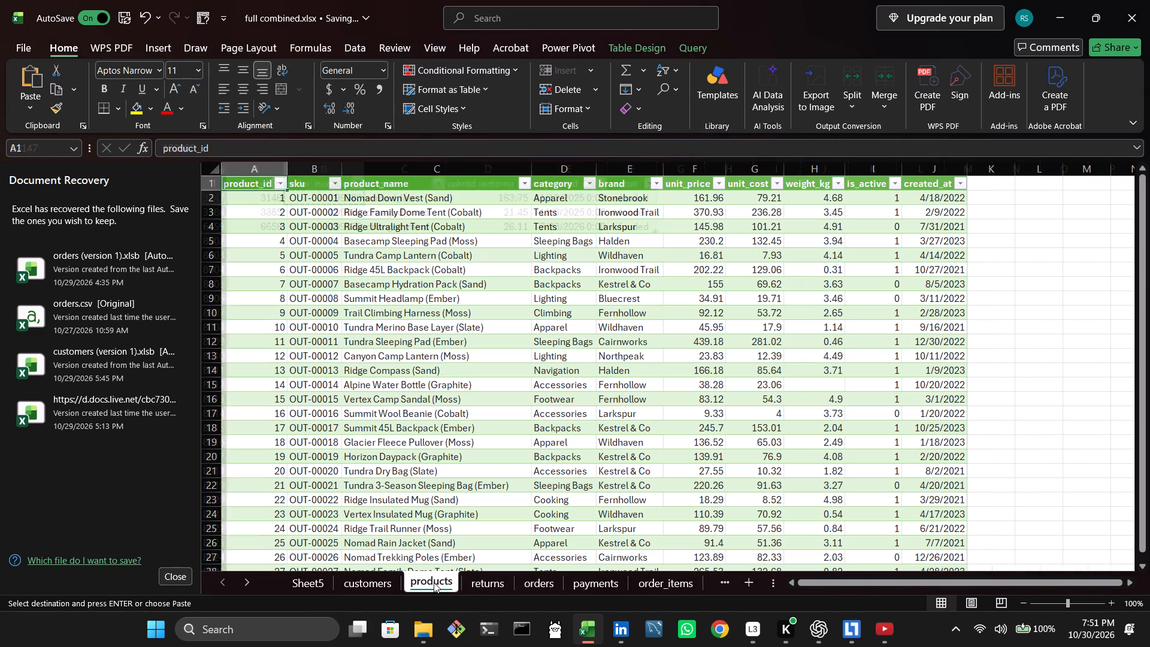
pyautogui.click(532, 571)
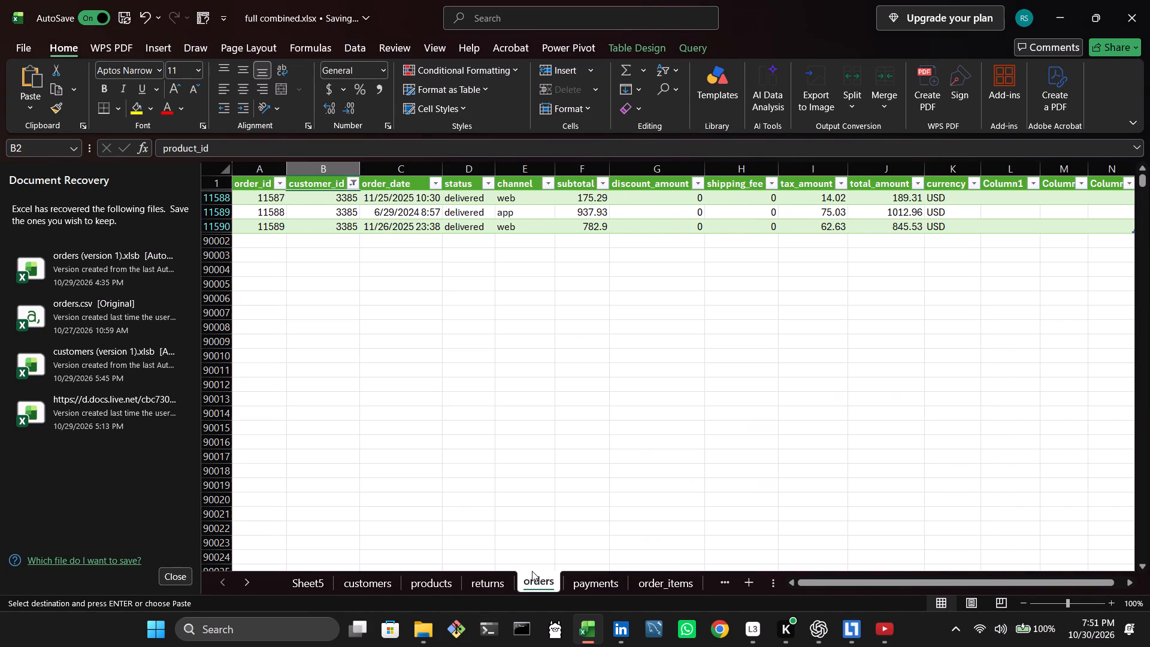
pyautogui.click(485, 589)
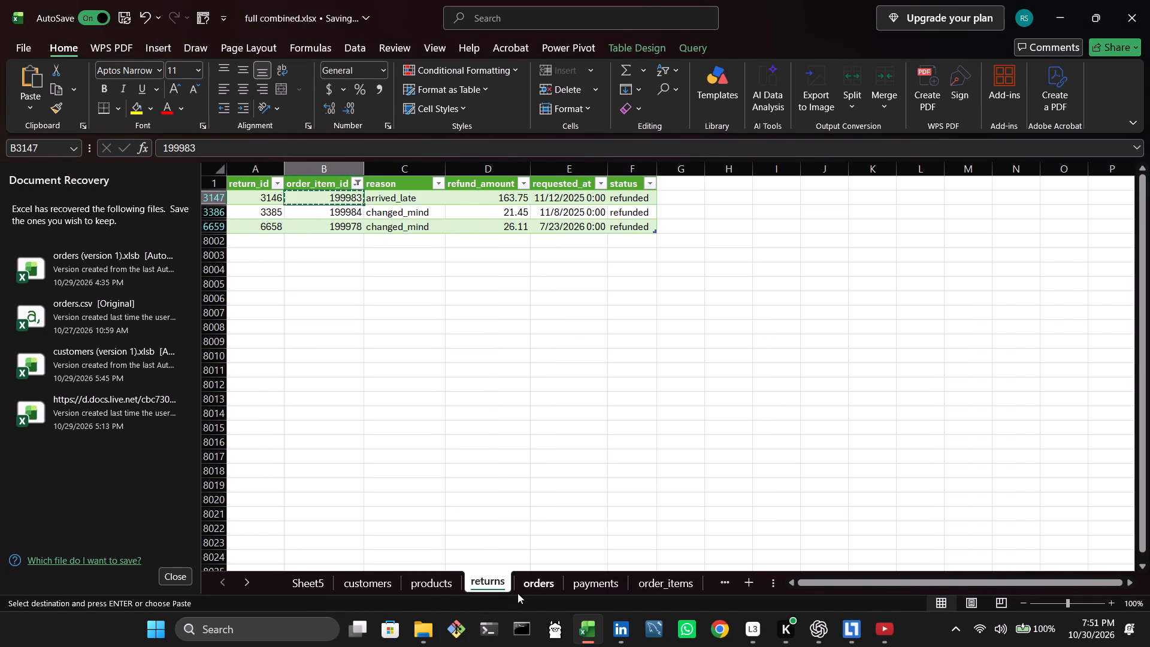
pyautogui.click(523, 583)
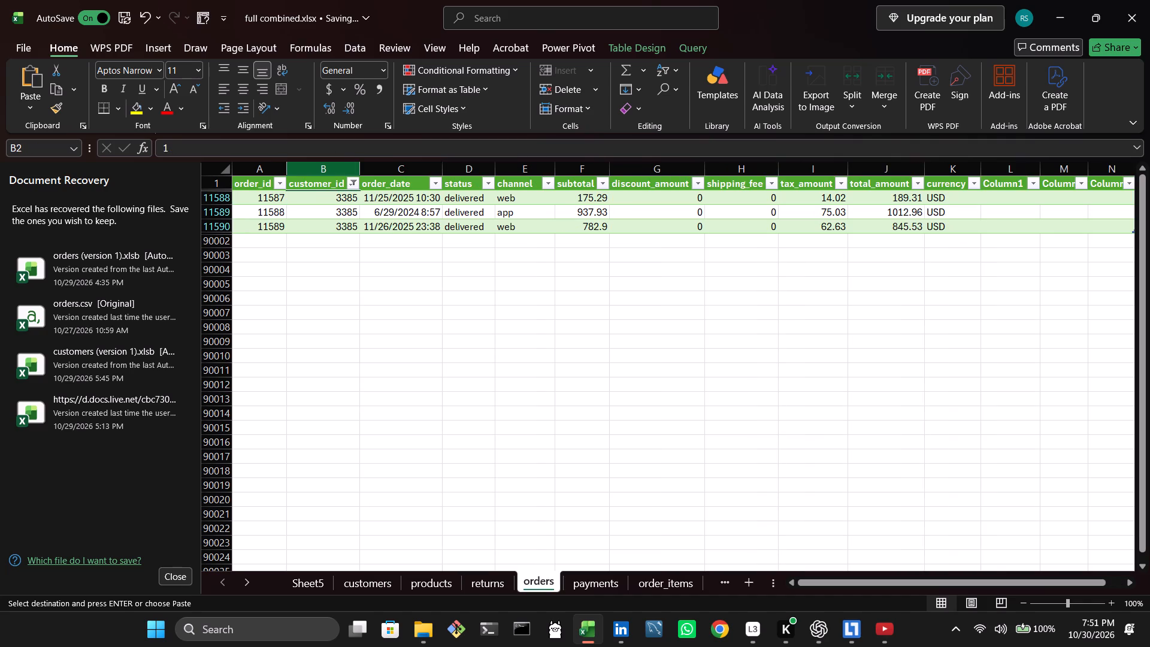
pyautogui.click(355, 187)
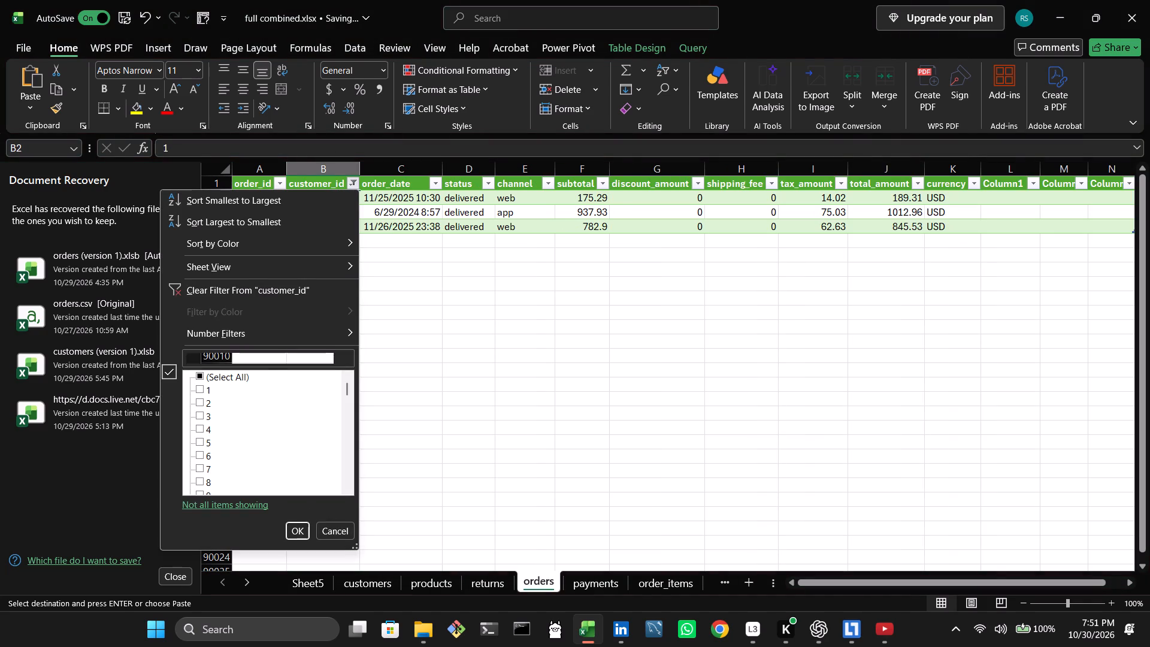
pyautogui.click(199, 376)
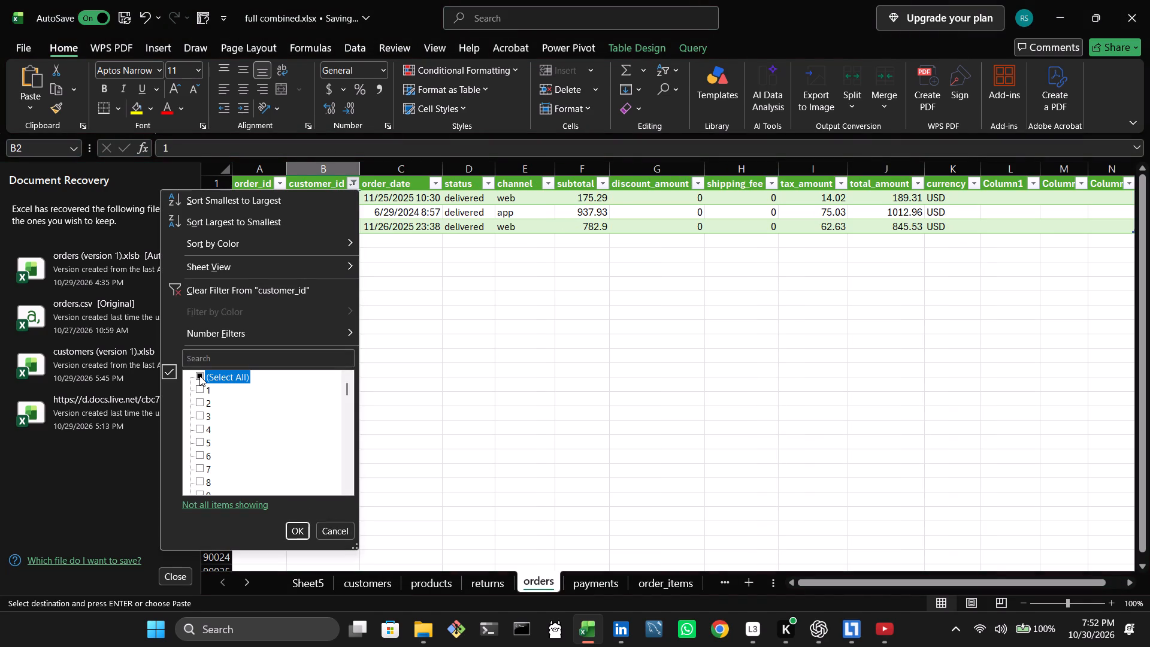
pyautogui.click(199, 376)
pyautogui.click(199, 376)
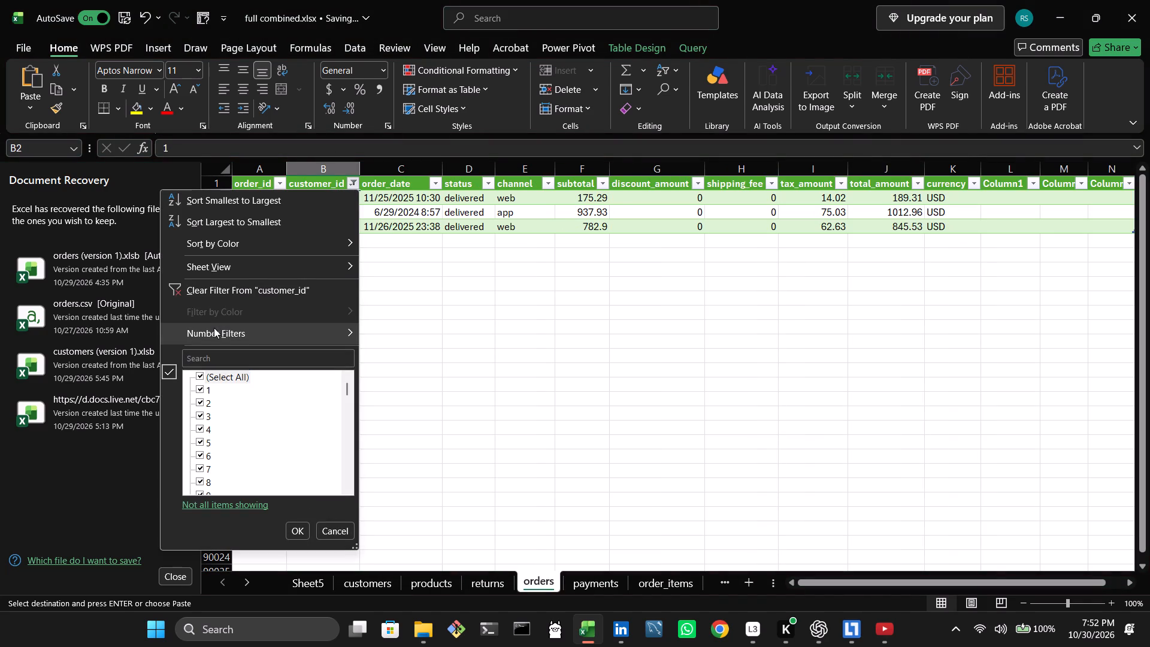
pyautogui.click(214, 328)
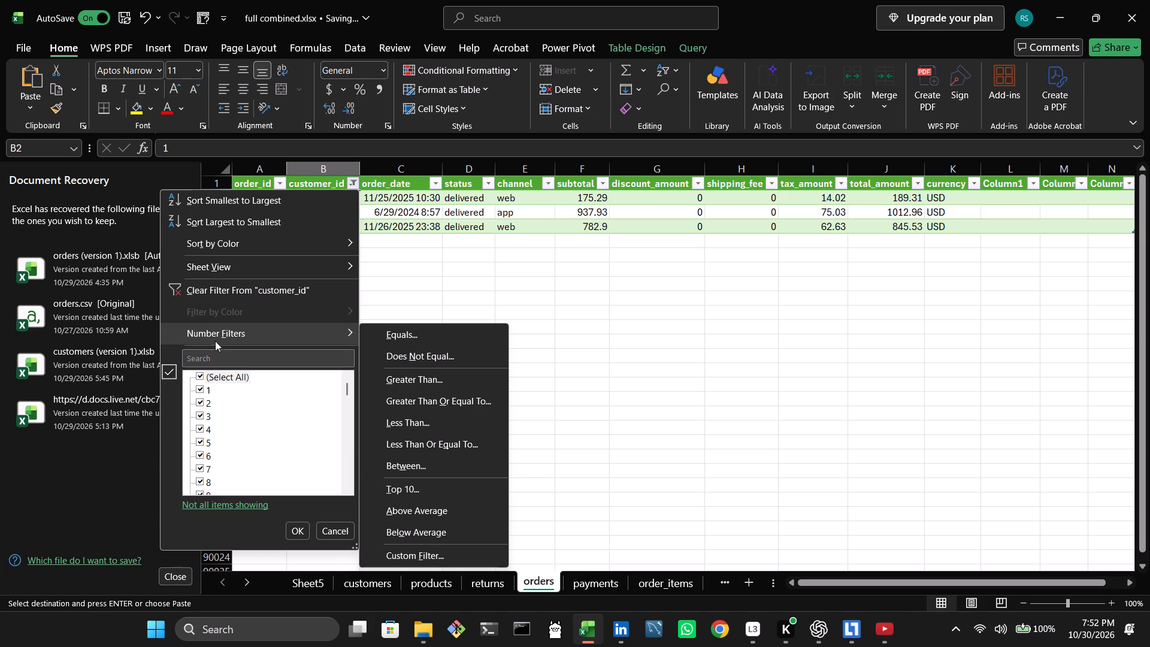
pyautogui.click(201, 370)
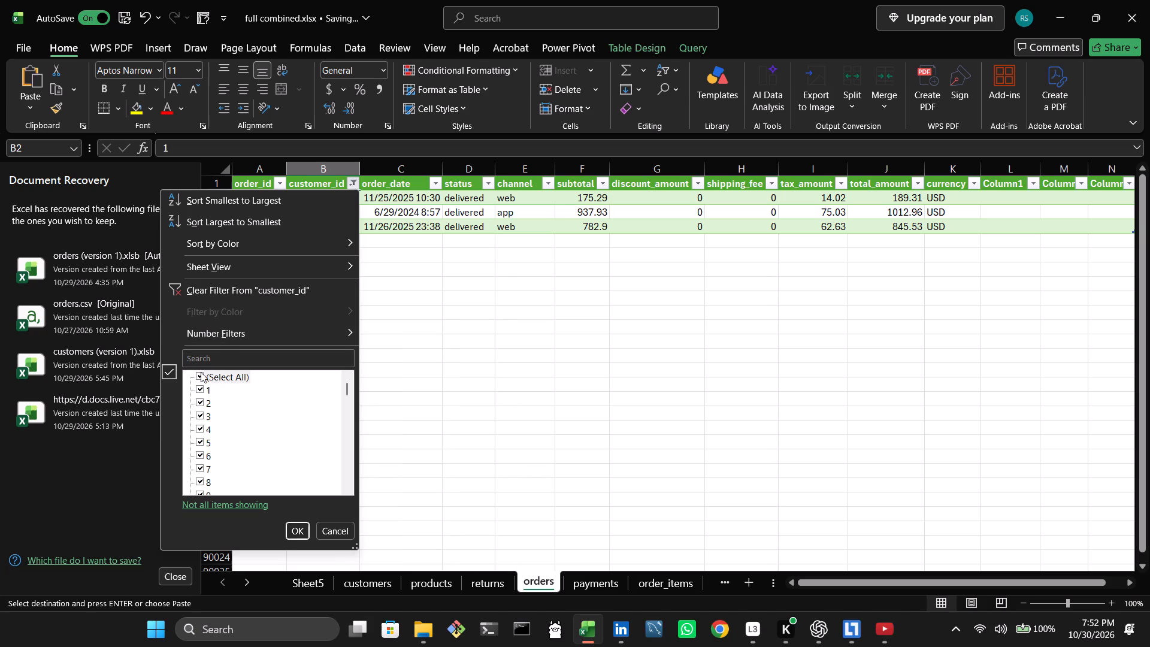
pyautogui.click(198, 359)
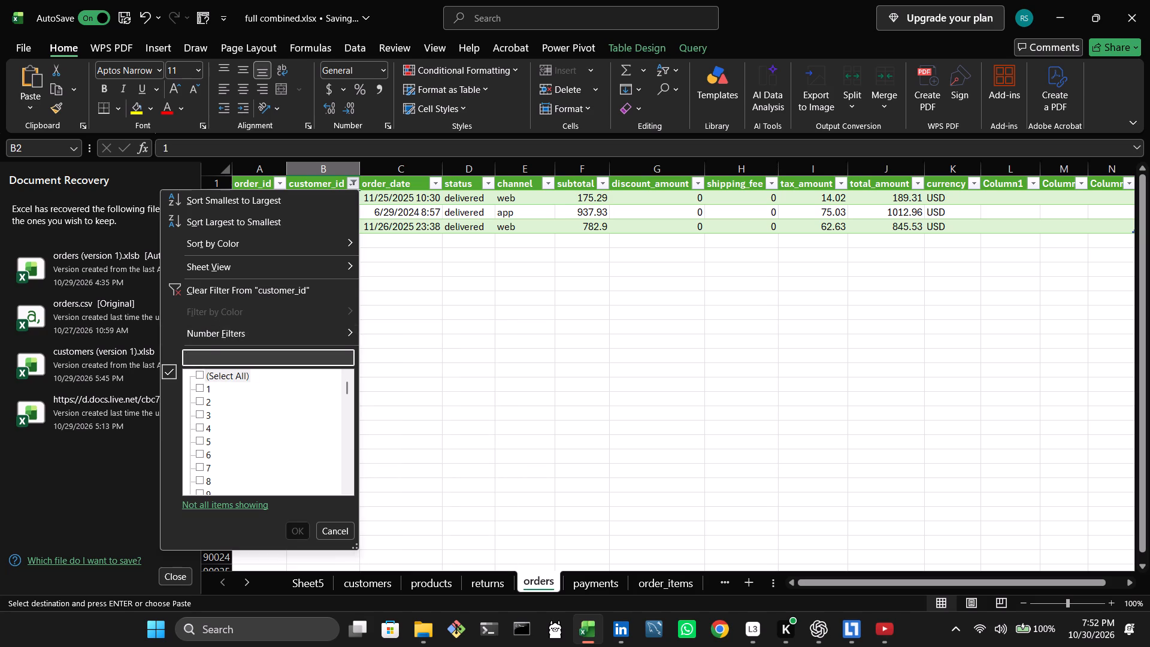
pyautogui.hotkey('ctrl', 'v')
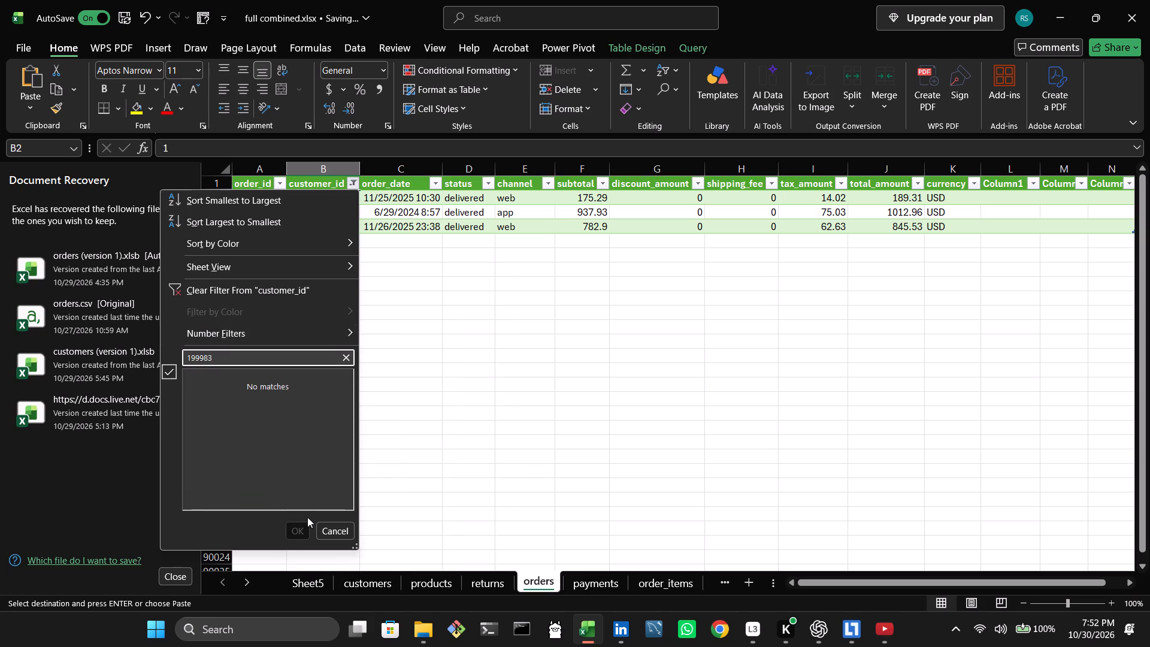
pyautogui.press('BackSpace')
pyautogui.click(484, 589)
pyautogui.click(484, 588)
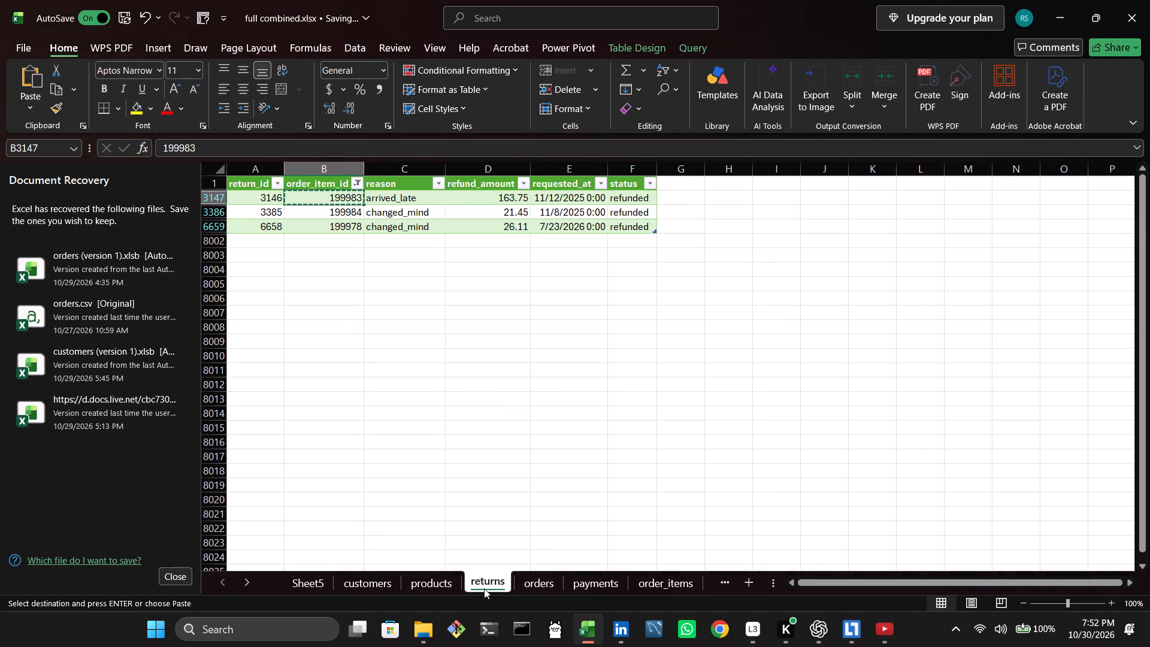
# Search the orders table's customer_id filter for 1999, narrowed to 19998, and leave the existing filter selection unapplied.
pyautogui.click(528, 589)
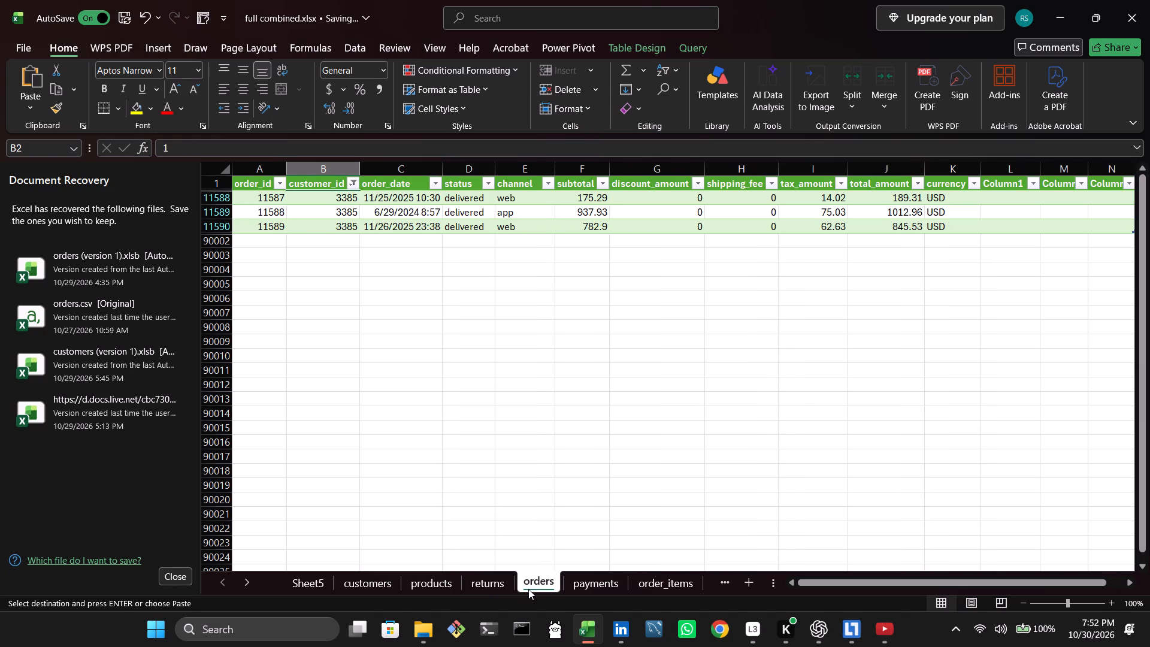
pyautogui.click(353, 192)
pyautogui.click(354, 182)
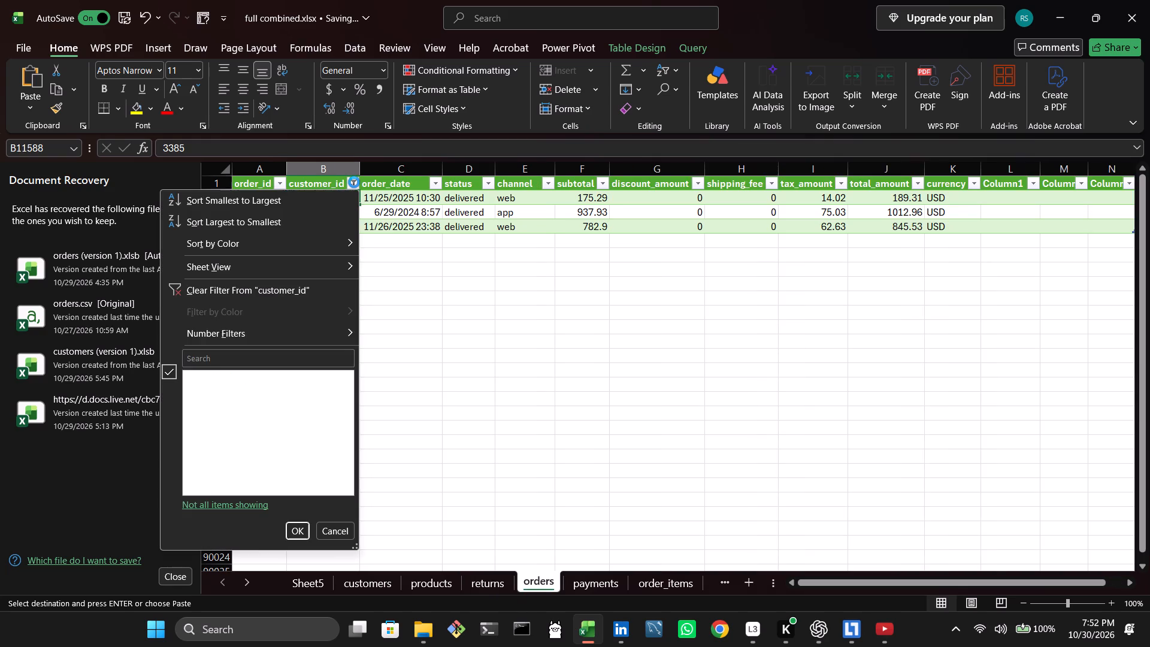
pyautogui.click(220, 356)
pyautogui.write('1999')
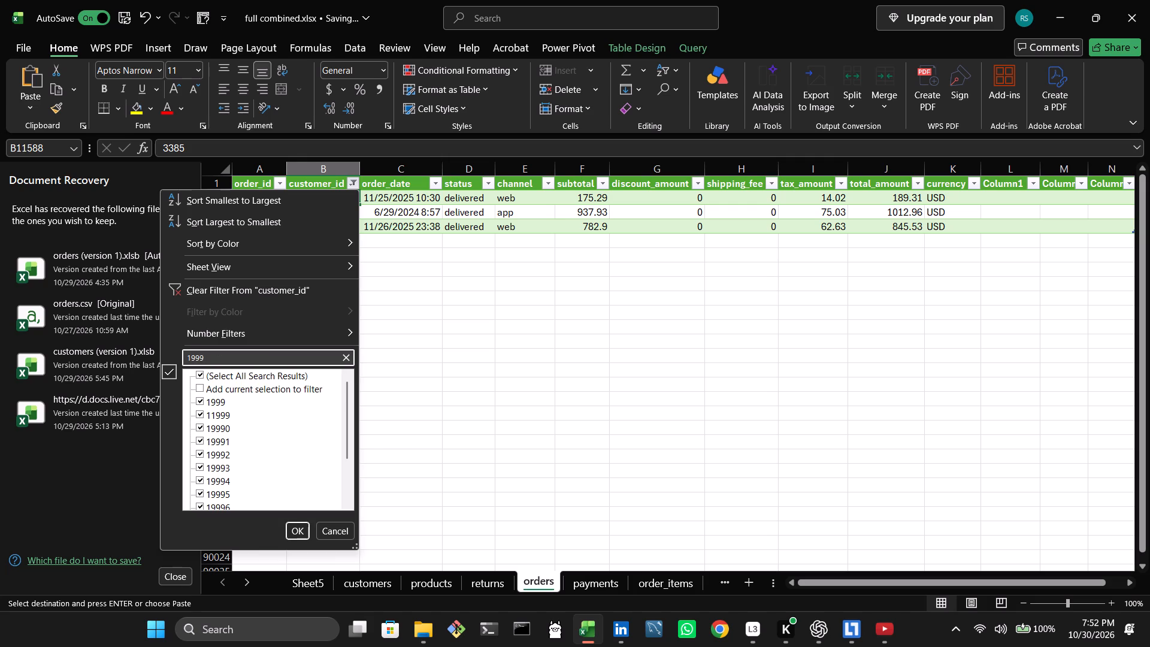
pyautogui.press('8')
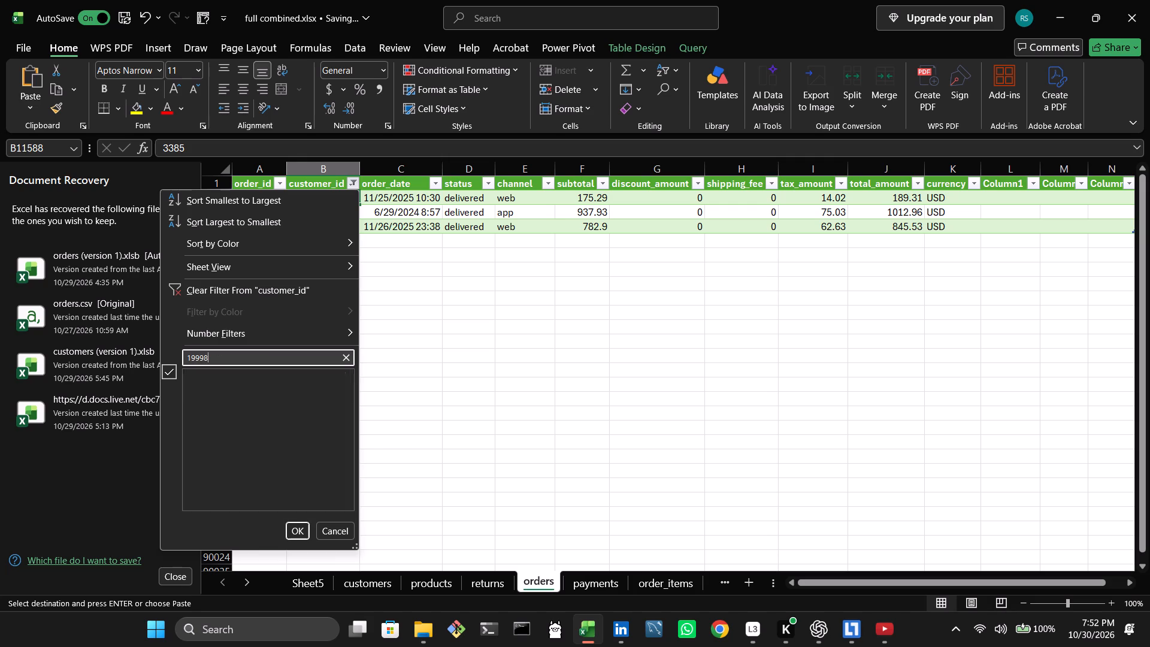
pyautogui.click(322, 531)
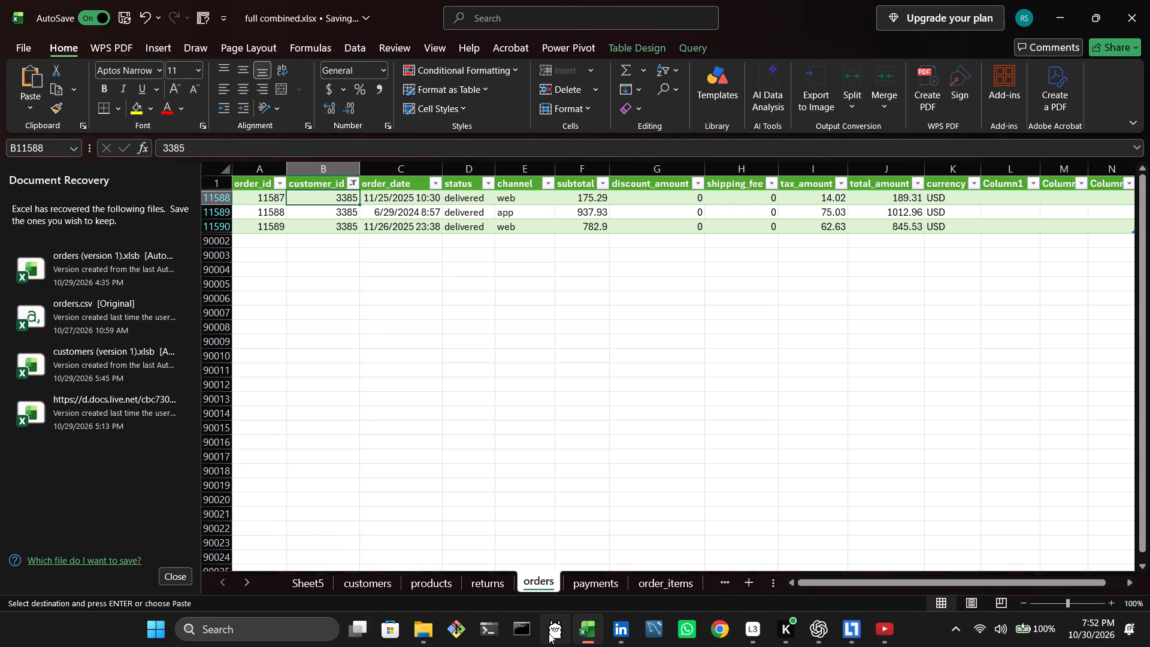
# Clear the customer_id filter on the orders sheet so the table is unfiltered by customer.
pyautogui.click(484, 587)
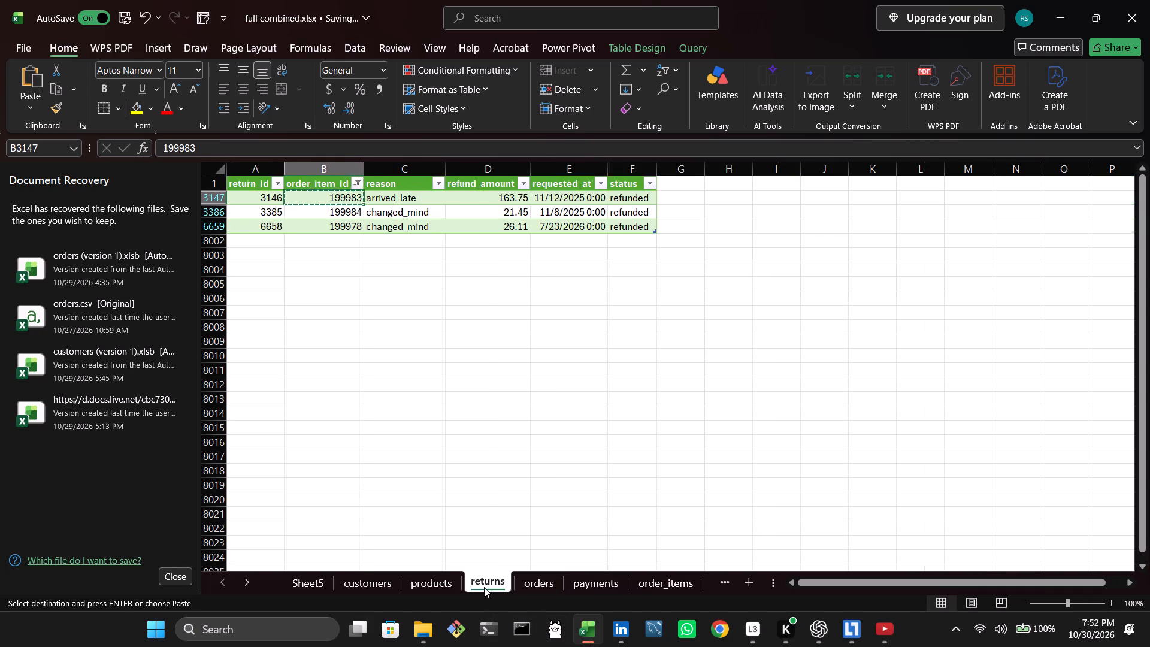
pyautogui.click(525, 585)
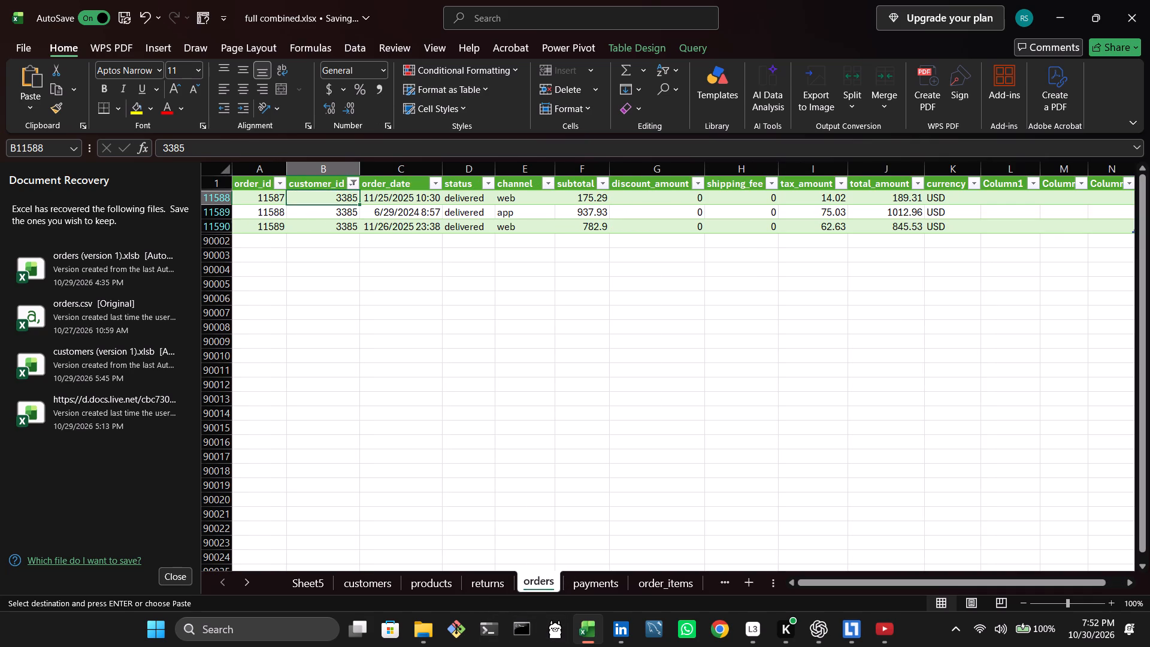
pyautogui.click(353, 180)
pyautogui.click(353, 180)
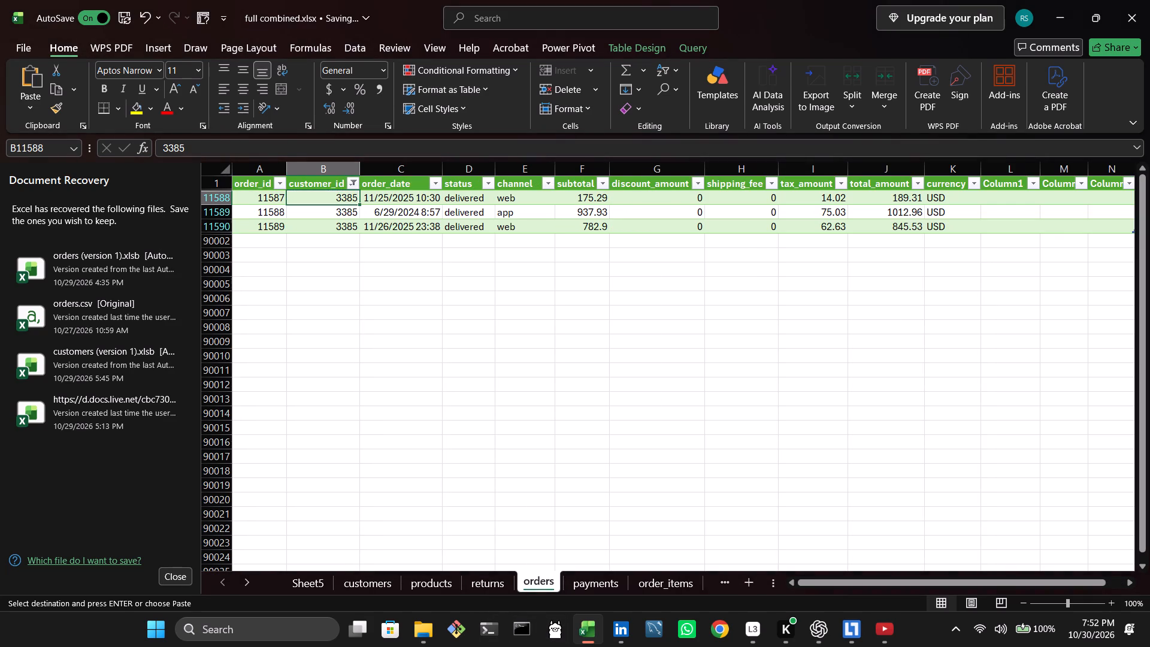
pyautogui.click(358, 183)
pyautogui.click(291, 286)
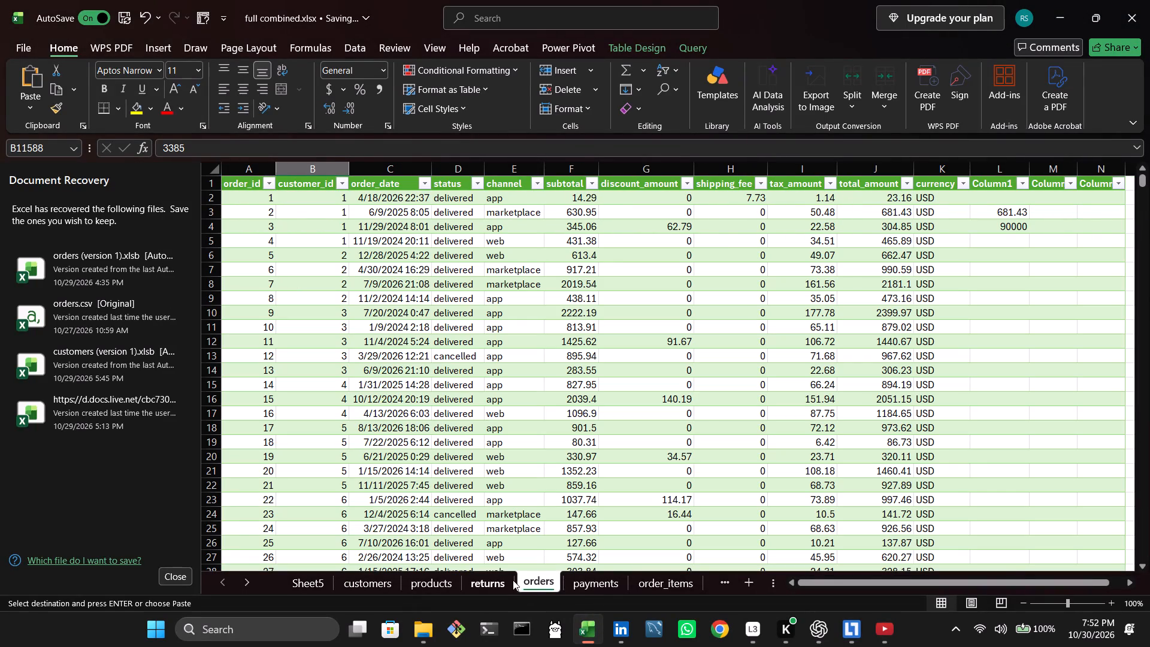
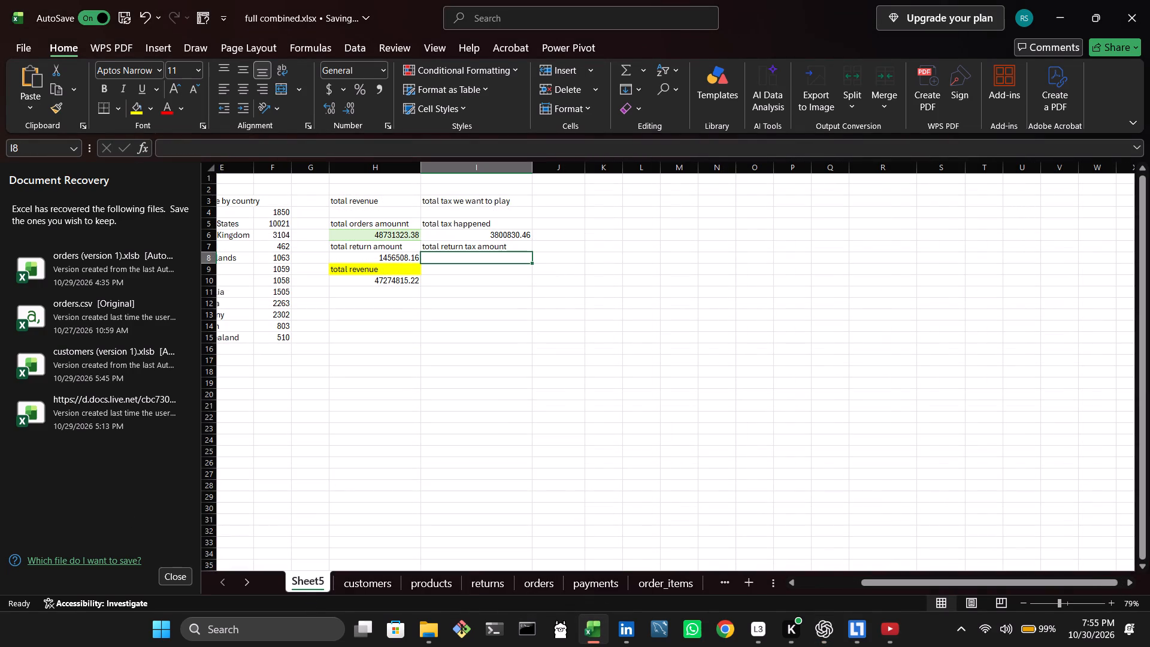
pyautogui.click(752, 581)
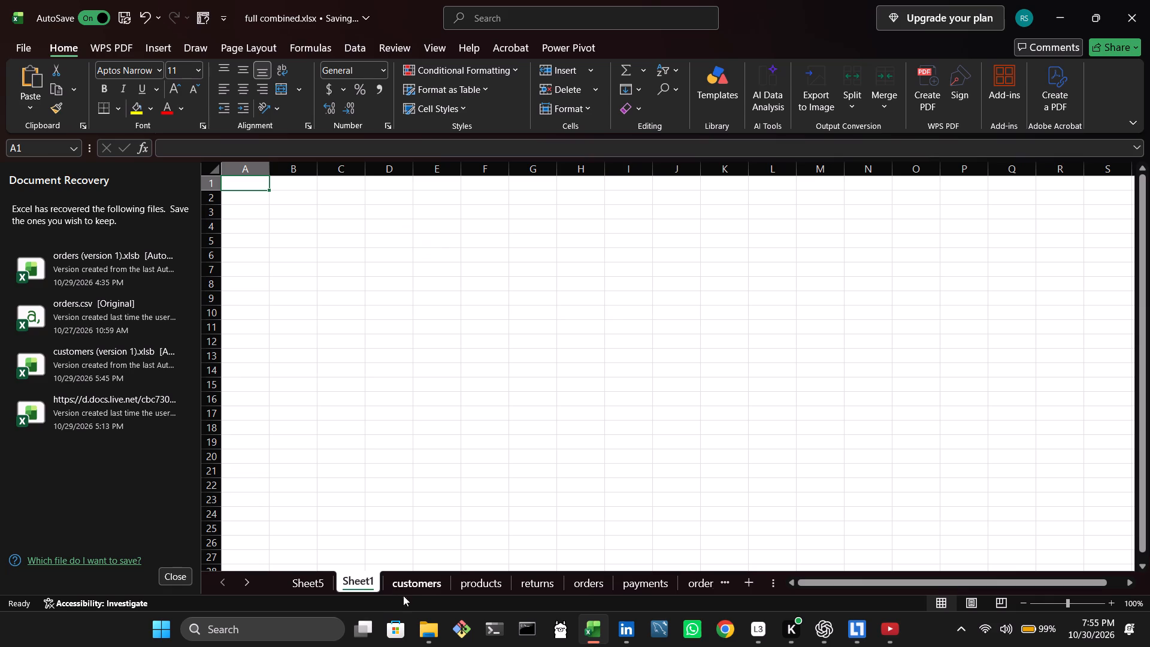
# Rename the new blank sheet as "project questions by gpt".
pyautogui.rightClick(361, 582)
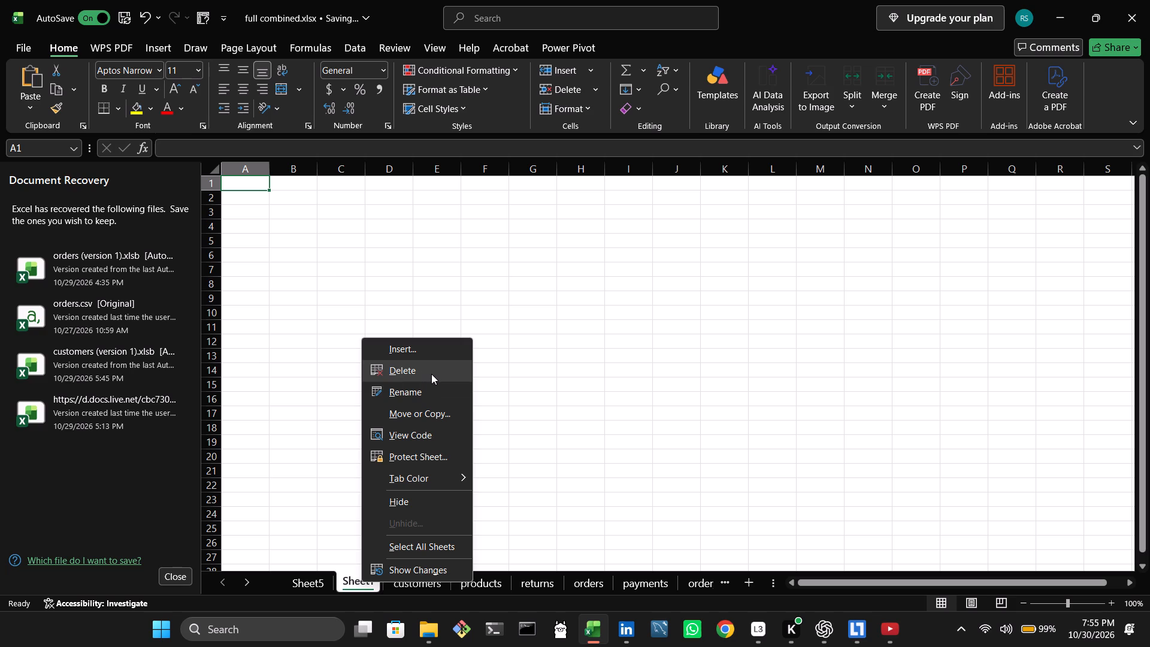
pyautogui.click(404, 397)
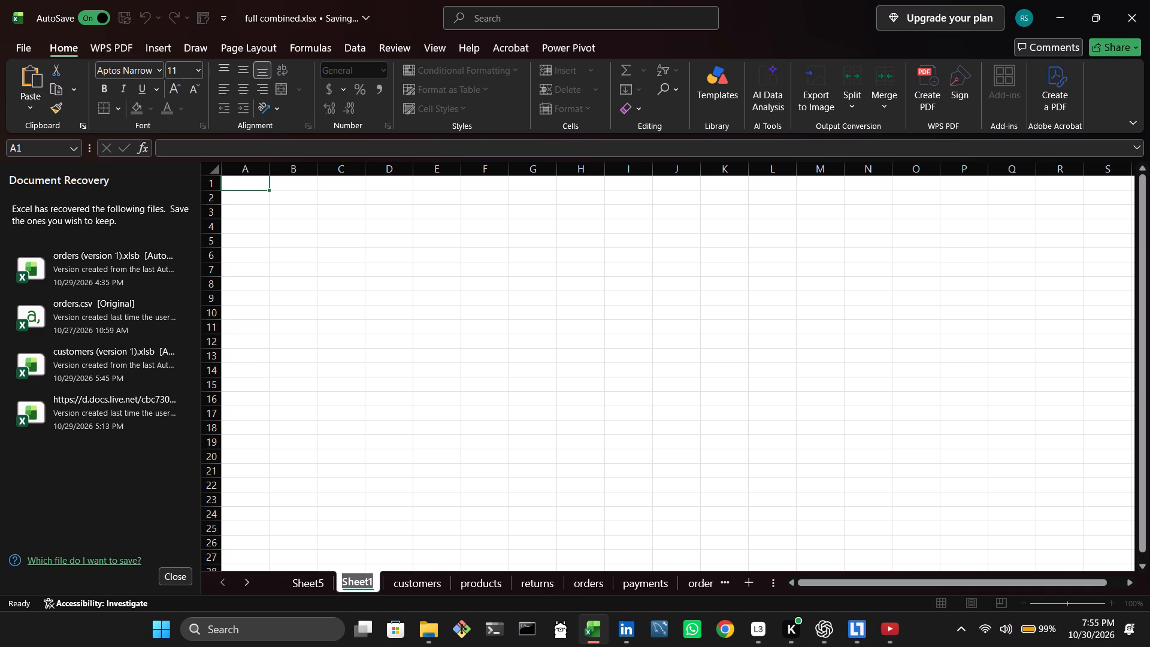
pyautogui.press('p')
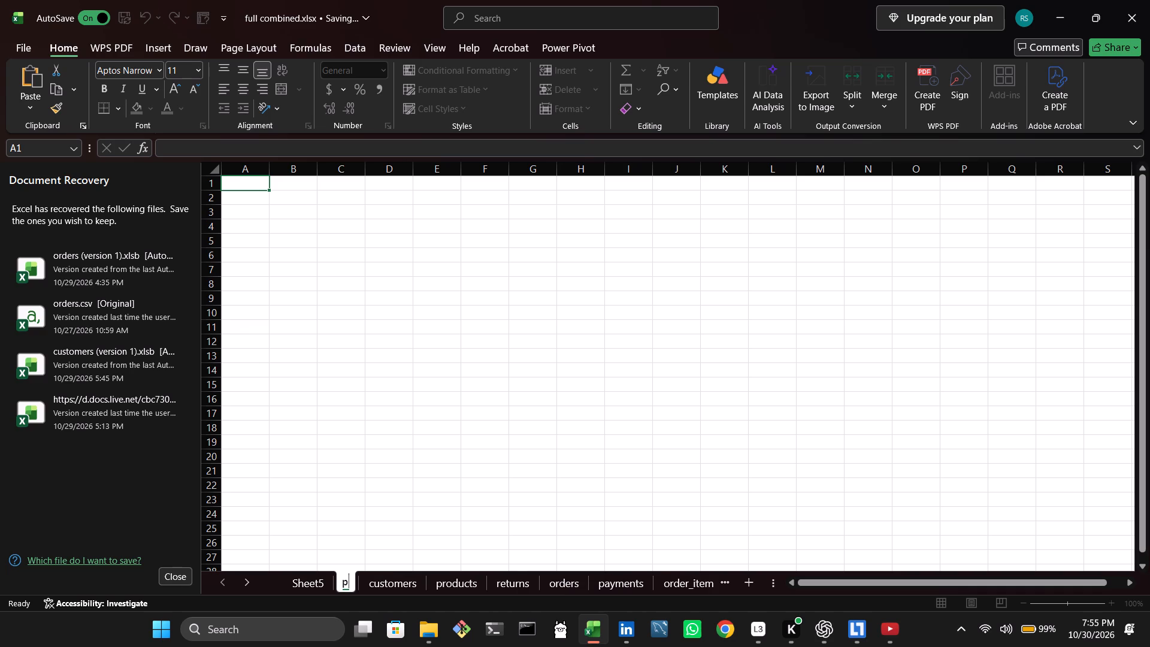
pyautogui.write('roj')
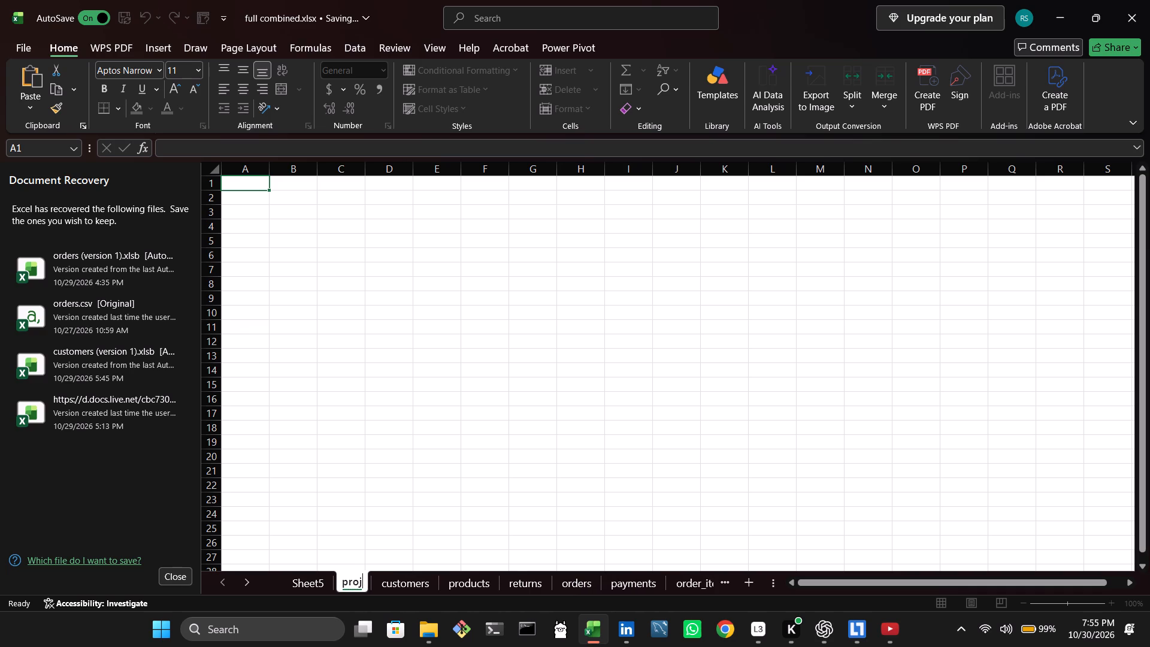
pyautogui.write('ect')
pyautogui.press('space')
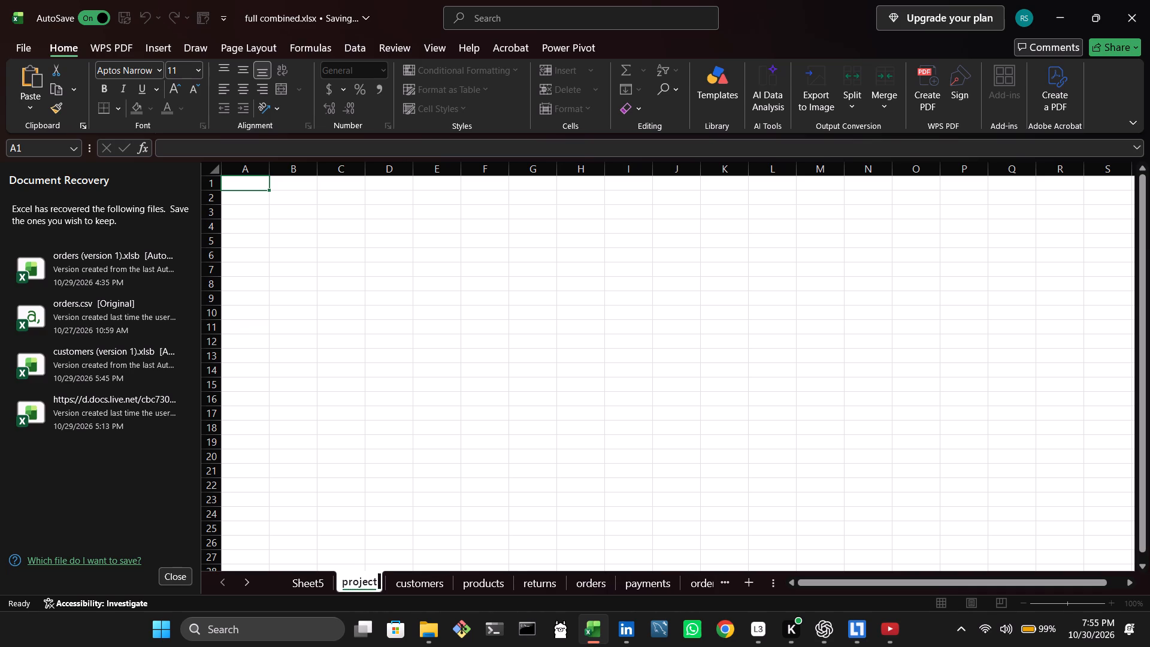
pyautogui.press('q')
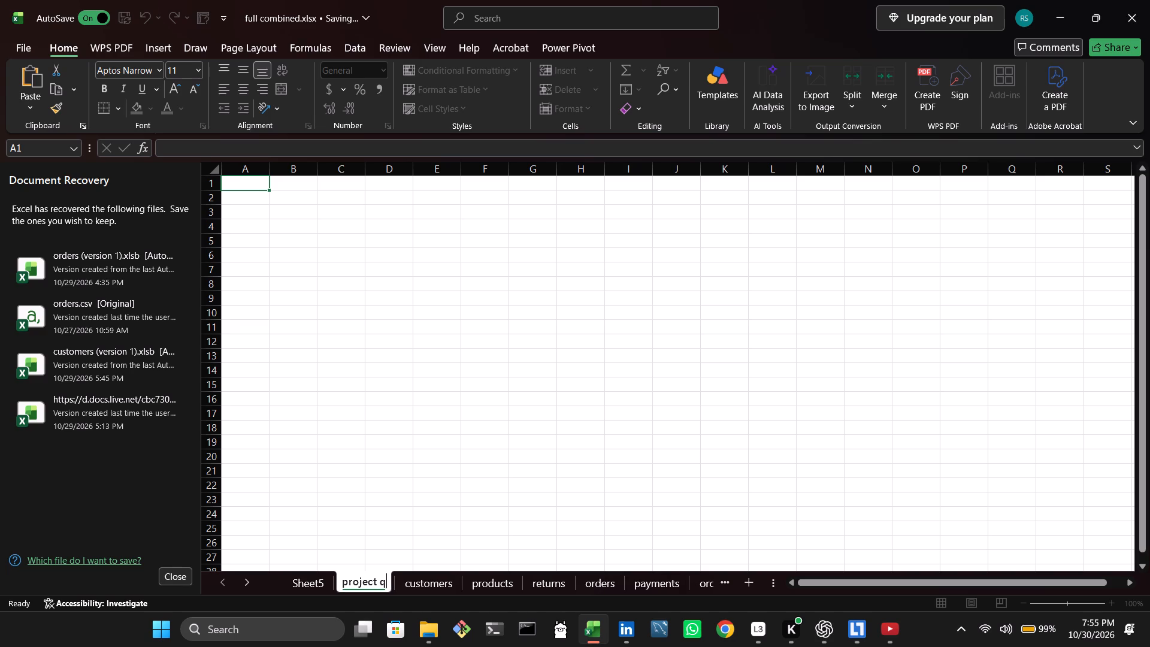
pyautogui.press('u')
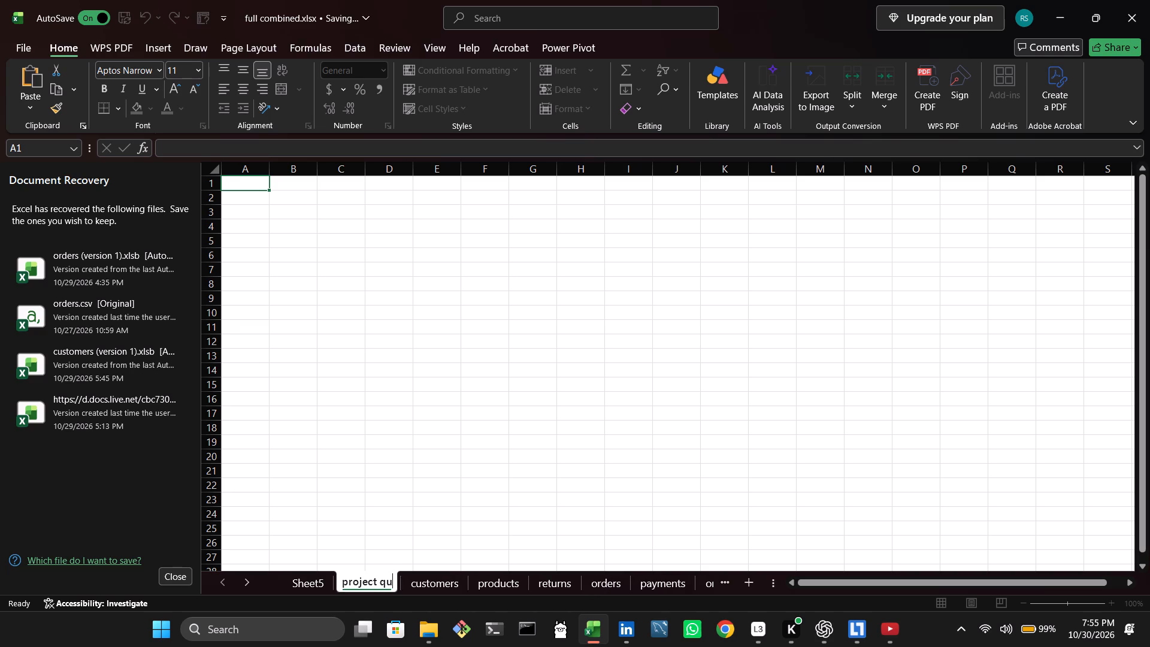
pyautogui.write('esto')
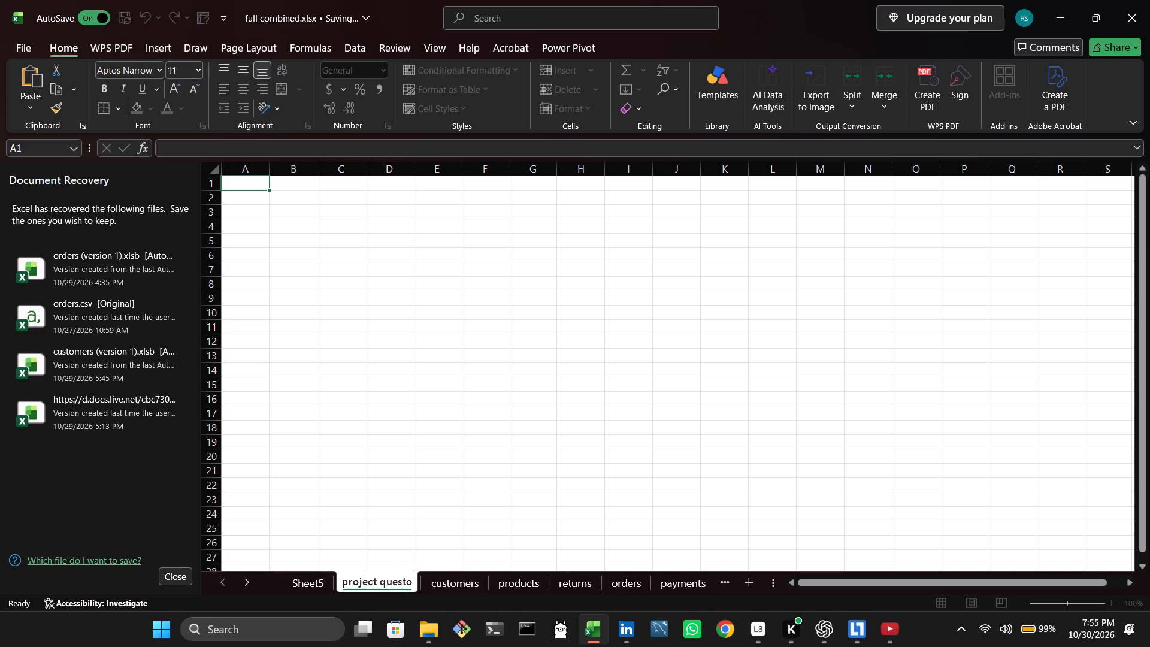
pyautogui.press('BackSpace')
pyautogui.write('ions by gpt')
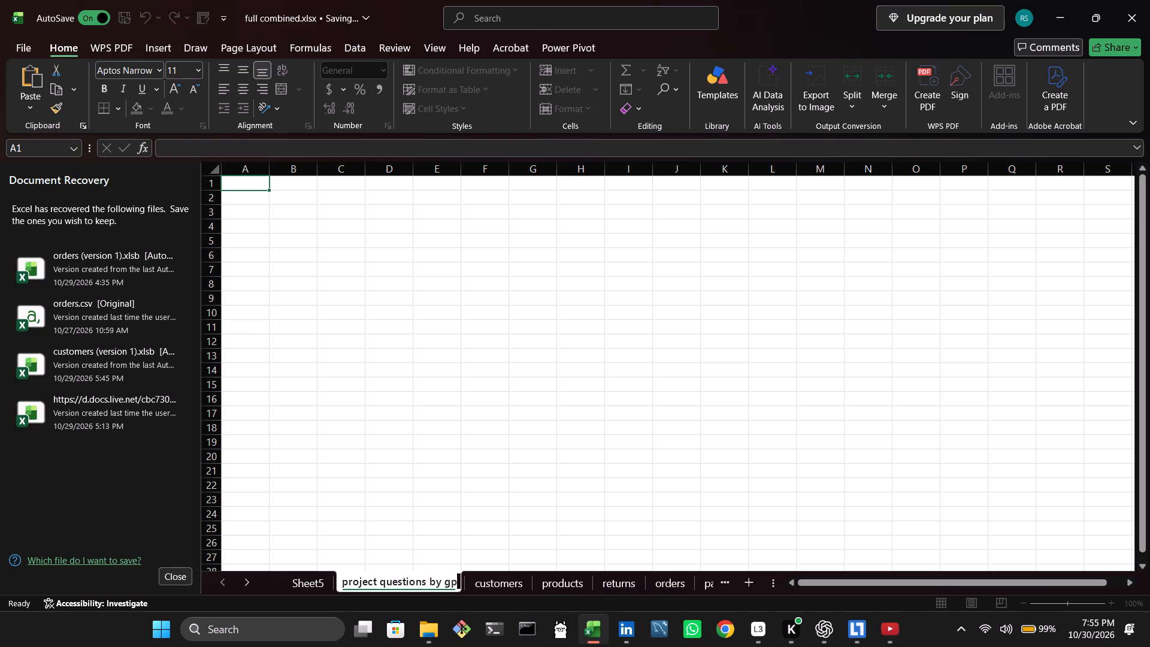
pyautogui.press('space')
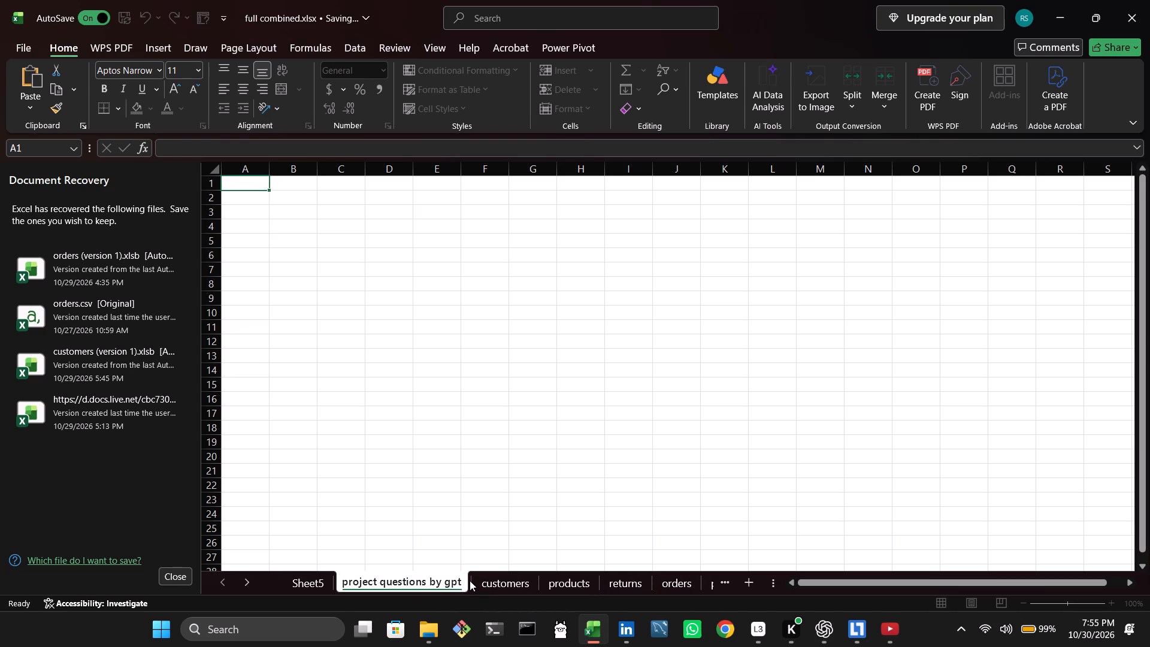
pyautogui.click(504, 422)
# Paste the copied assignment questions into the project questions sheet starting at cell A2, keeping source formatting.
pyautogui.rightClick(253, 200)
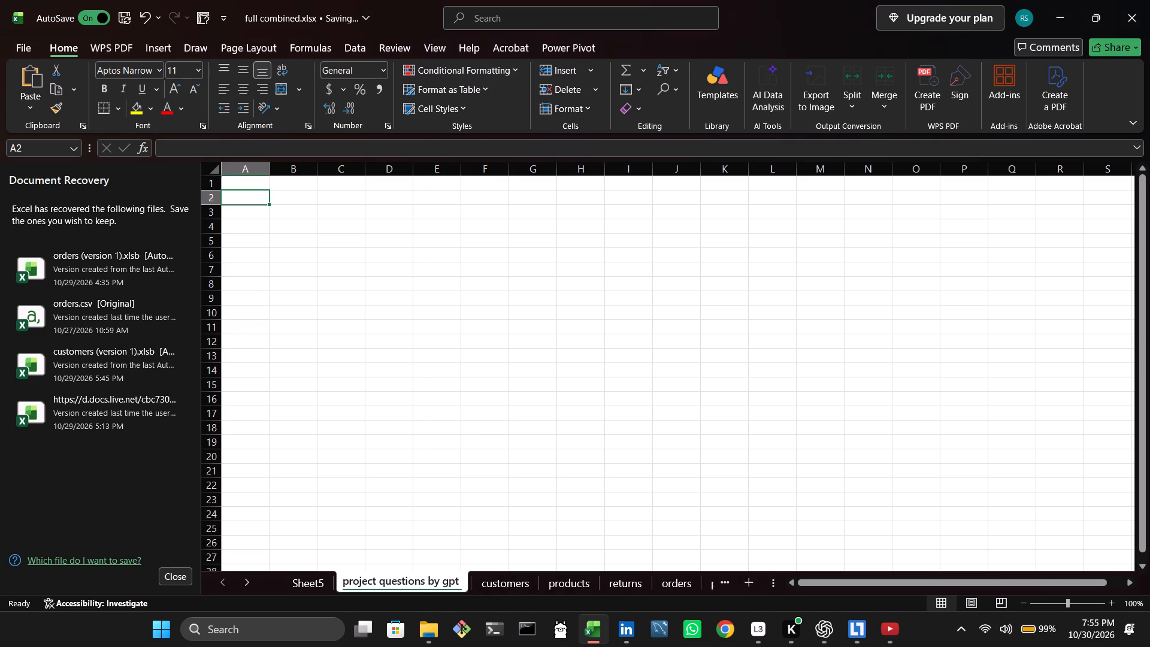
pyautogui.rightClick(253, 200)
pyautogui.rightClick(253, 200)
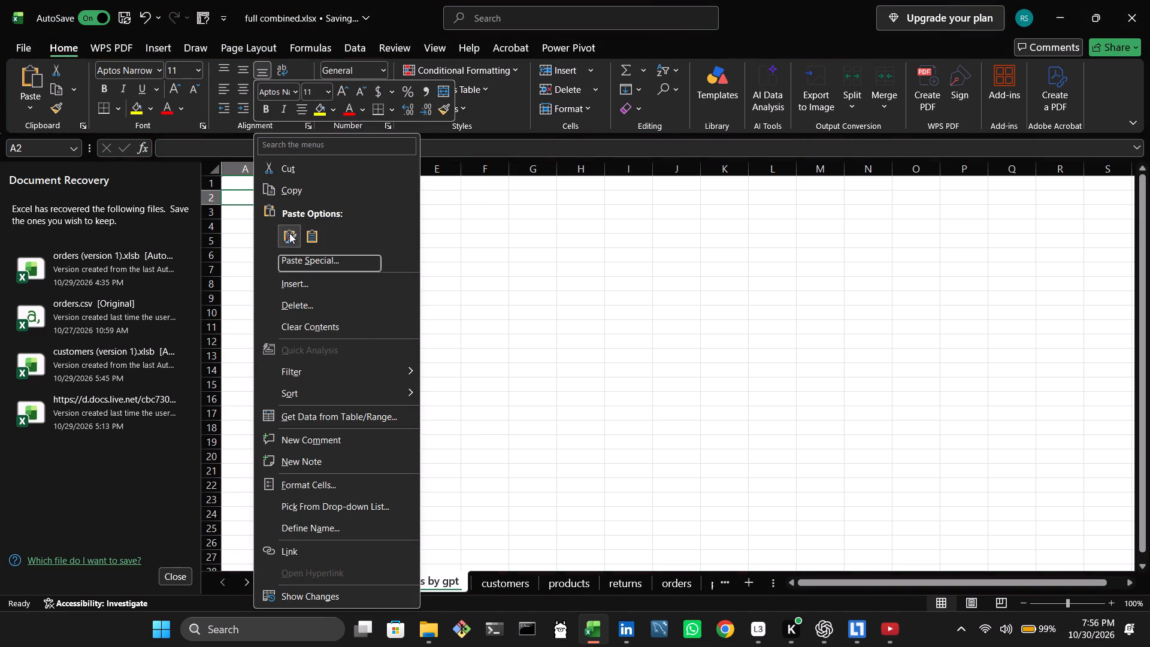
pyautogui.click(289, 233)
pyautogui.click(544, 229)
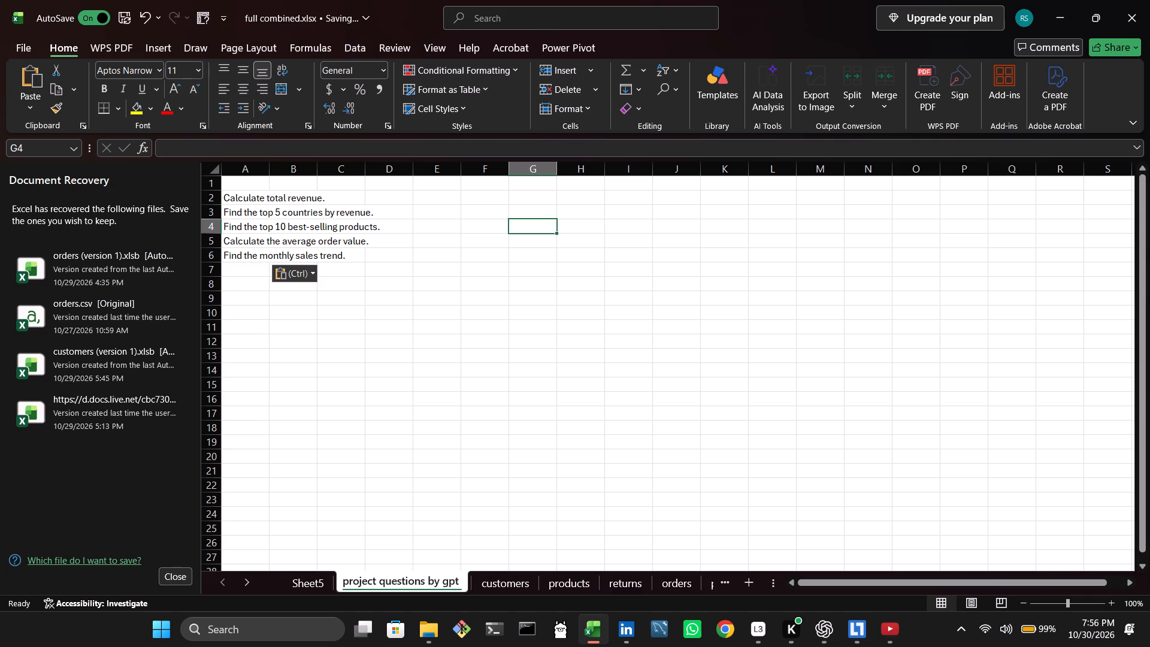
# Widen column A well beyond the length of the pasted questions.
pyautogui.click(343, 194)
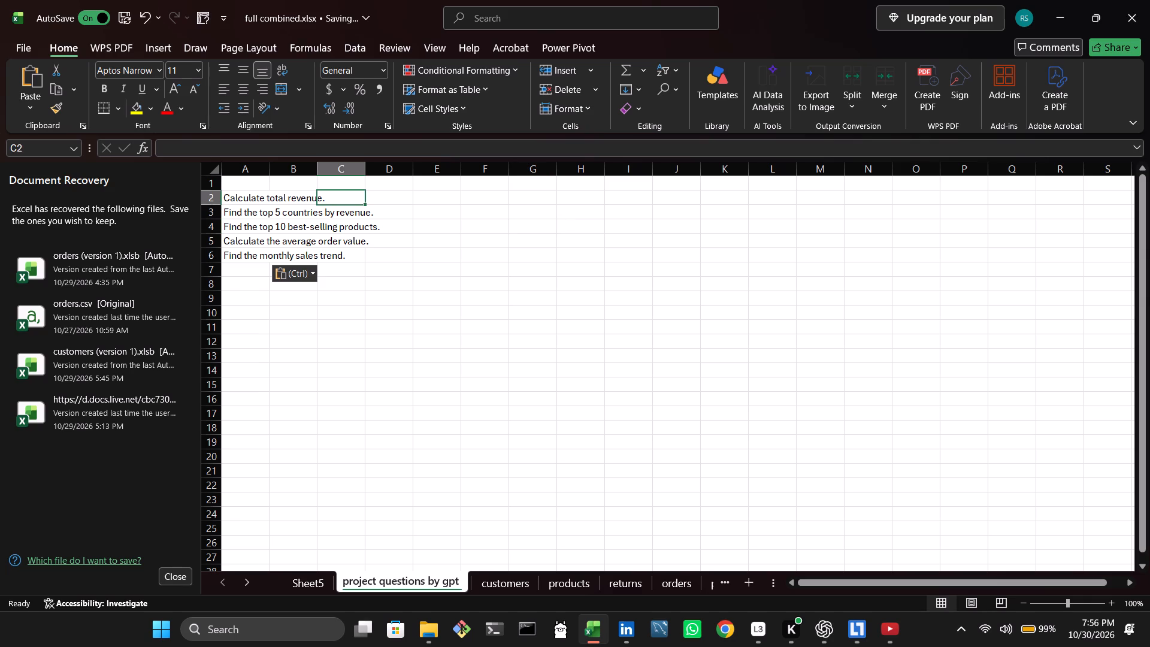
pyautogui.doubleClick(271, 170)
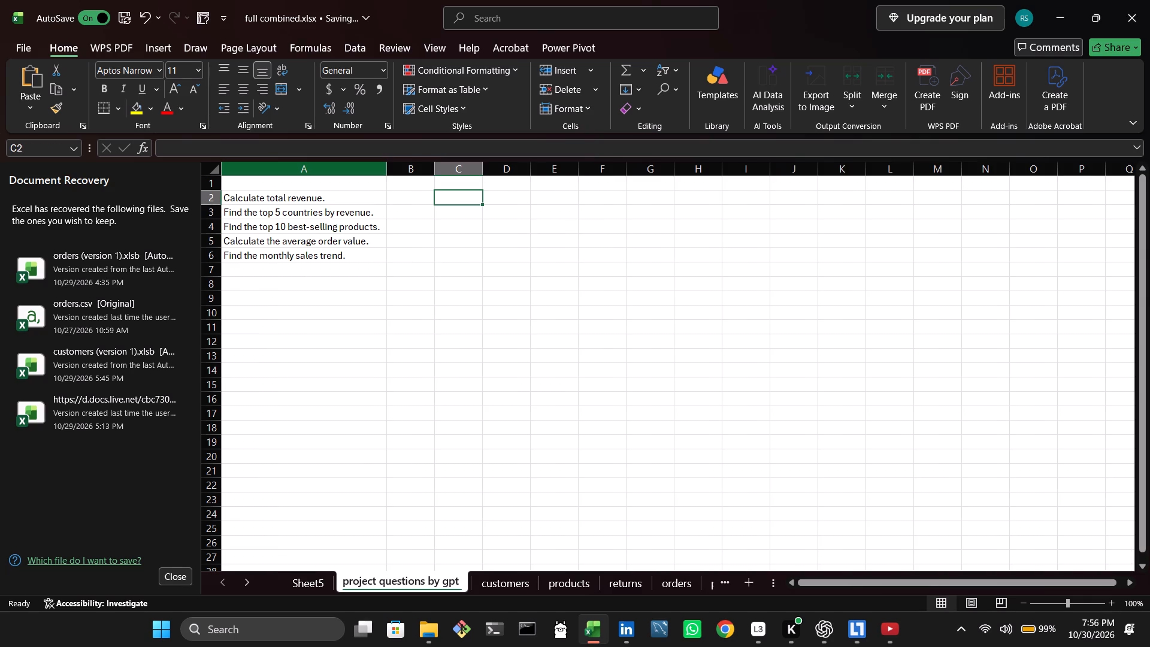
pyautogui.moveTo(388, 170); pyautogui.dragTo(755, 219)
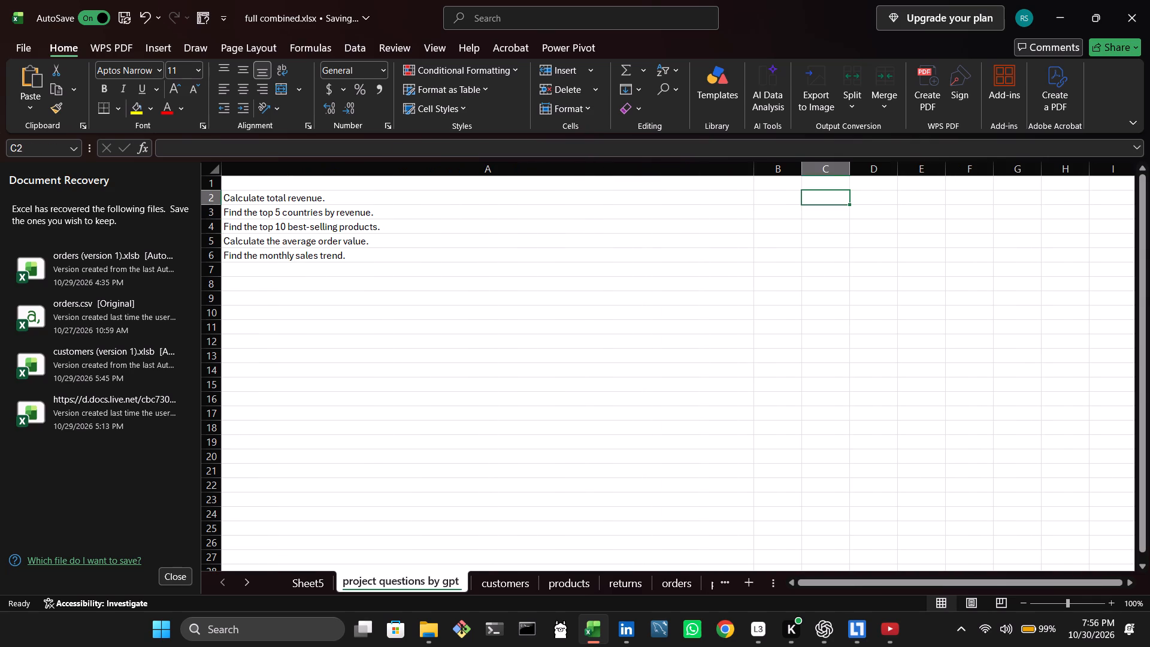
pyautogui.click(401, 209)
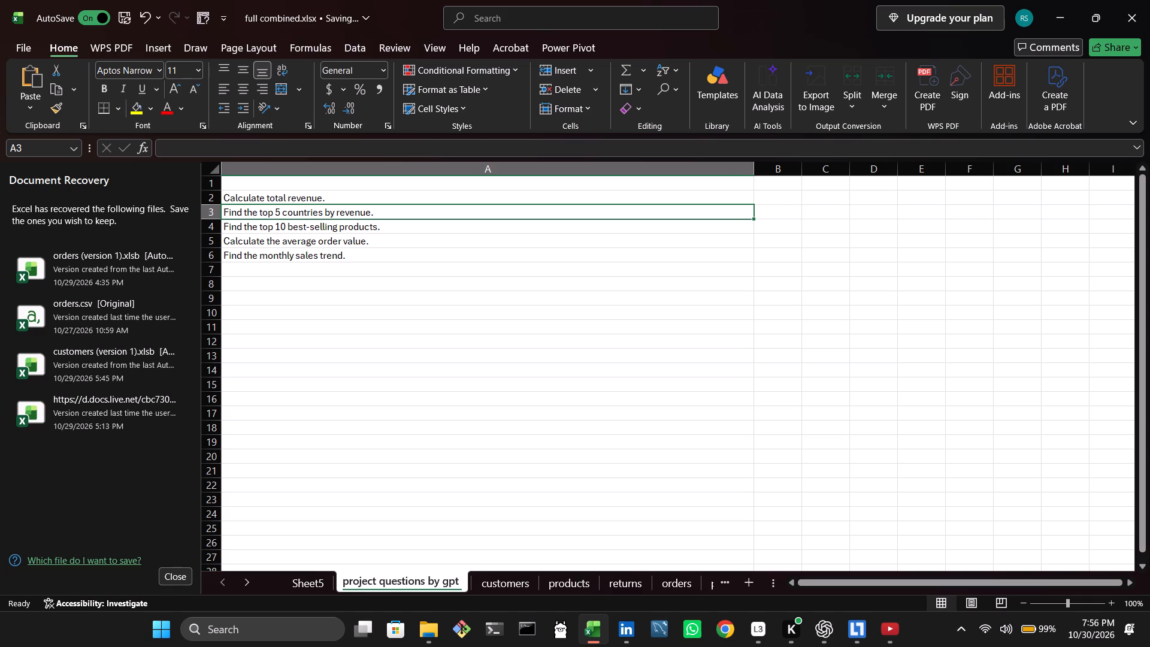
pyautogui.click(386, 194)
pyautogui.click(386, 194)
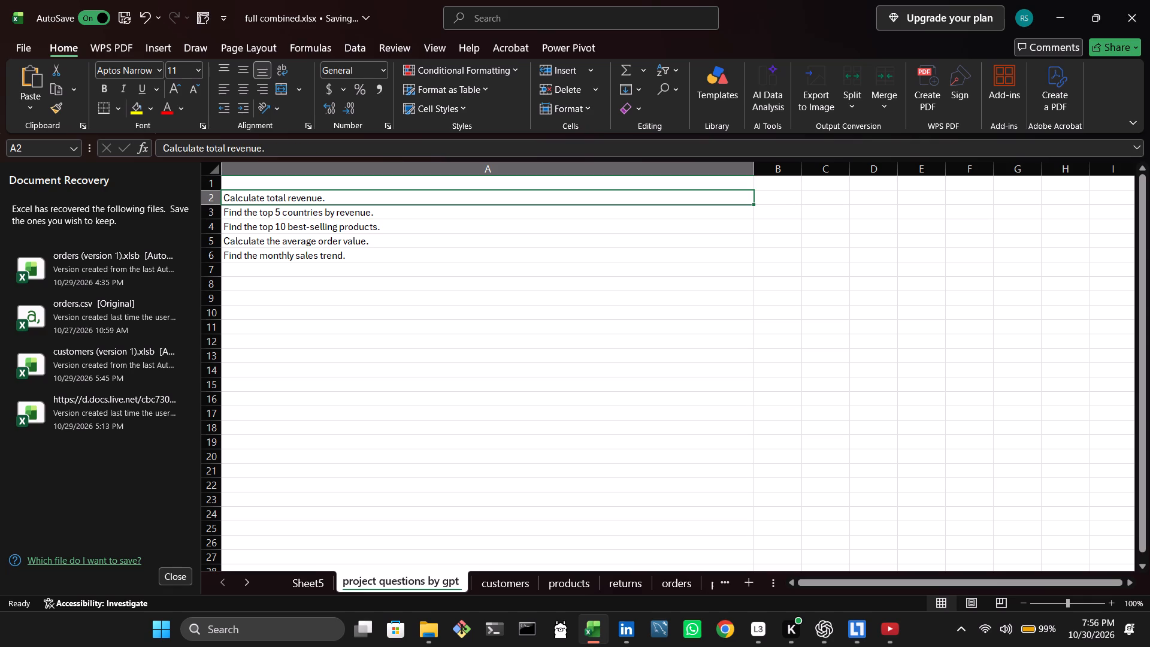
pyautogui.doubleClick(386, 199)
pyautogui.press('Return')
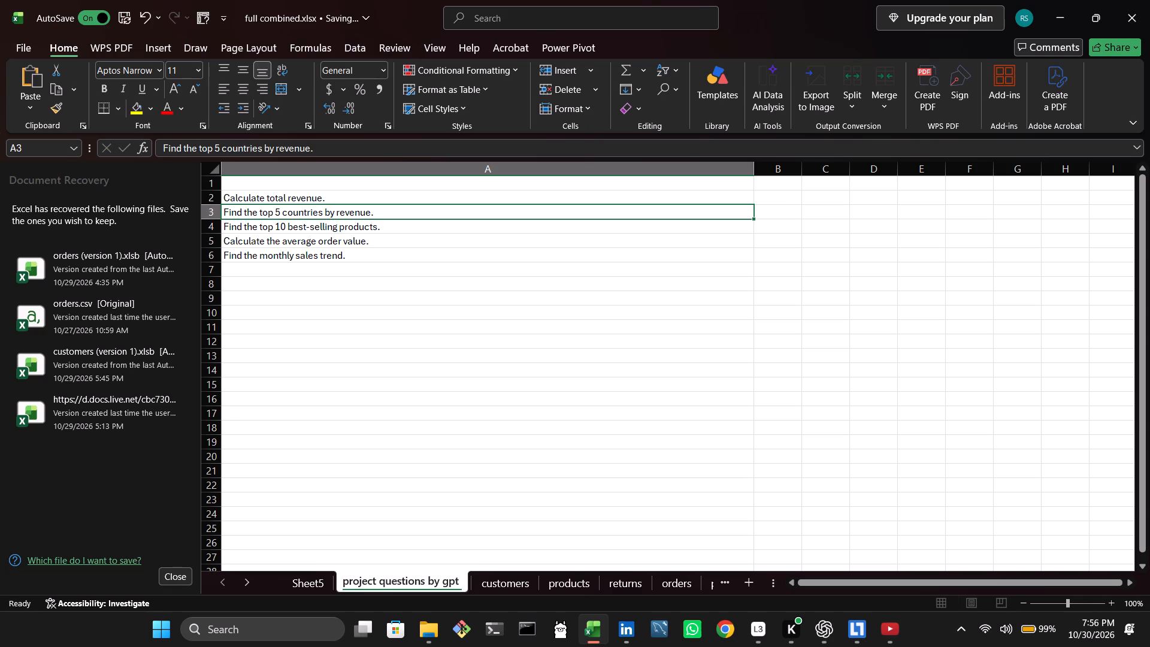
# Delete the four questions in A3:A6, keeping only "Calculate total revenue." in A2.
pyautogui.moveTo(249, 208); pyautogui.dragTo(287, 261)
pyautogui.rightClick(287, 261)
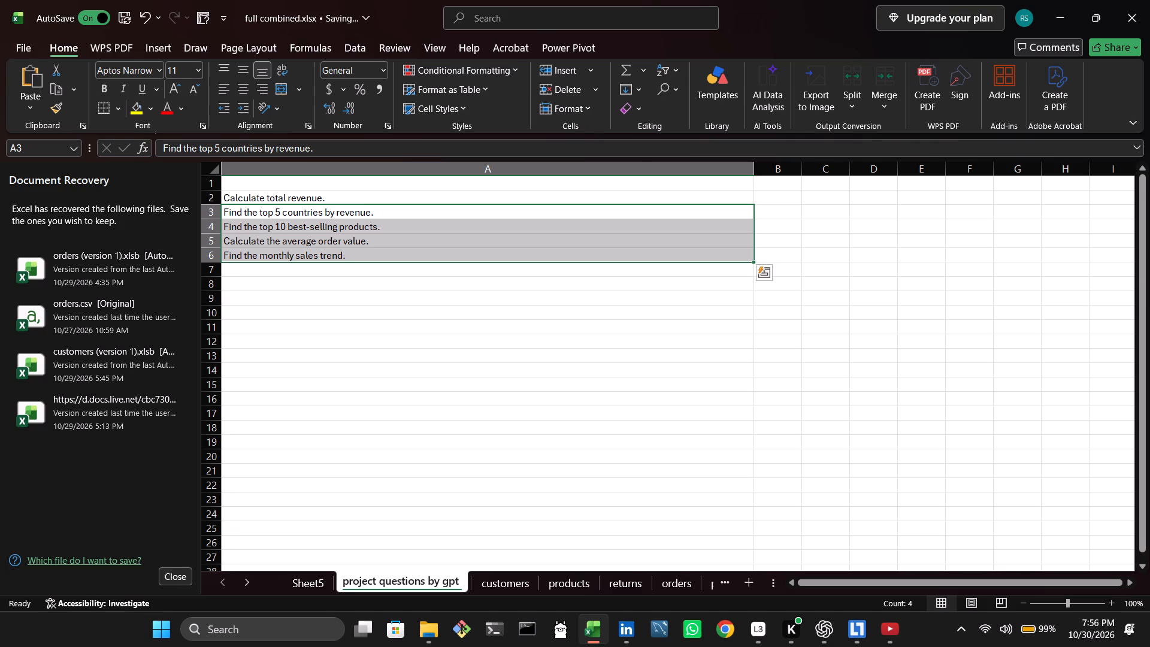
pyautogui.press('BackSpace')
pyautogui.press('Delete')
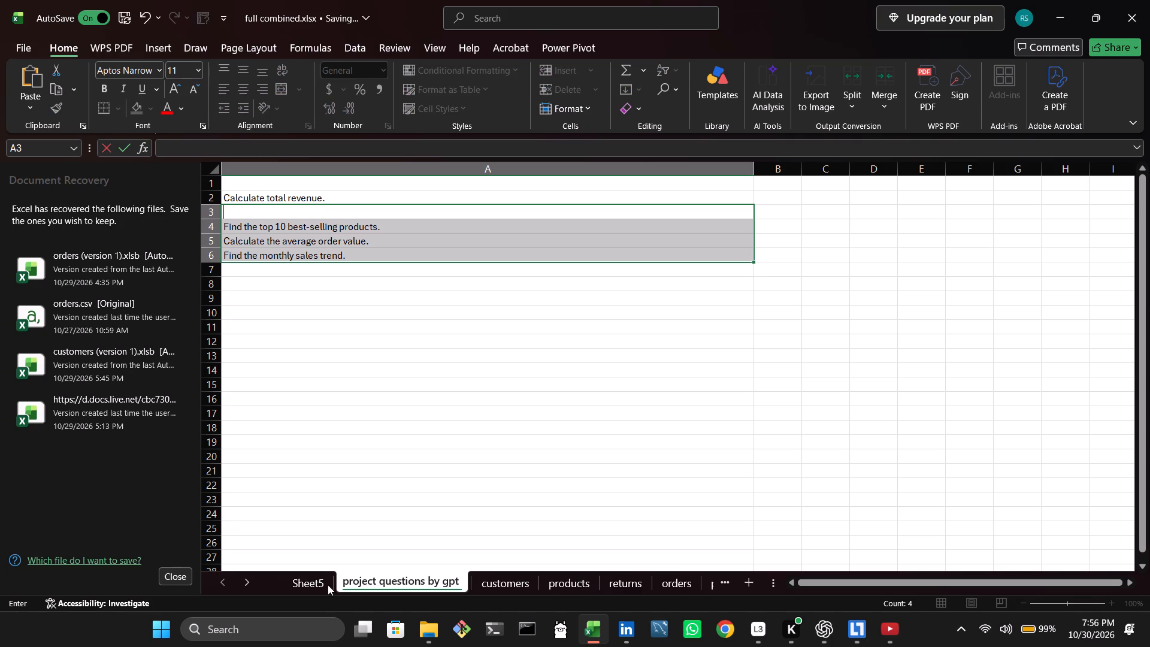
pyautogui.moveTo(317, 223); pyautogui.dragTo(314, 255)
pyautogui.press('Delete')
pyautogui.doubleClick(314, 216)
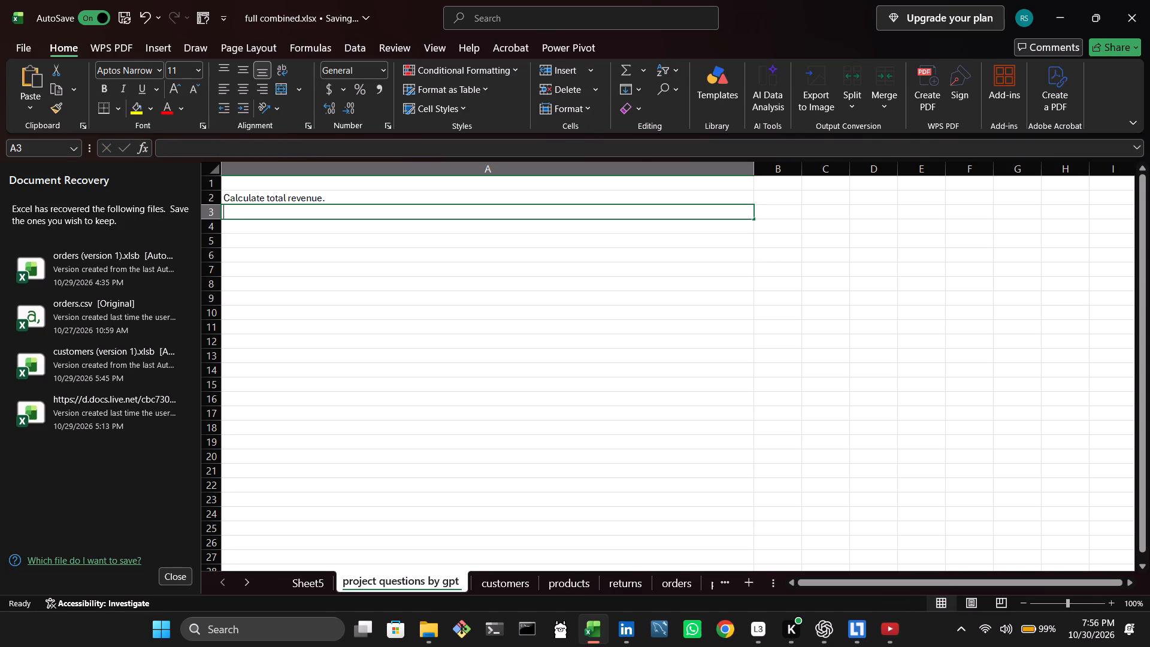
# Copy the total revenue block in H3:H10 on Sheet5, including the orders, returns and net revenue figures.
pyautogui.click(300, 580)
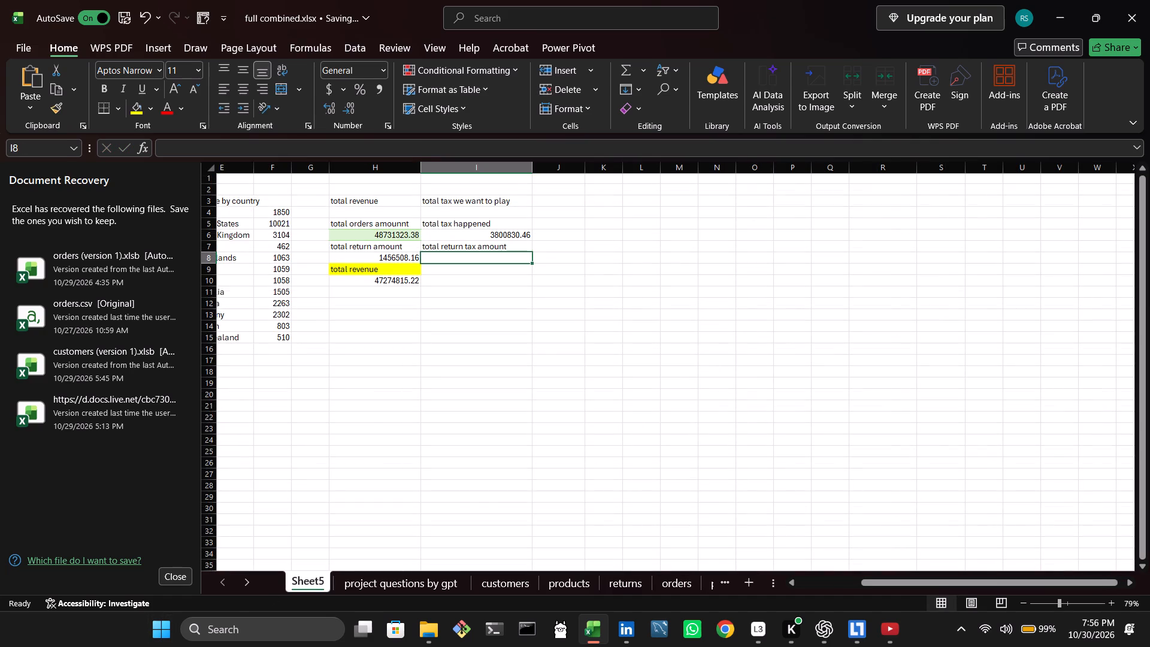
pyautogui.moveTo(367, 198); pyautogui.dragTo(368, 294)
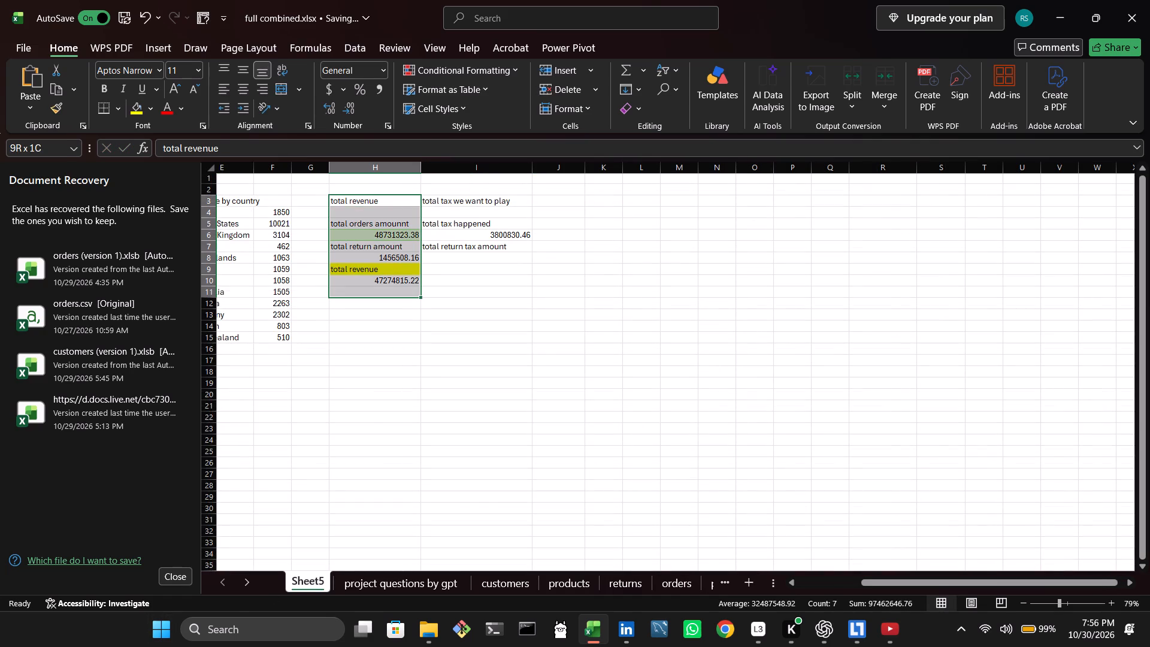
pyautogui.moveTo(368, 294); pyautogui.dragTo(376, 279)
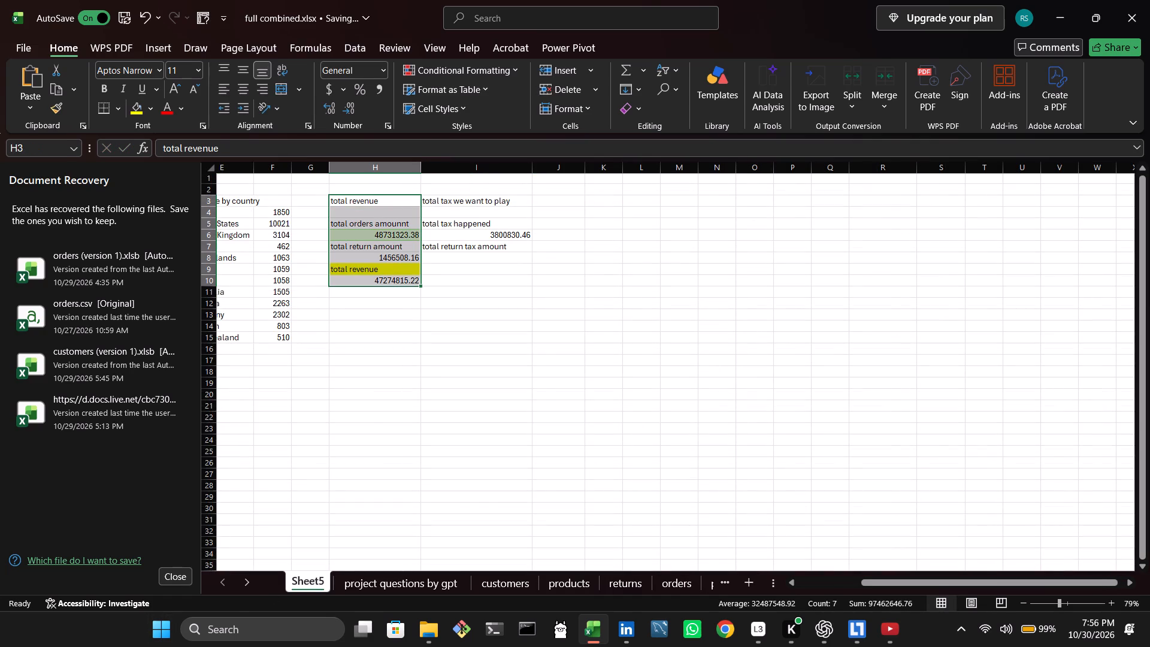
pyautogui.rightClick(376, 279)
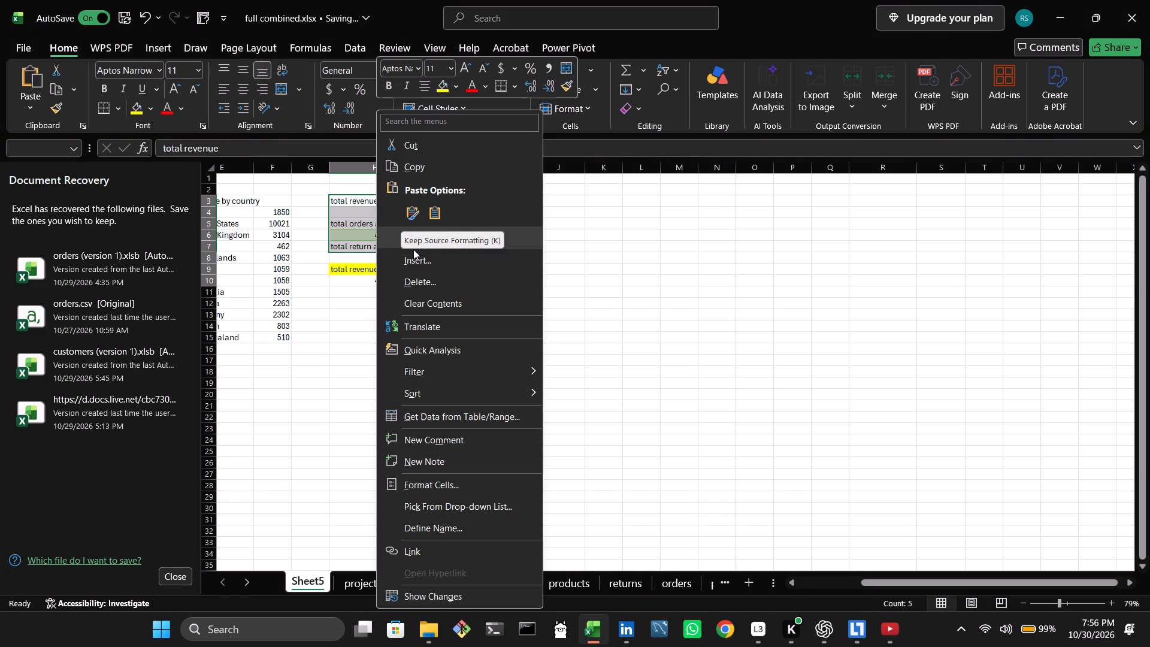
pyautogui.click(414, 171)
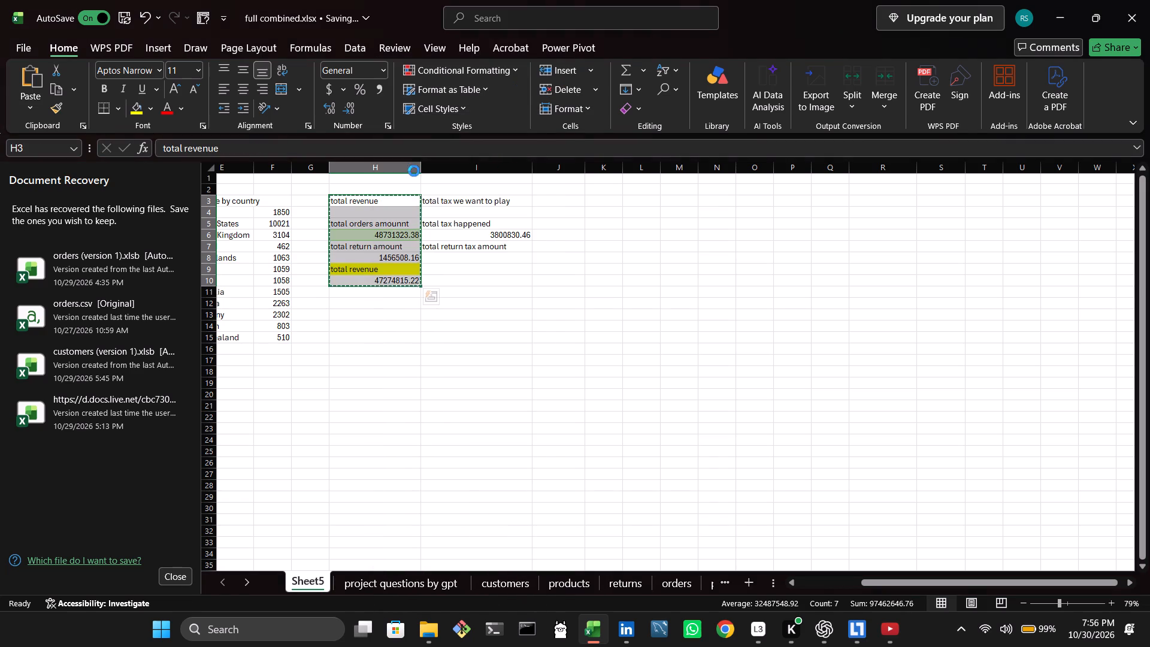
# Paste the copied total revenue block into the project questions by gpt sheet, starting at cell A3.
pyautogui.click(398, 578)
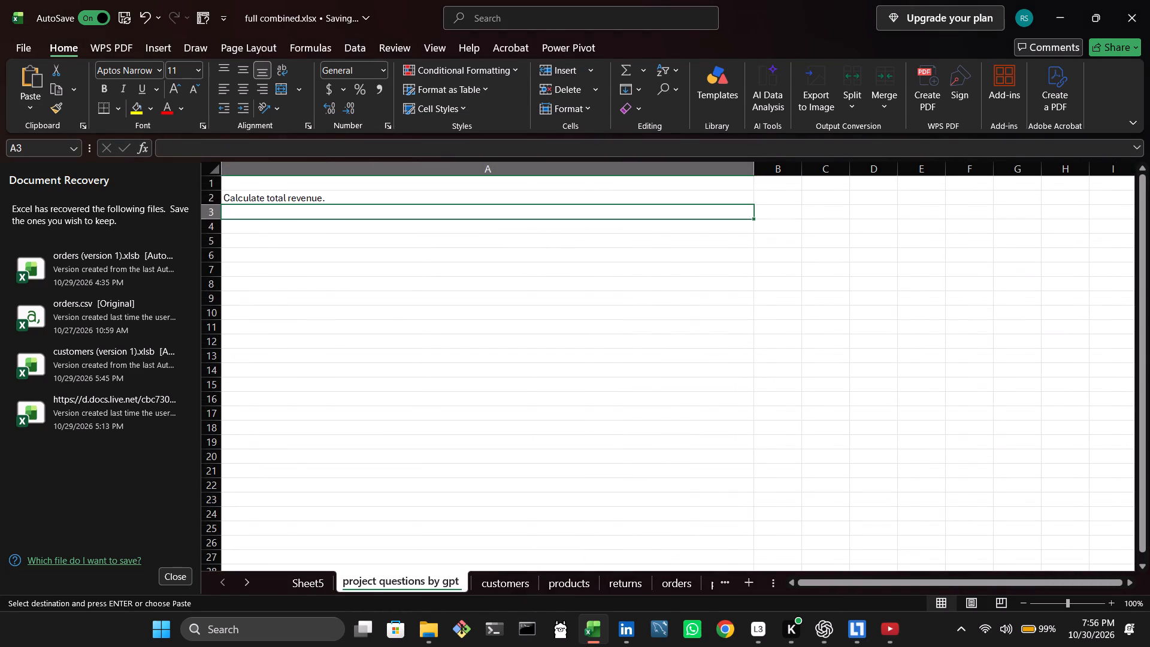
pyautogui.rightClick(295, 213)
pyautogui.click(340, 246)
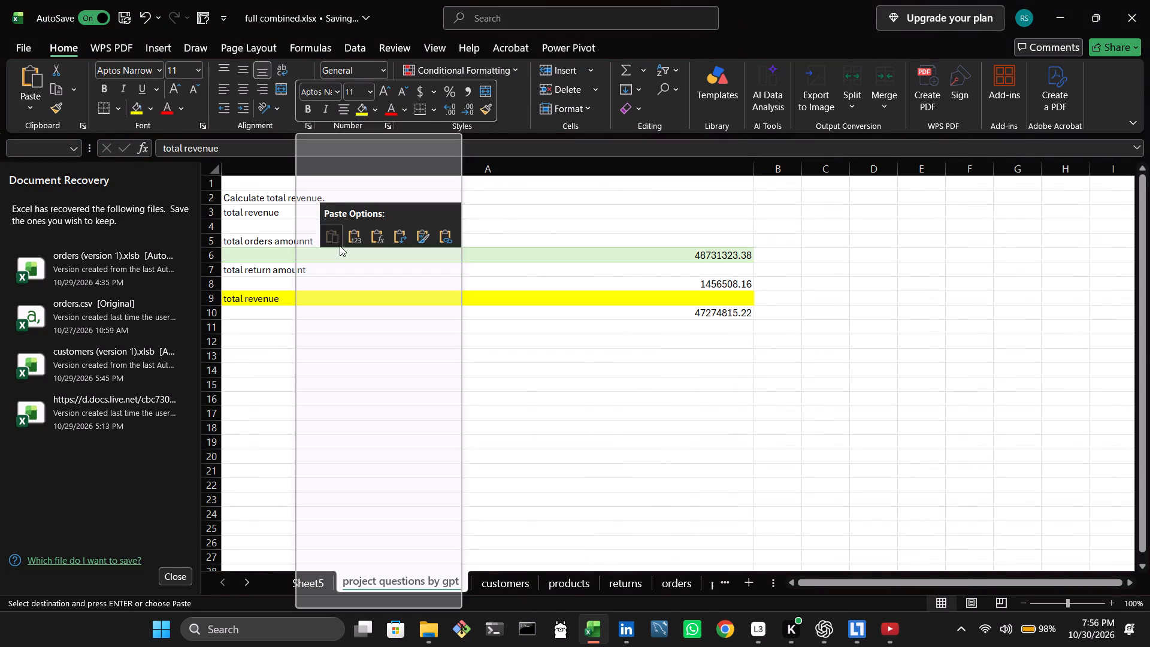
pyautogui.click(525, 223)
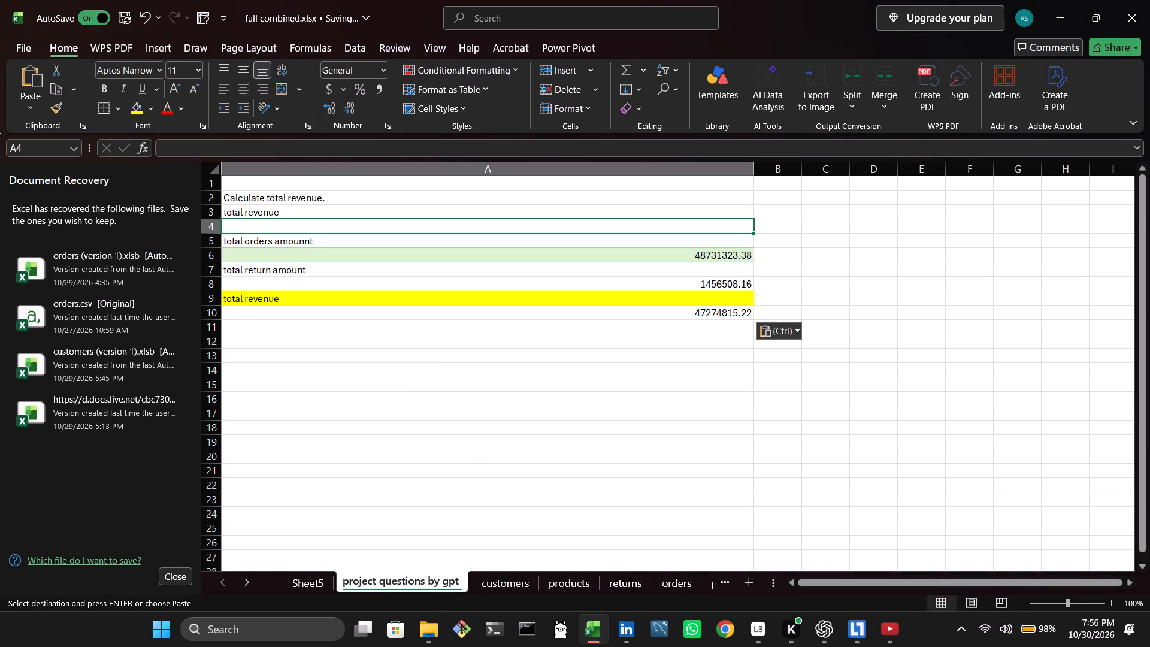
# Examine the pasted revenue block and the formula behind the net revenue figure in A10.
pyautogui.moveTo(445, 245); pyautogui.dragTo(446, 298)
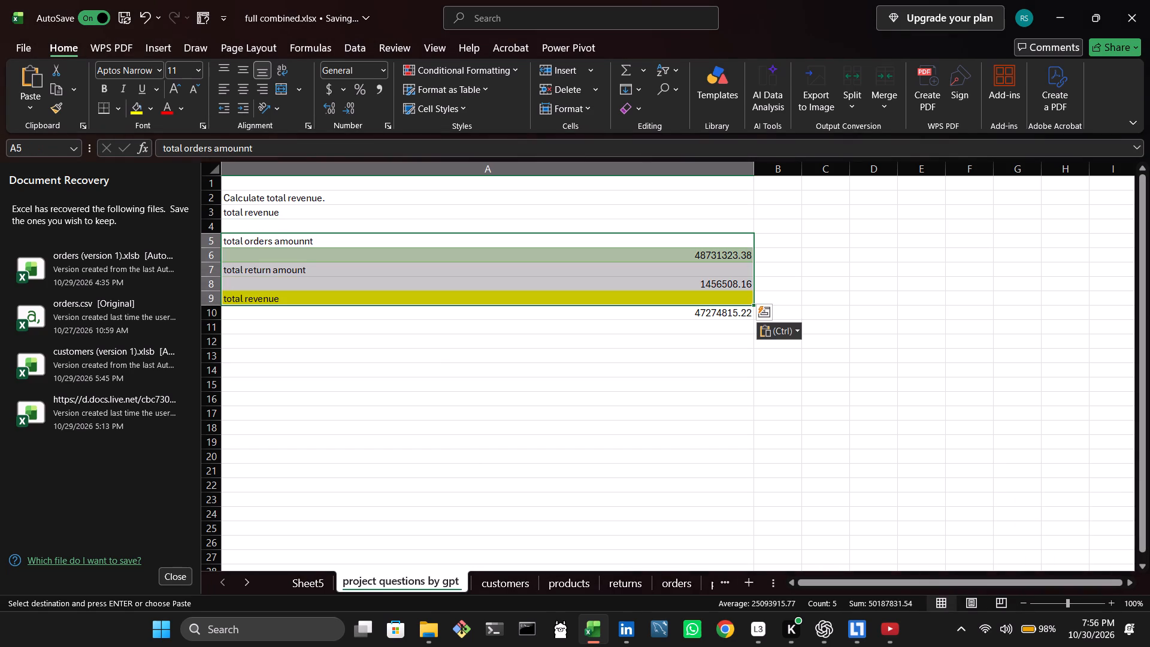
pyautogui.moveTo(441, 240); pyautogui.dragTo(441, 297)
pyautogui.rightClick(441, 297)
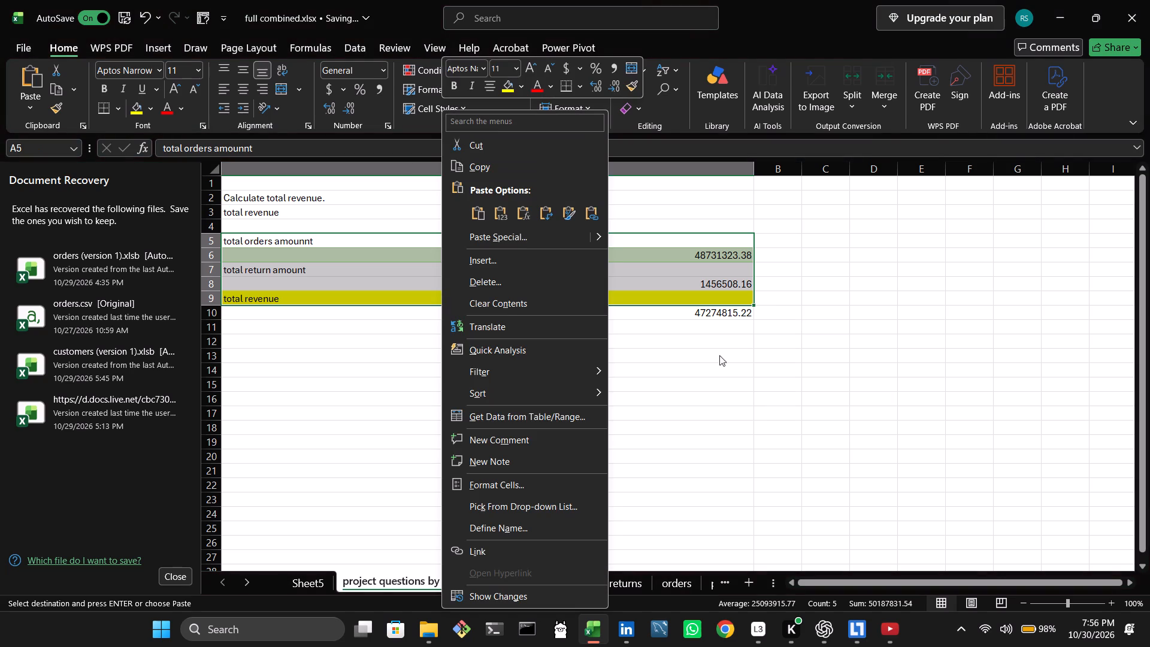
pyautogui.click(724, 315)
pyautogui.doubleClick(724, 315)
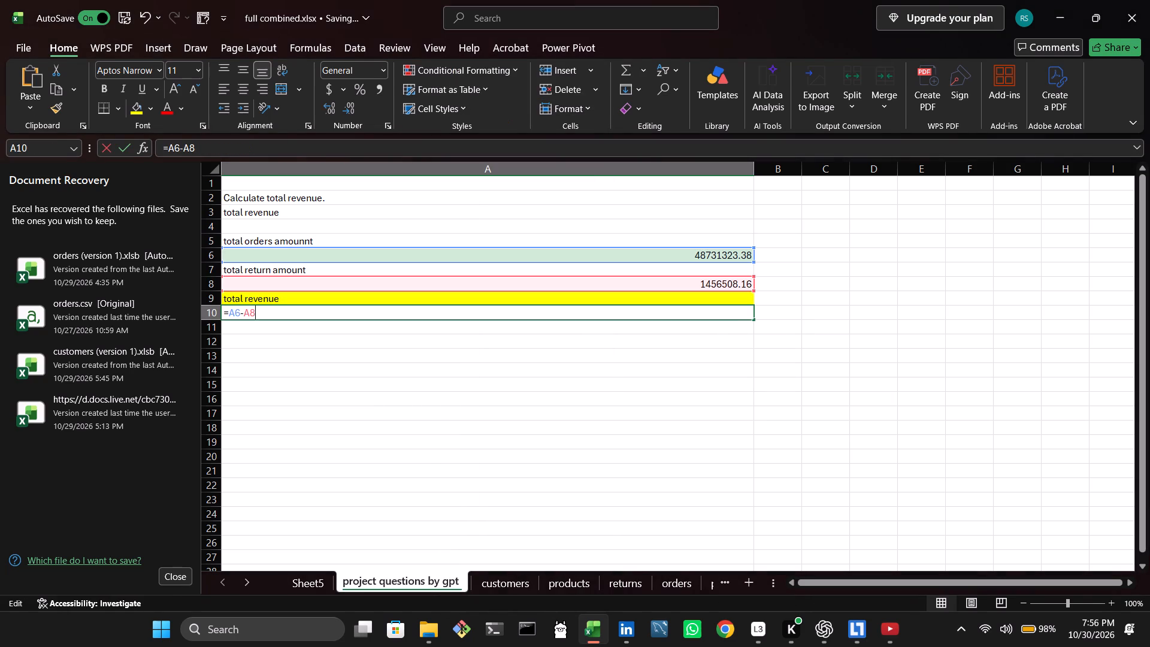
pyautogui.click(779, 348)
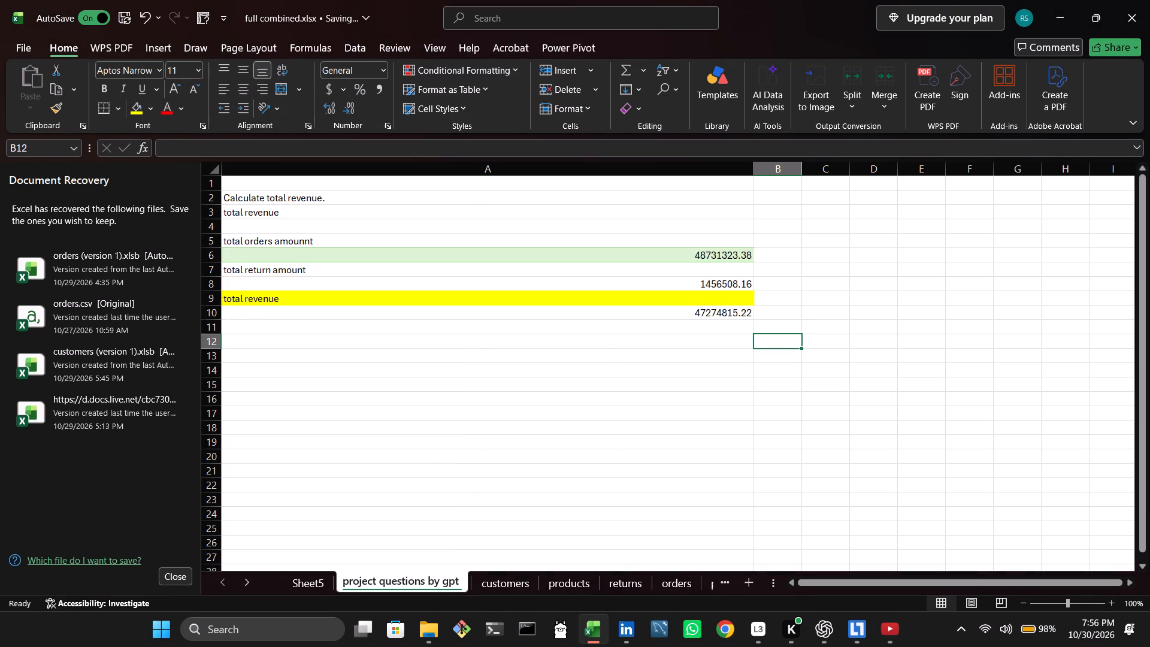
pyautogui.rightClick(708, 315)
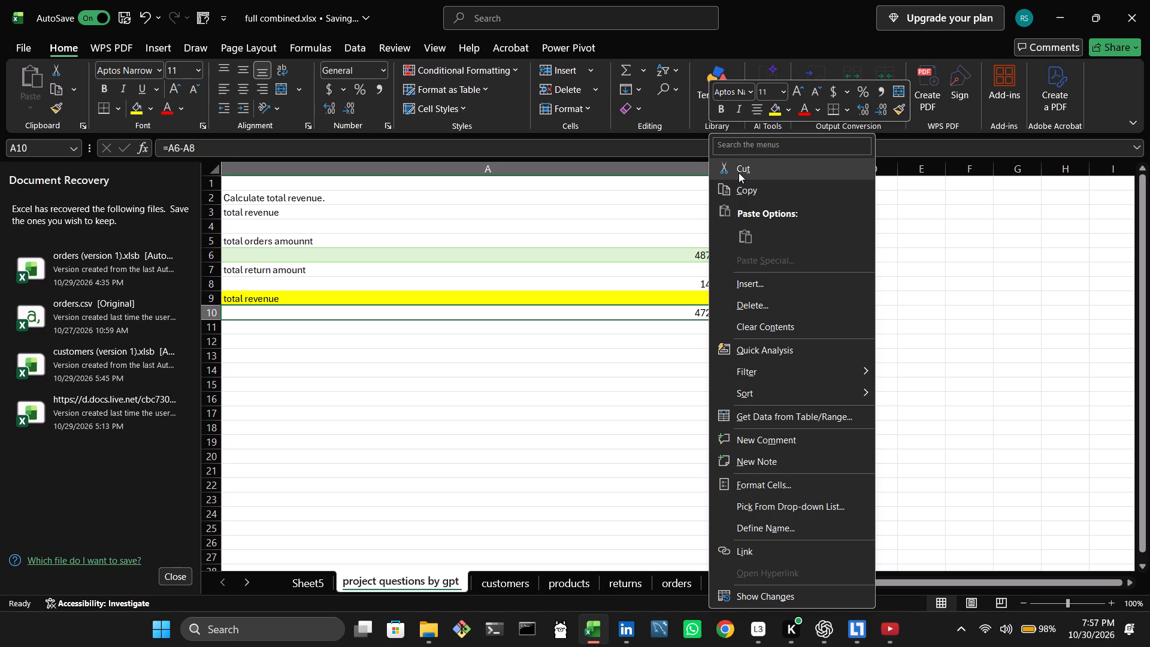
pyautogui.keyDown('ctrl'); pyautogui.click(658, 464); pyautogui.keyUp('ctrl')
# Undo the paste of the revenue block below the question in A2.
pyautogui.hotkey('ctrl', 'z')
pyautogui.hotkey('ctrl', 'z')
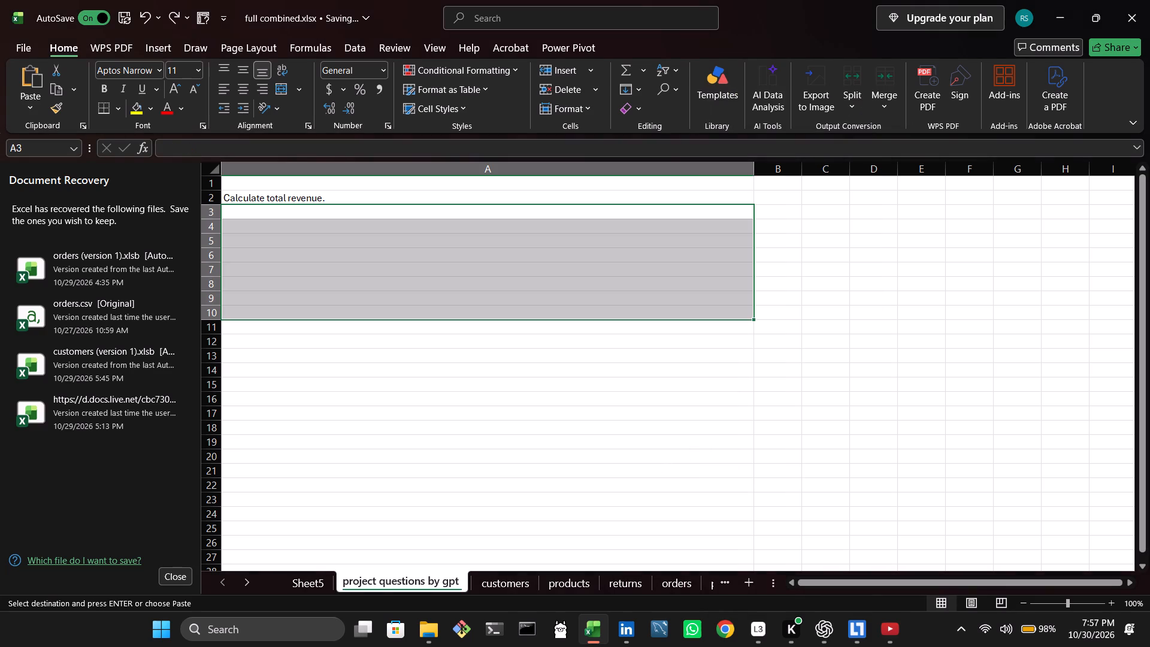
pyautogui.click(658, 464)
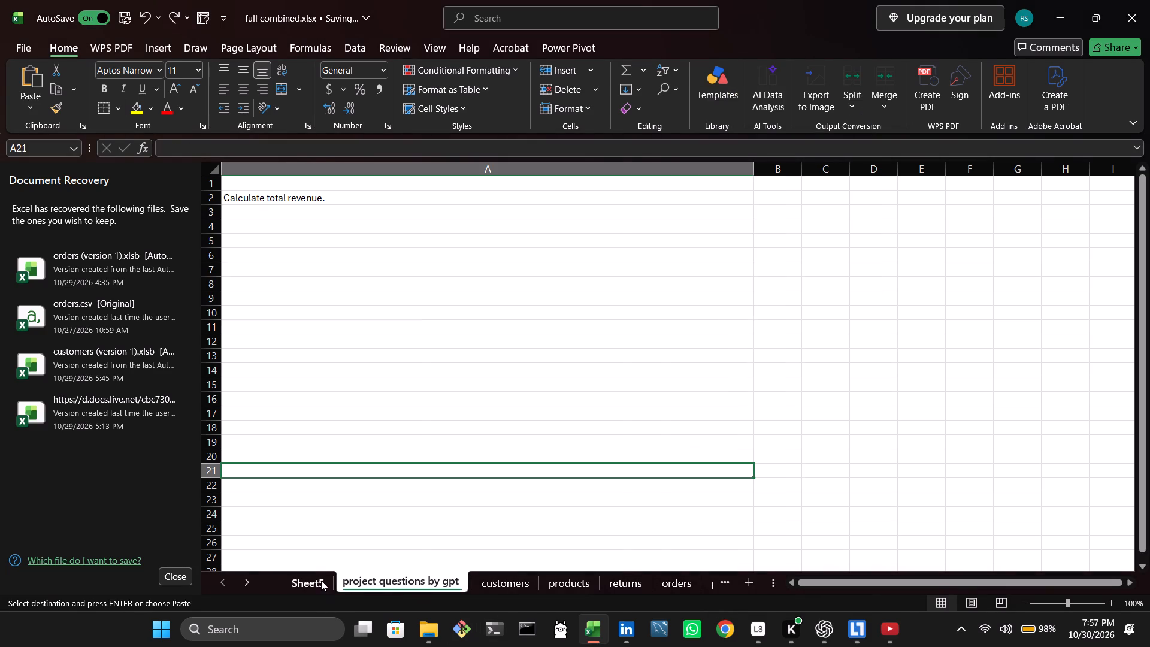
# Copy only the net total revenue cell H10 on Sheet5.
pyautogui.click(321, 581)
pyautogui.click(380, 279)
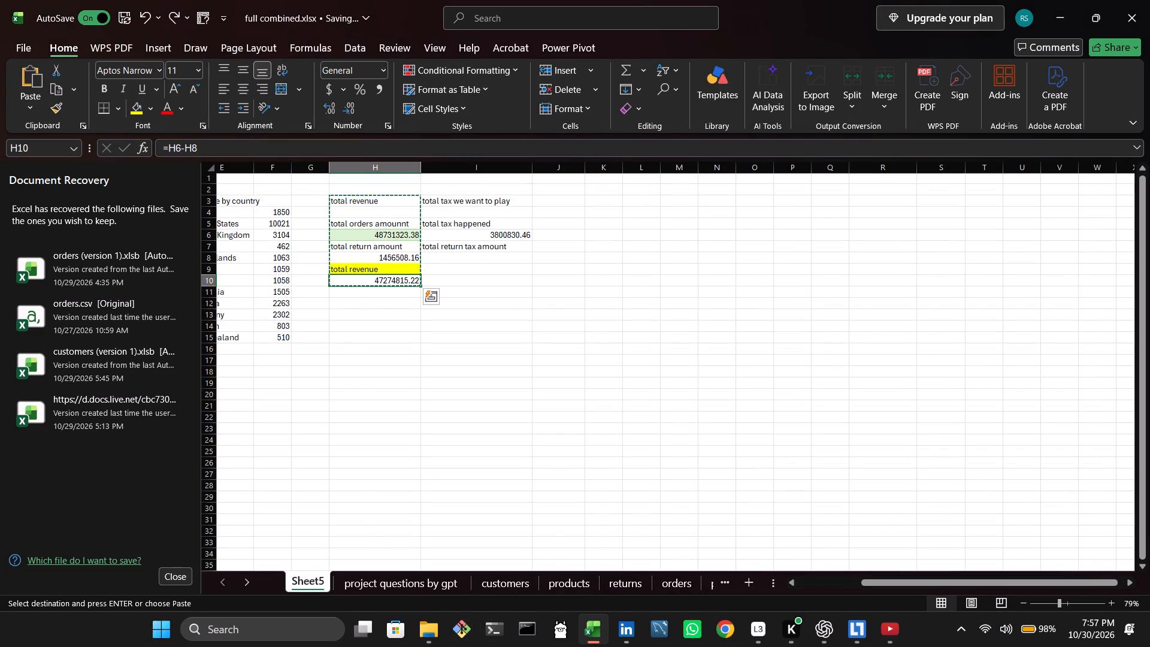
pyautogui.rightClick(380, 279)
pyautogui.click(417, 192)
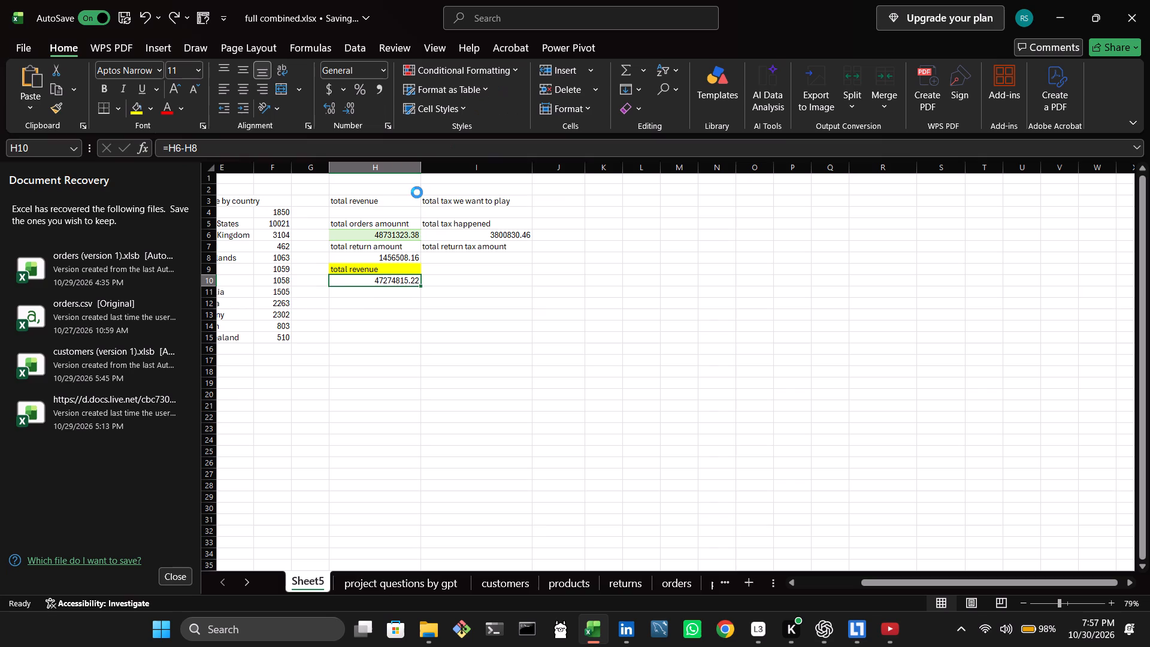
# Number the question in A2 of the project questions by gpt sheet by adding "1)" in front of its text.
pyautogui.click(388, 583)
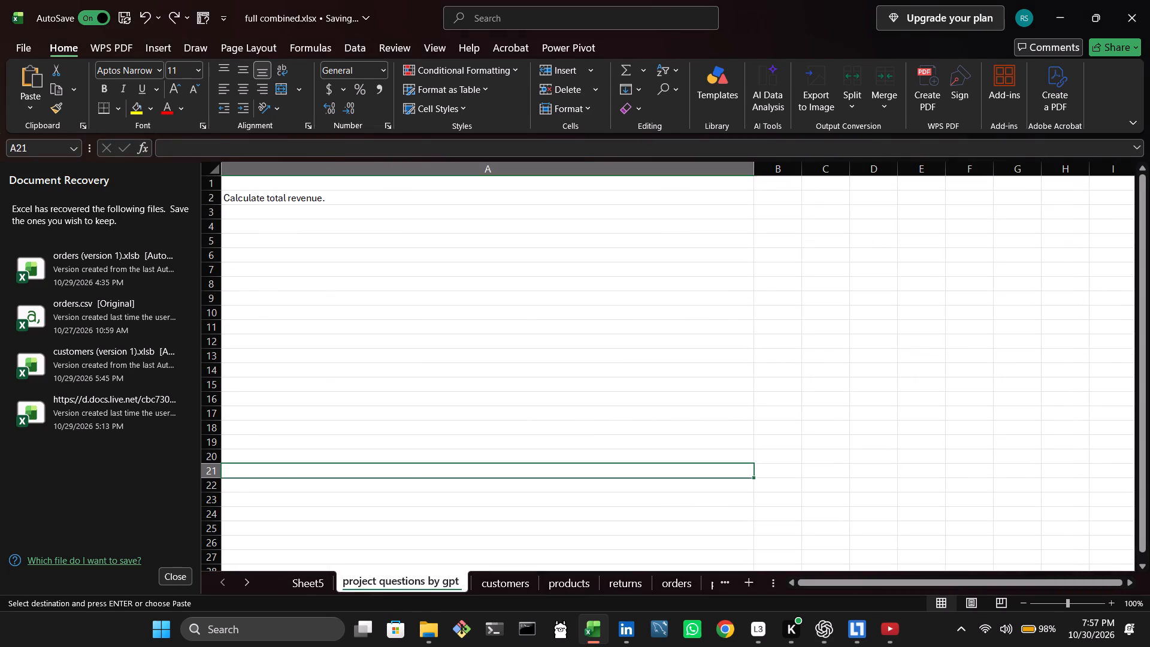
pyautogui.click(308, 207)
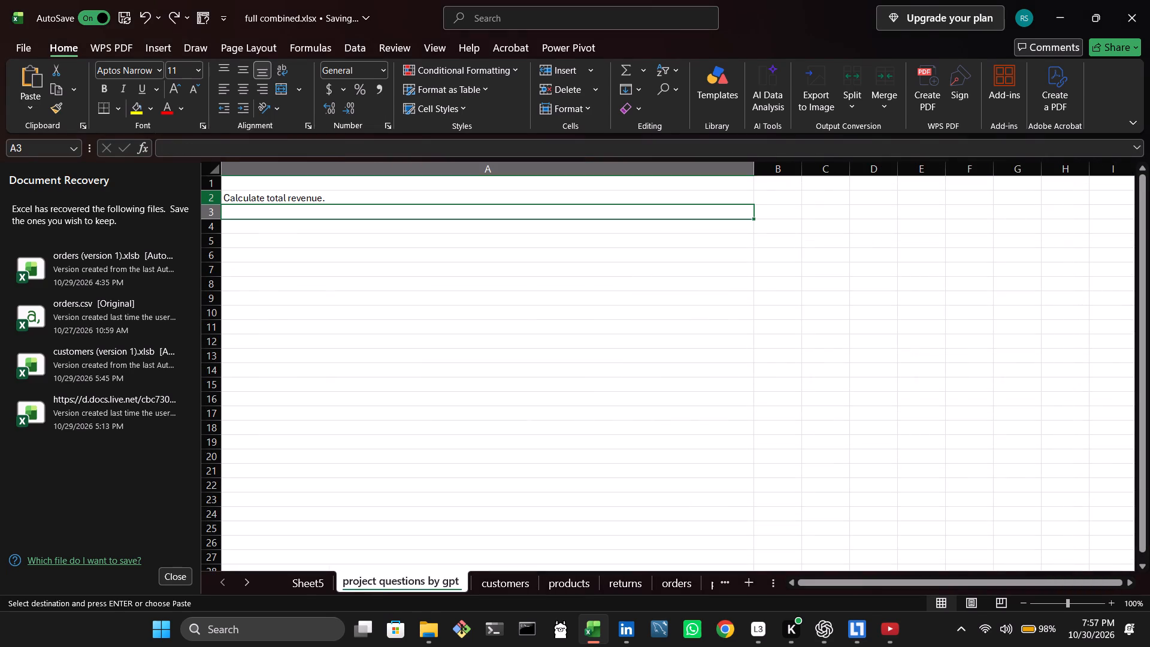
pyautogui.click(228, 196)
pyautogui.click(228, 196)
pyautogui.doubleClick(228, 196)
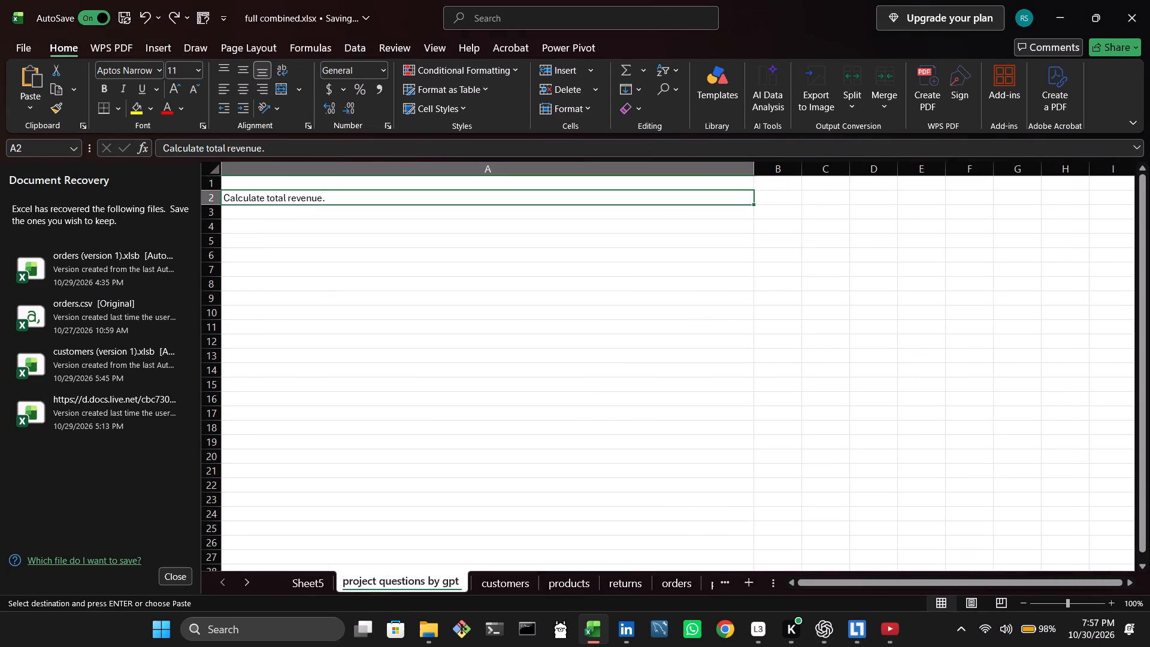
pyautogui.press('Left')
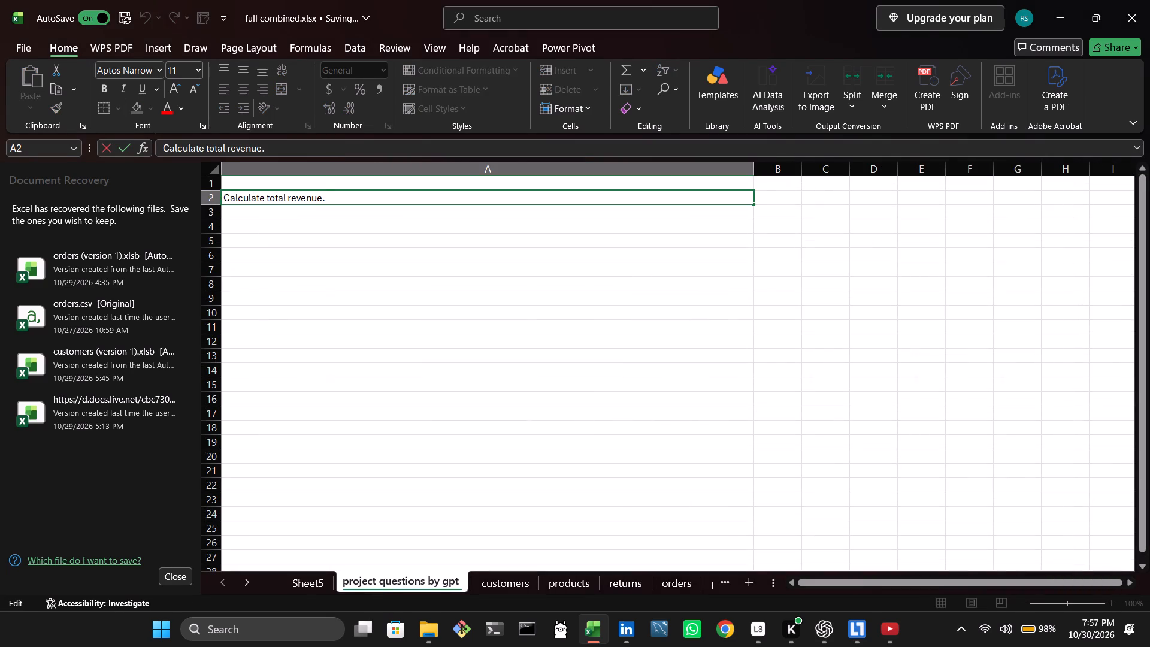
pyautogui.write('1)')
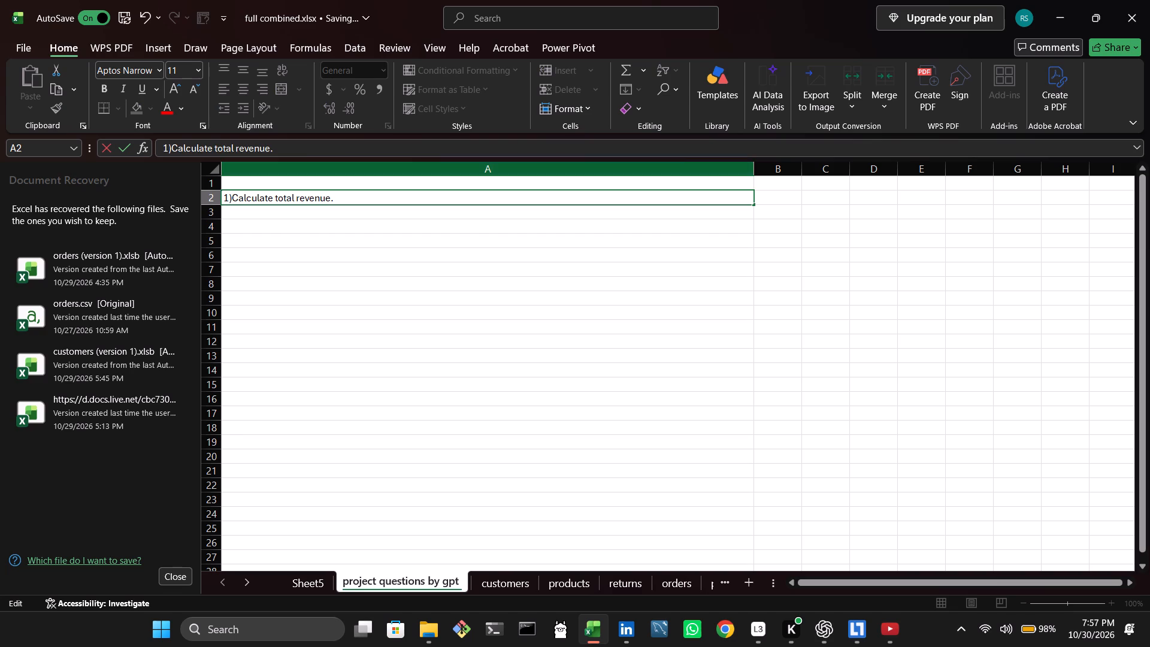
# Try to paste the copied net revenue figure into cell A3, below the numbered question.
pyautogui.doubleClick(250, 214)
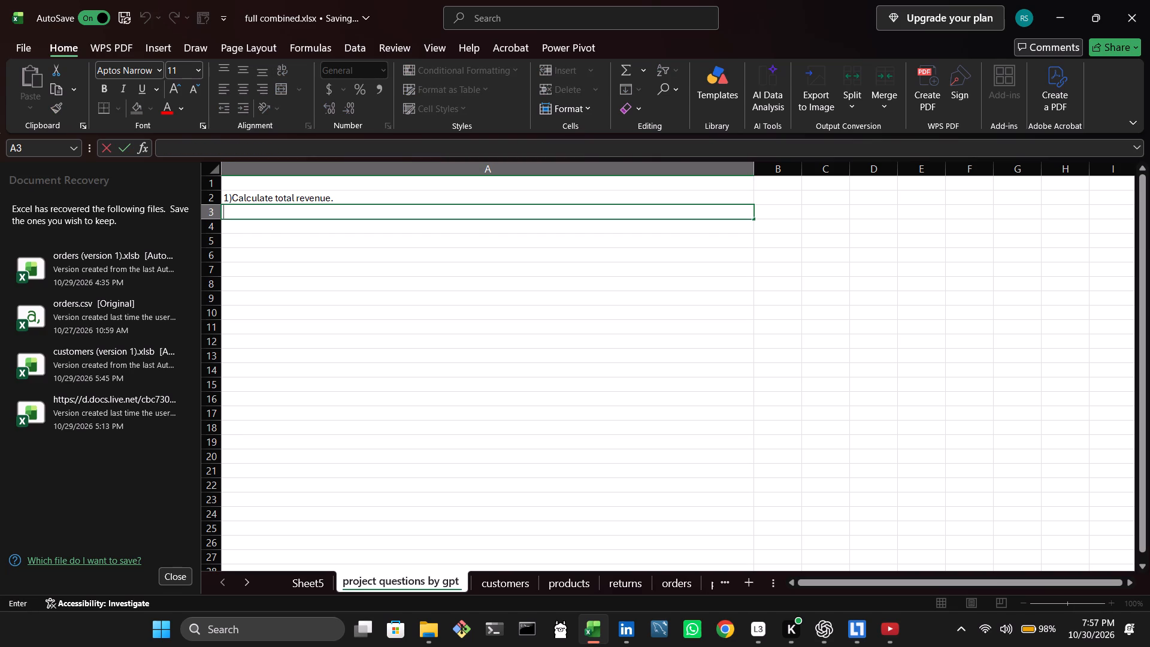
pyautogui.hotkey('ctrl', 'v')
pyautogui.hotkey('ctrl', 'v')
# Auto-fit column A to the width of the question text.
pyautogui.click(753, 169)
pyautogui.doubleClick(753, 169)
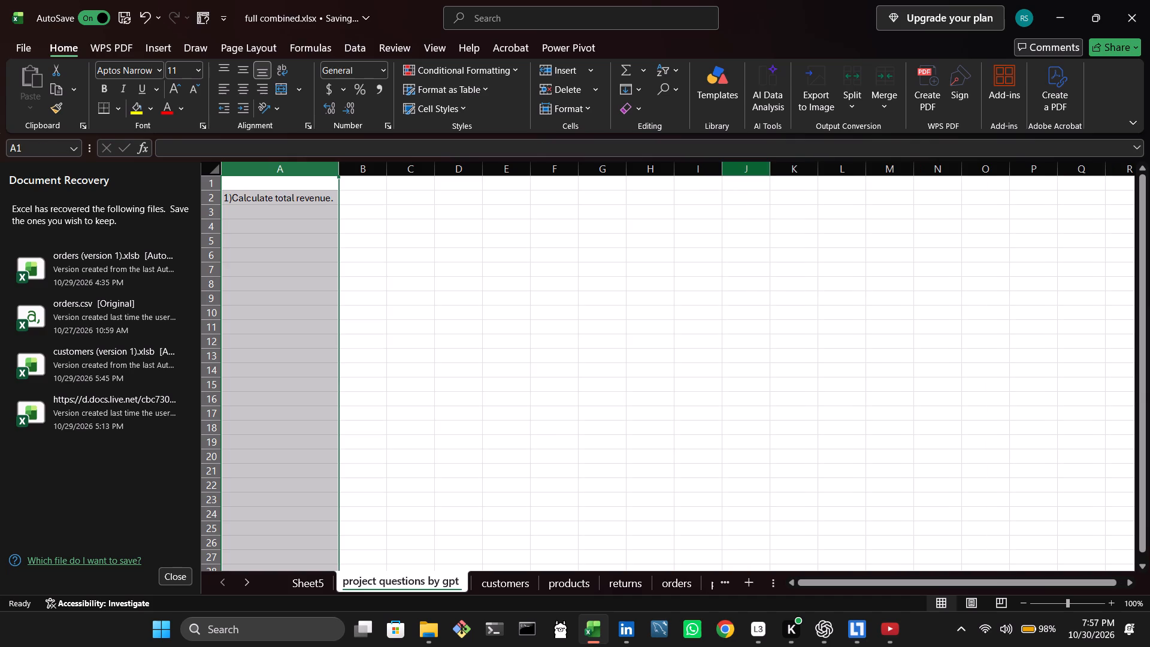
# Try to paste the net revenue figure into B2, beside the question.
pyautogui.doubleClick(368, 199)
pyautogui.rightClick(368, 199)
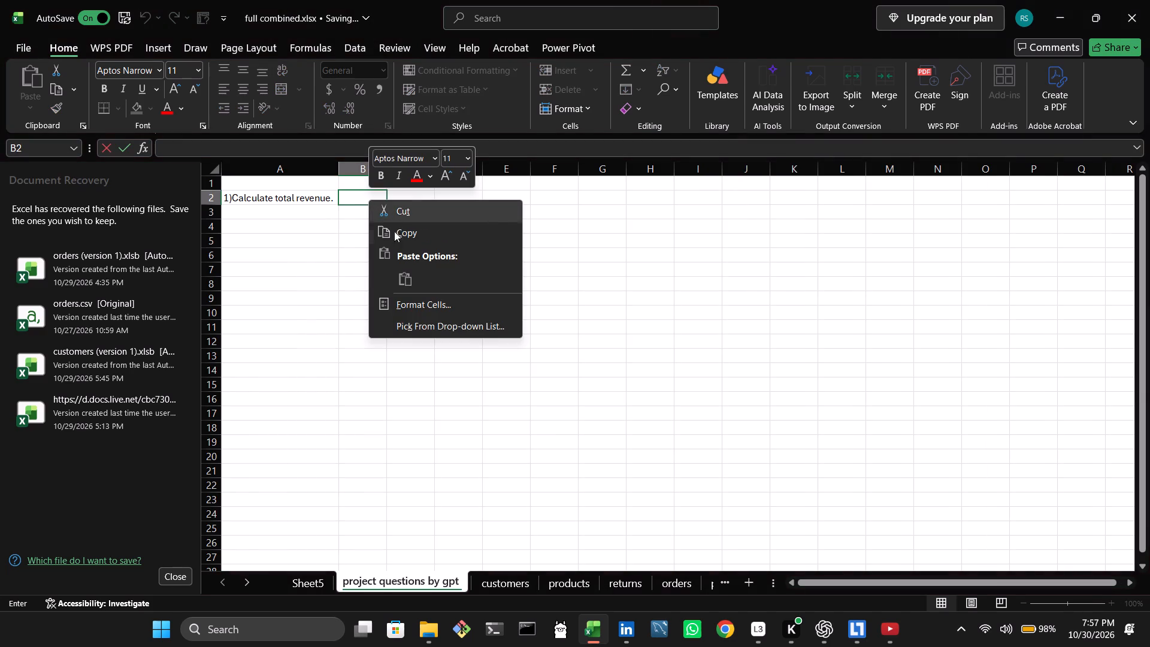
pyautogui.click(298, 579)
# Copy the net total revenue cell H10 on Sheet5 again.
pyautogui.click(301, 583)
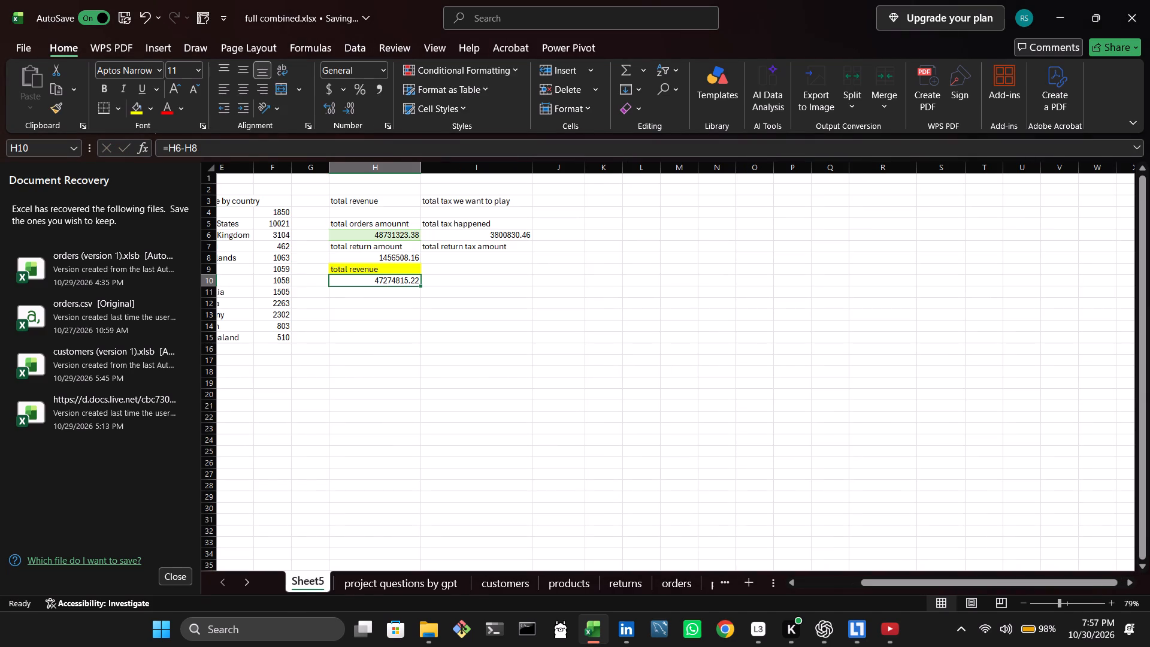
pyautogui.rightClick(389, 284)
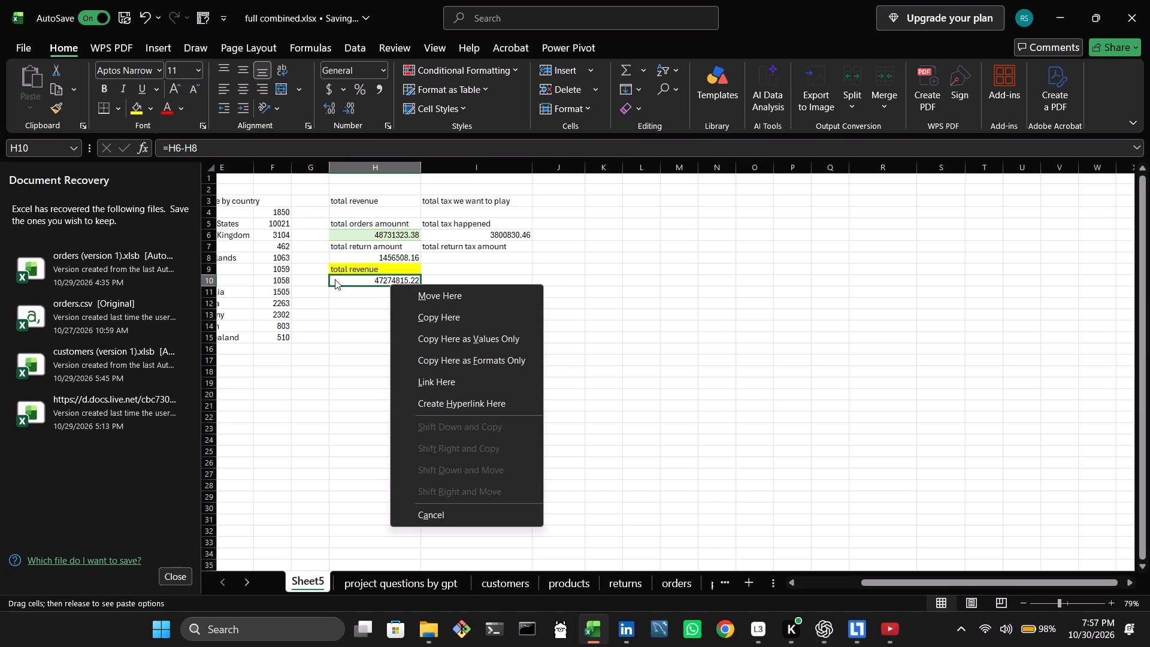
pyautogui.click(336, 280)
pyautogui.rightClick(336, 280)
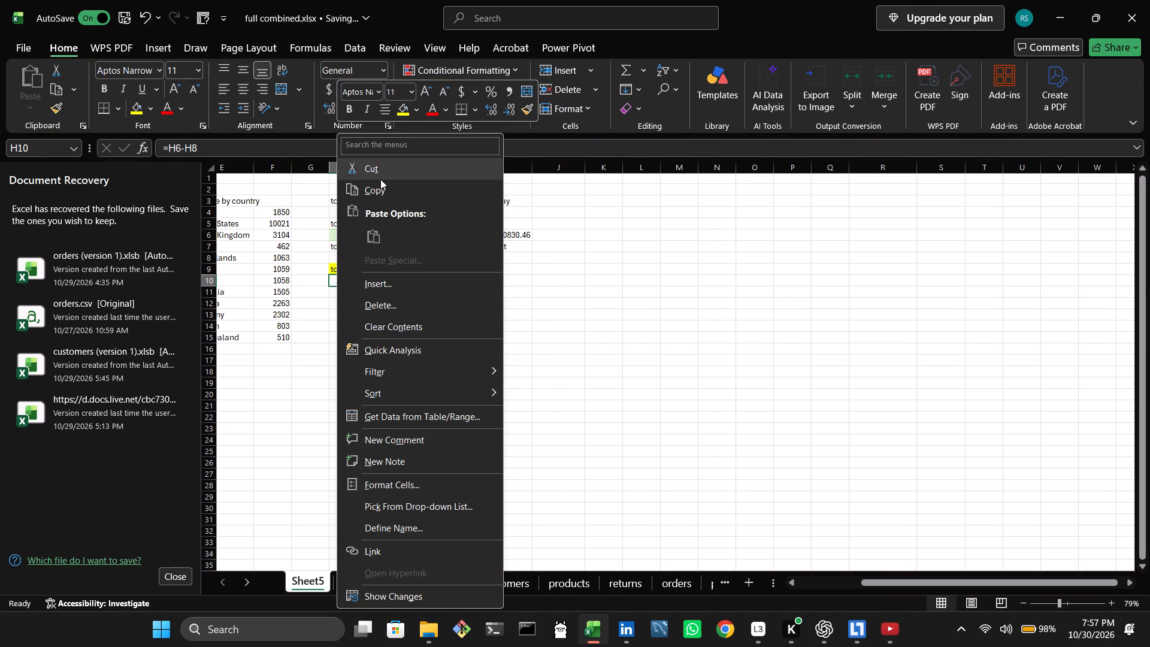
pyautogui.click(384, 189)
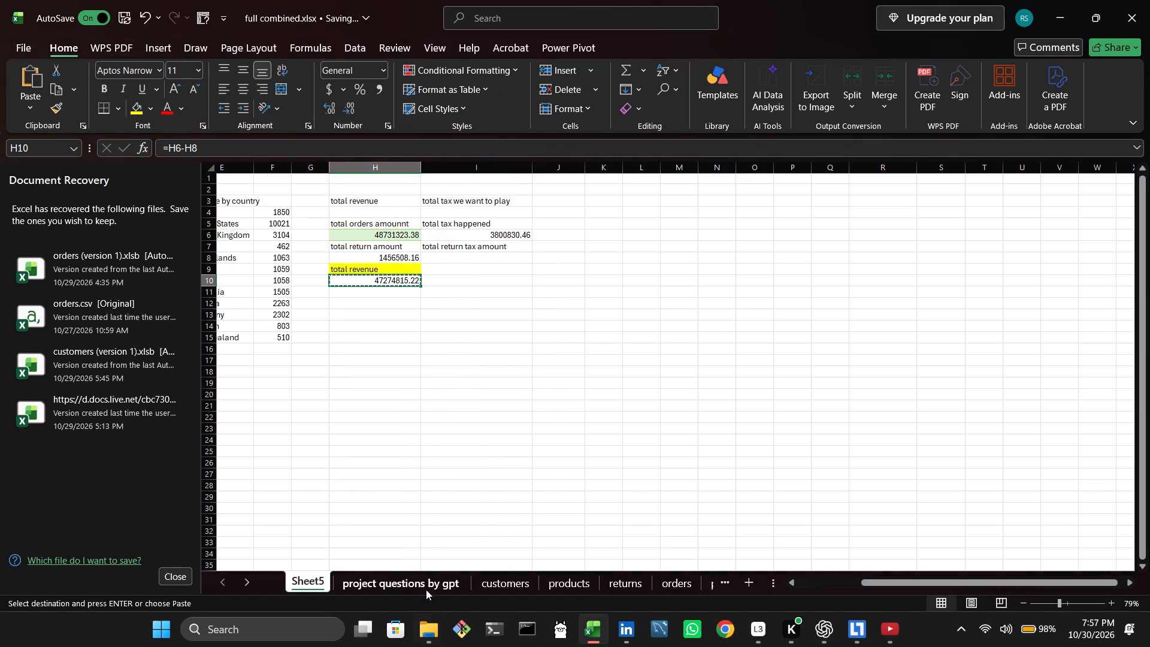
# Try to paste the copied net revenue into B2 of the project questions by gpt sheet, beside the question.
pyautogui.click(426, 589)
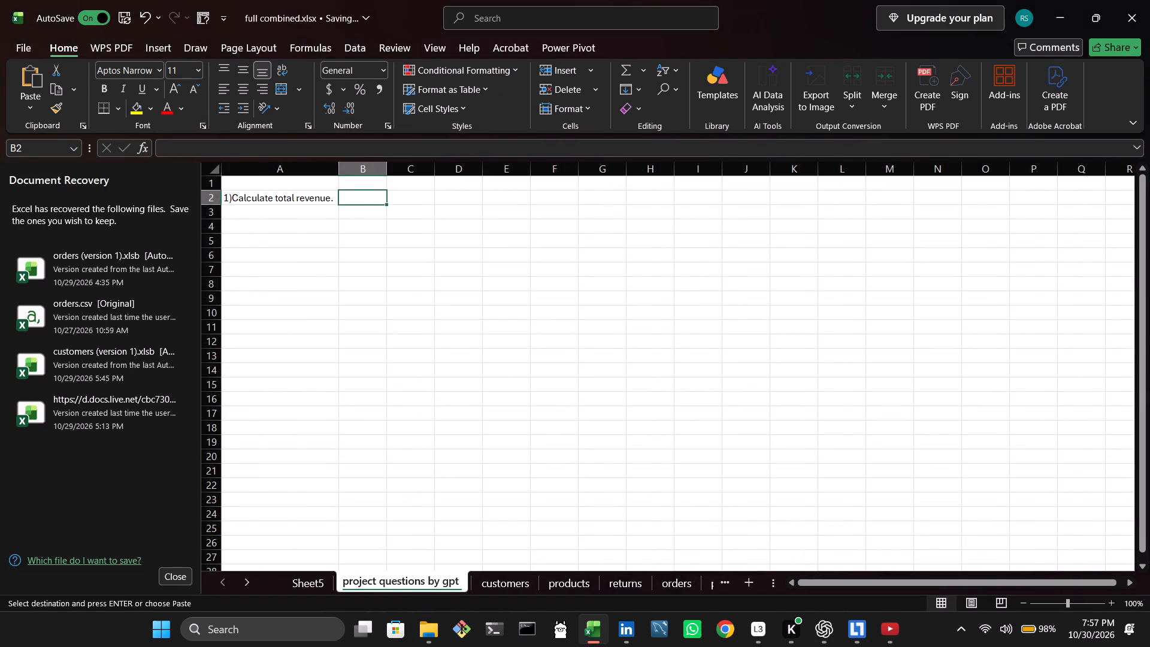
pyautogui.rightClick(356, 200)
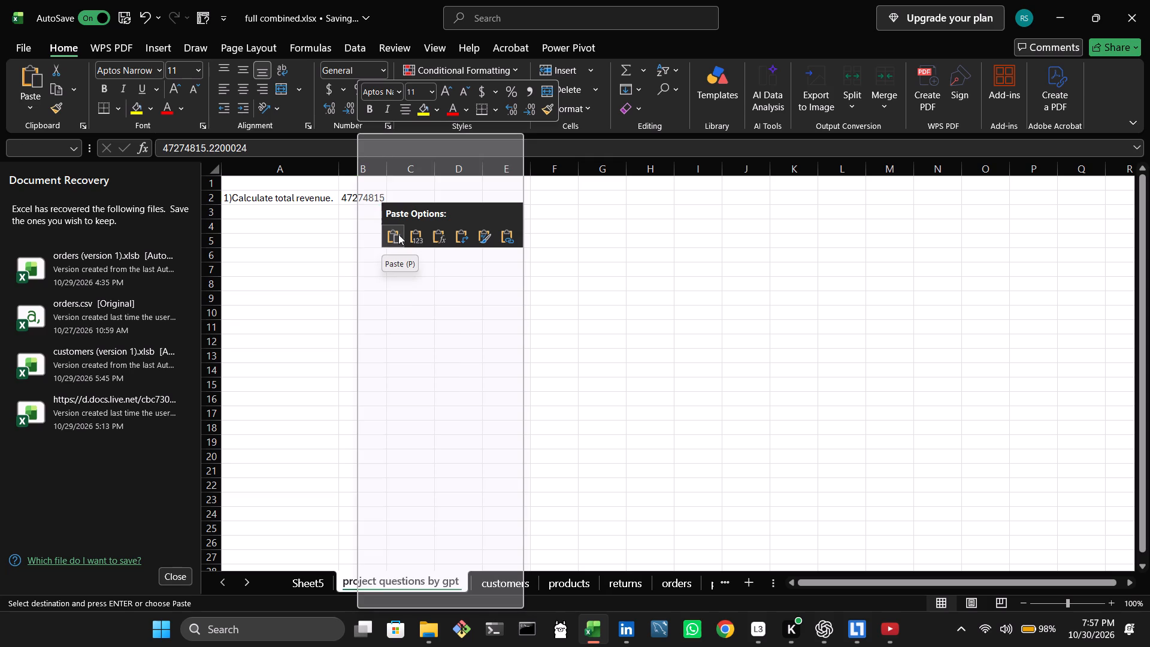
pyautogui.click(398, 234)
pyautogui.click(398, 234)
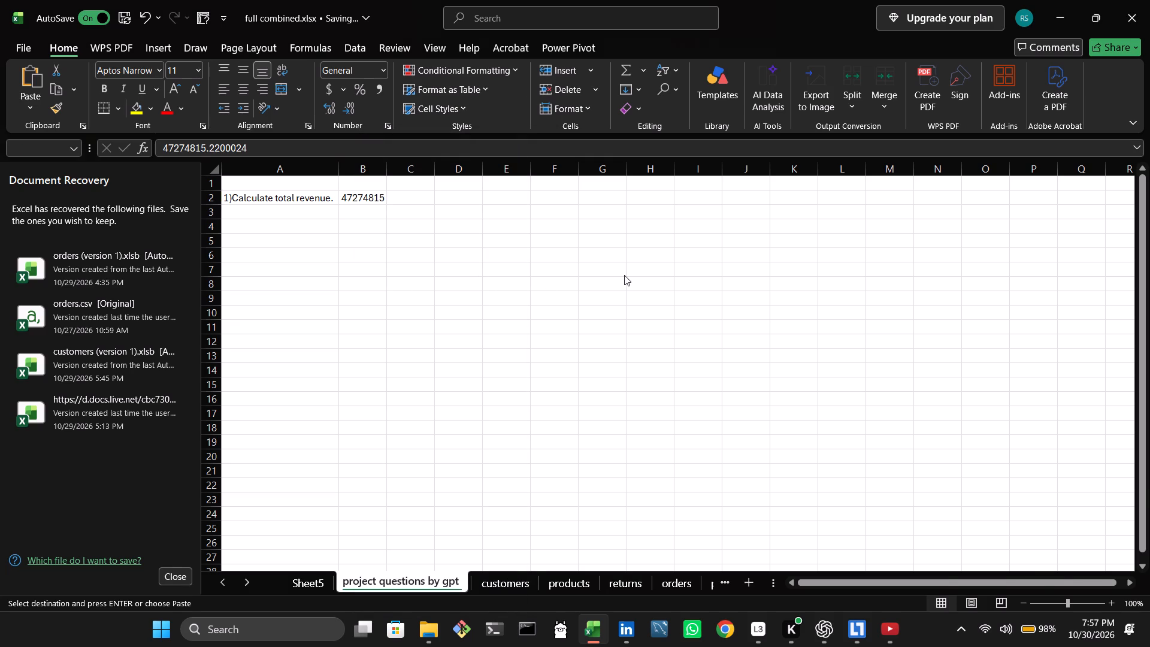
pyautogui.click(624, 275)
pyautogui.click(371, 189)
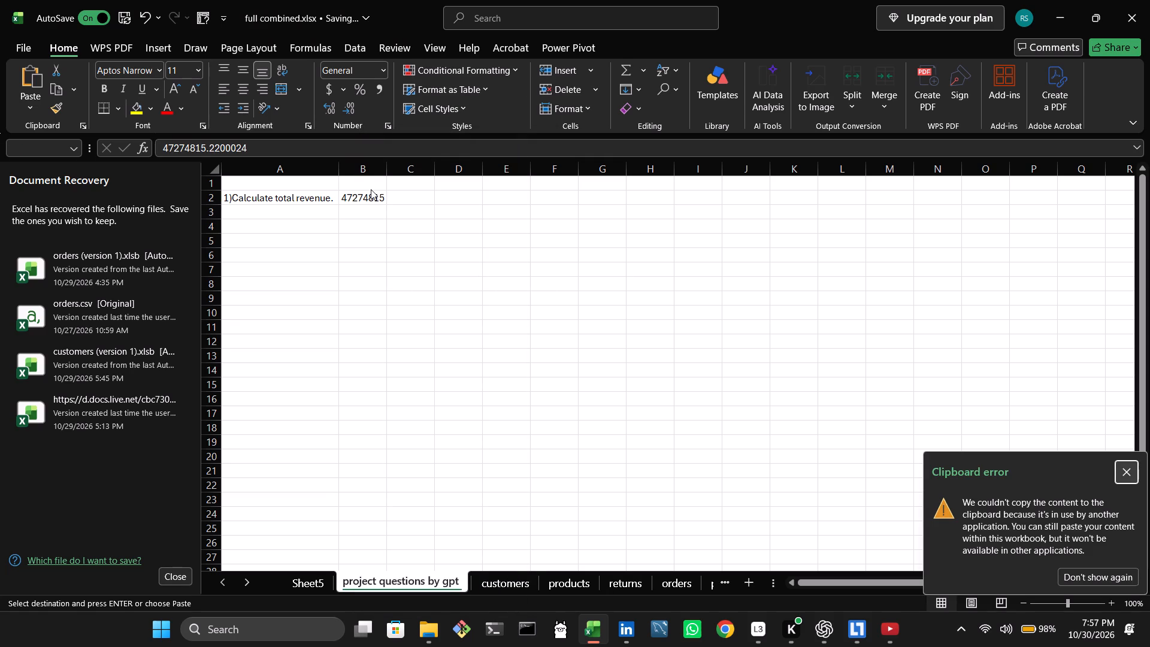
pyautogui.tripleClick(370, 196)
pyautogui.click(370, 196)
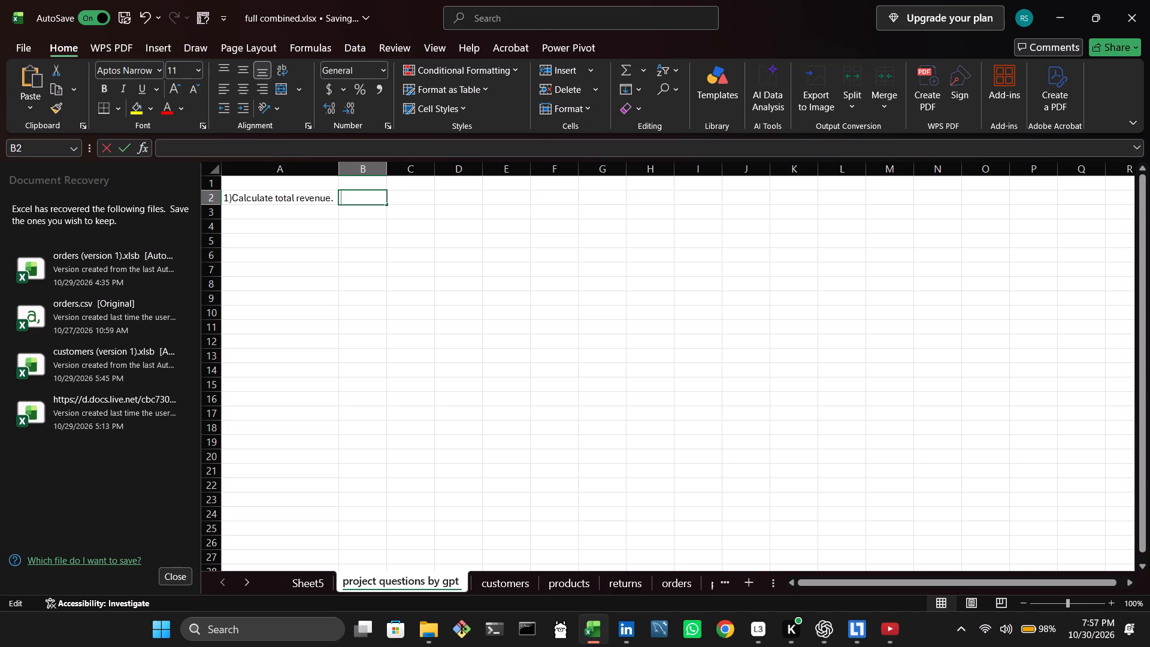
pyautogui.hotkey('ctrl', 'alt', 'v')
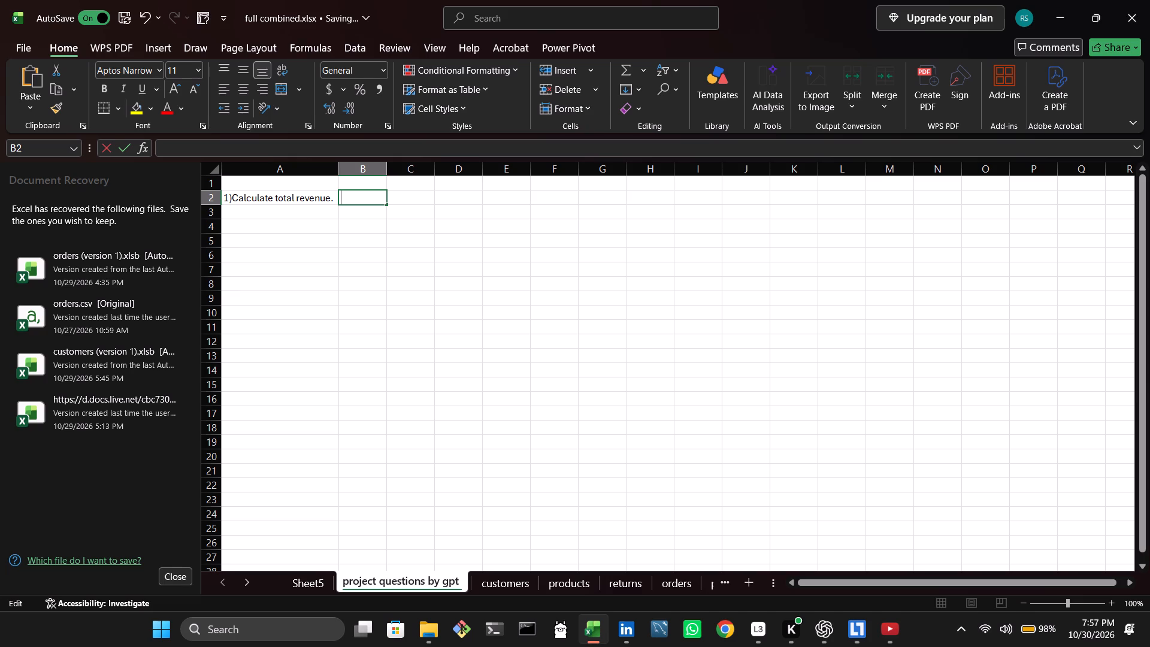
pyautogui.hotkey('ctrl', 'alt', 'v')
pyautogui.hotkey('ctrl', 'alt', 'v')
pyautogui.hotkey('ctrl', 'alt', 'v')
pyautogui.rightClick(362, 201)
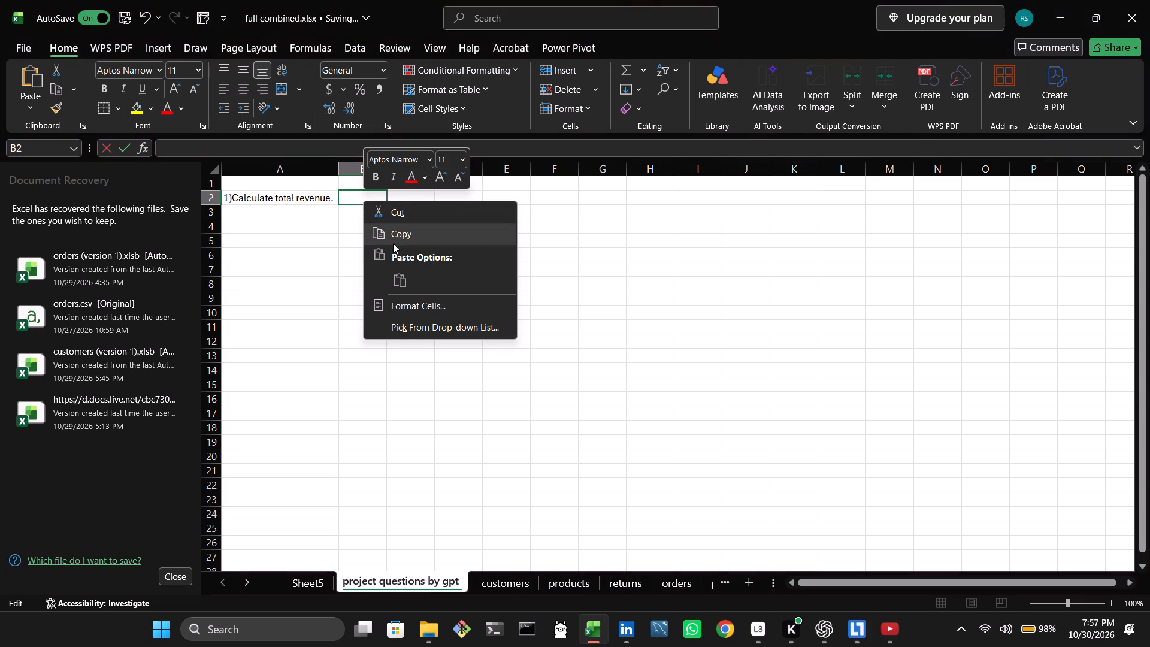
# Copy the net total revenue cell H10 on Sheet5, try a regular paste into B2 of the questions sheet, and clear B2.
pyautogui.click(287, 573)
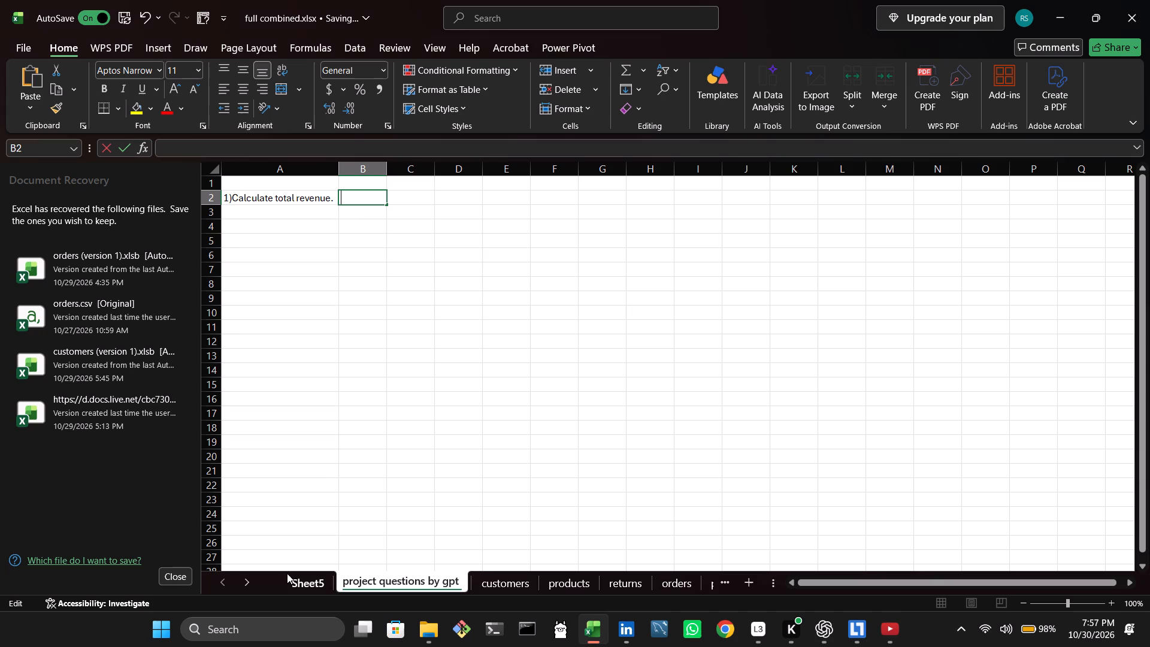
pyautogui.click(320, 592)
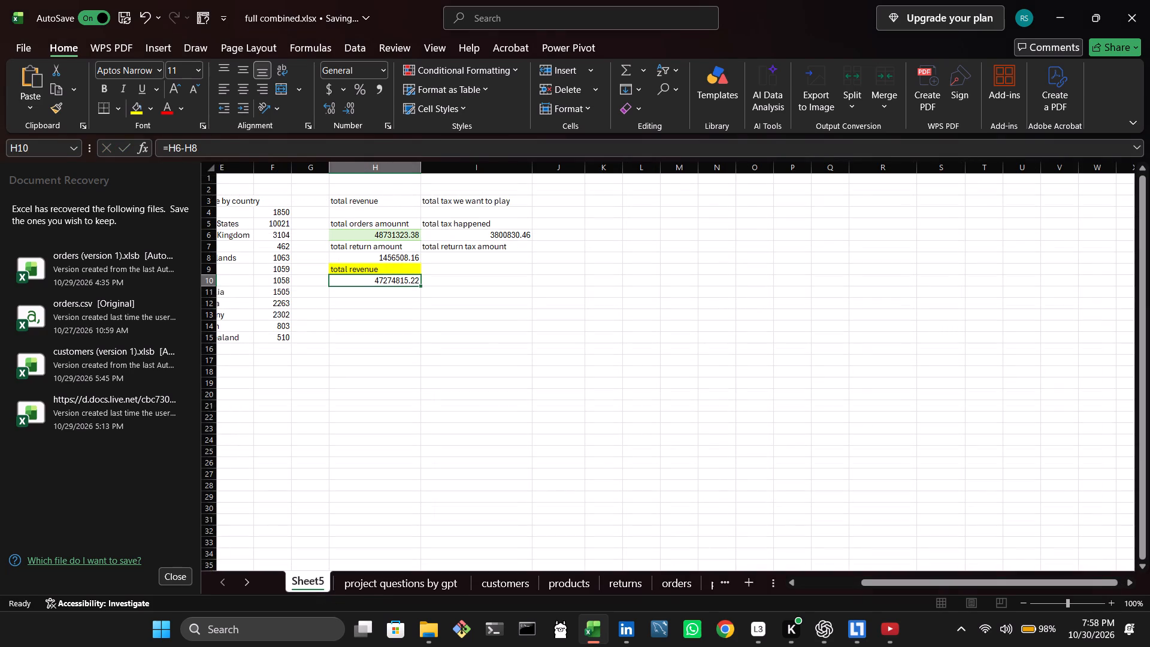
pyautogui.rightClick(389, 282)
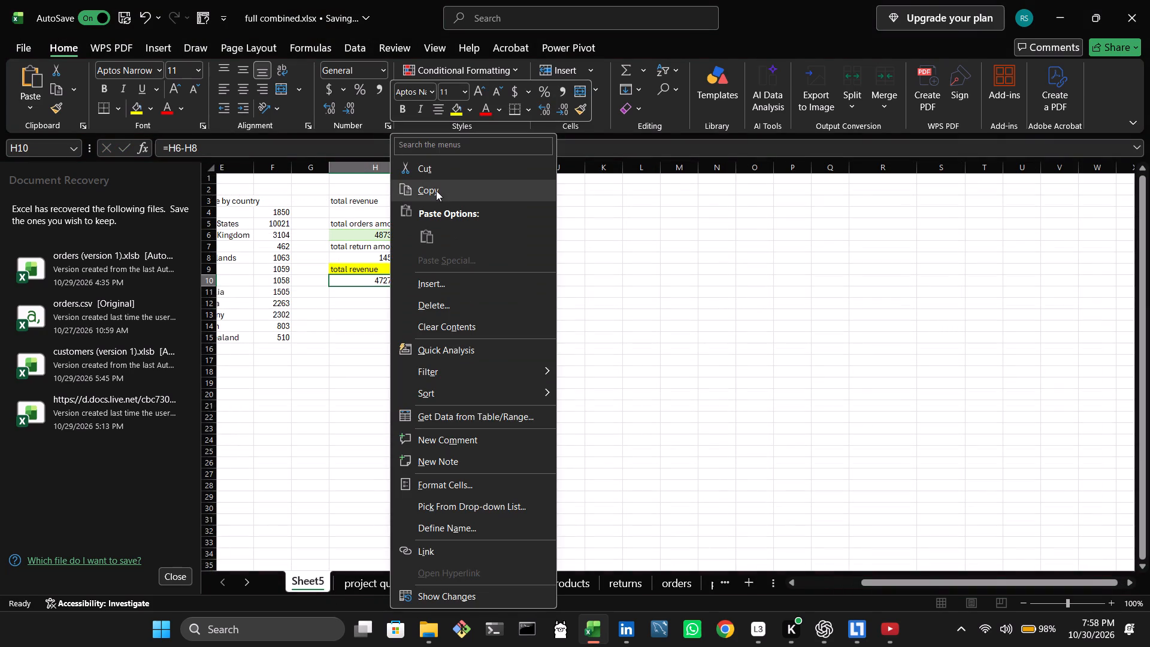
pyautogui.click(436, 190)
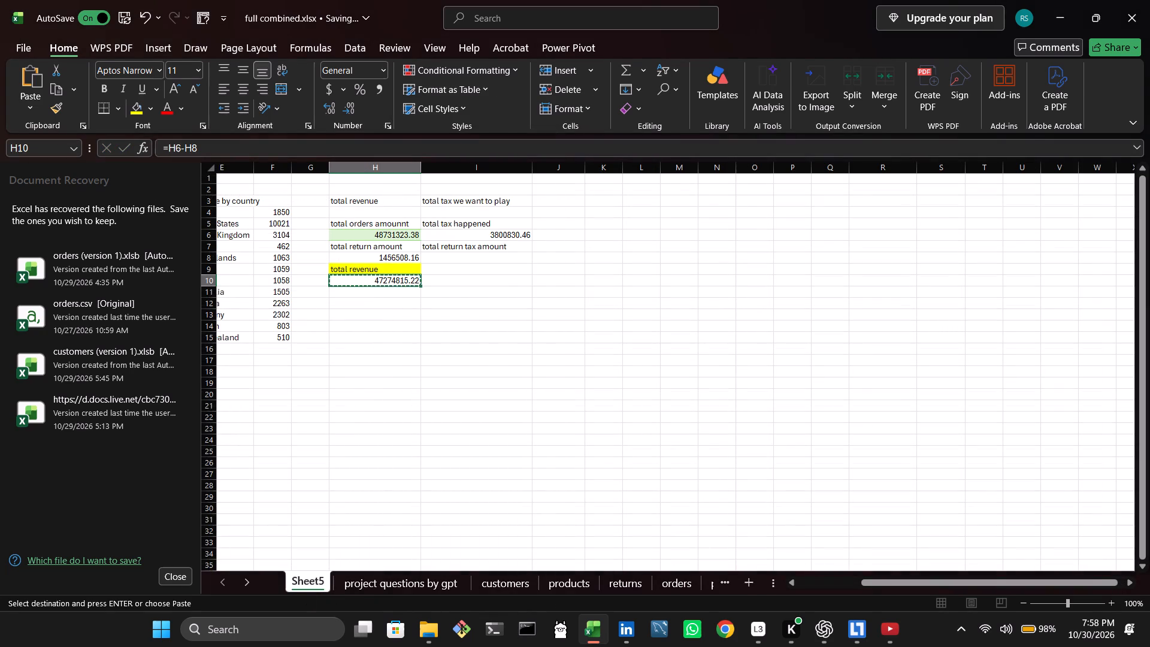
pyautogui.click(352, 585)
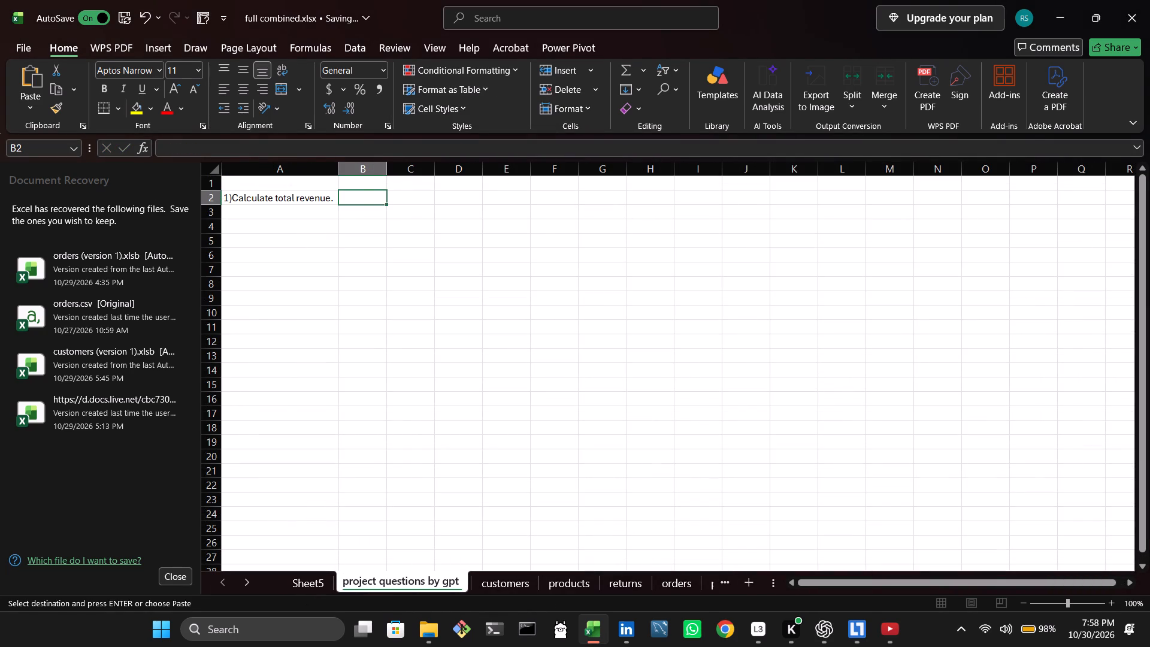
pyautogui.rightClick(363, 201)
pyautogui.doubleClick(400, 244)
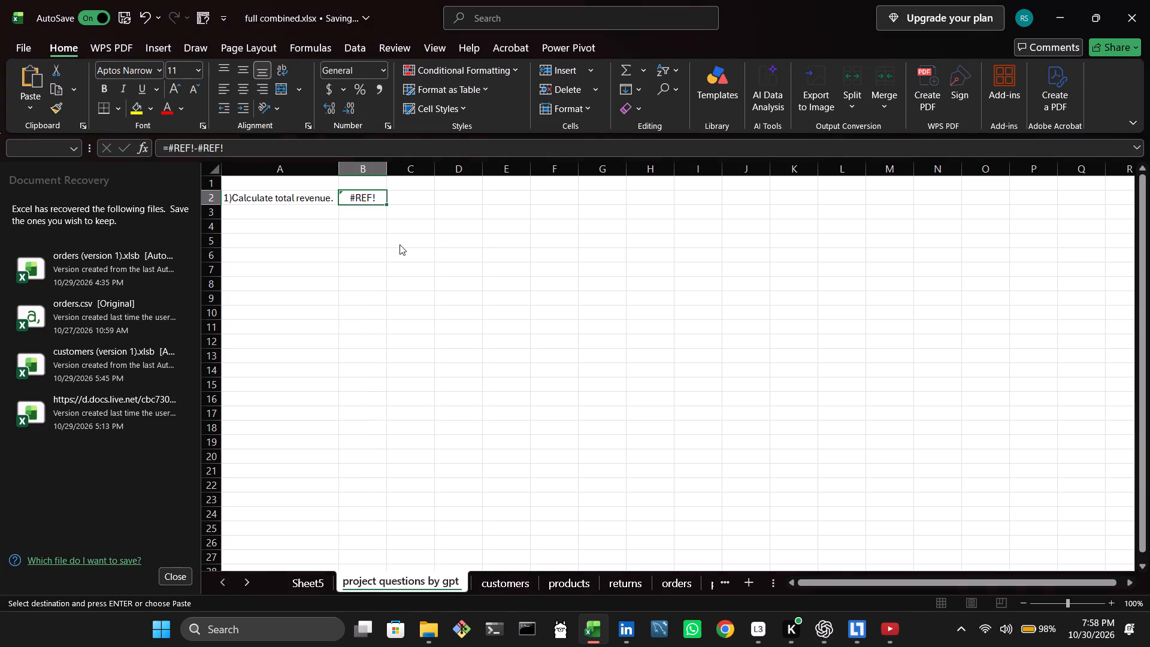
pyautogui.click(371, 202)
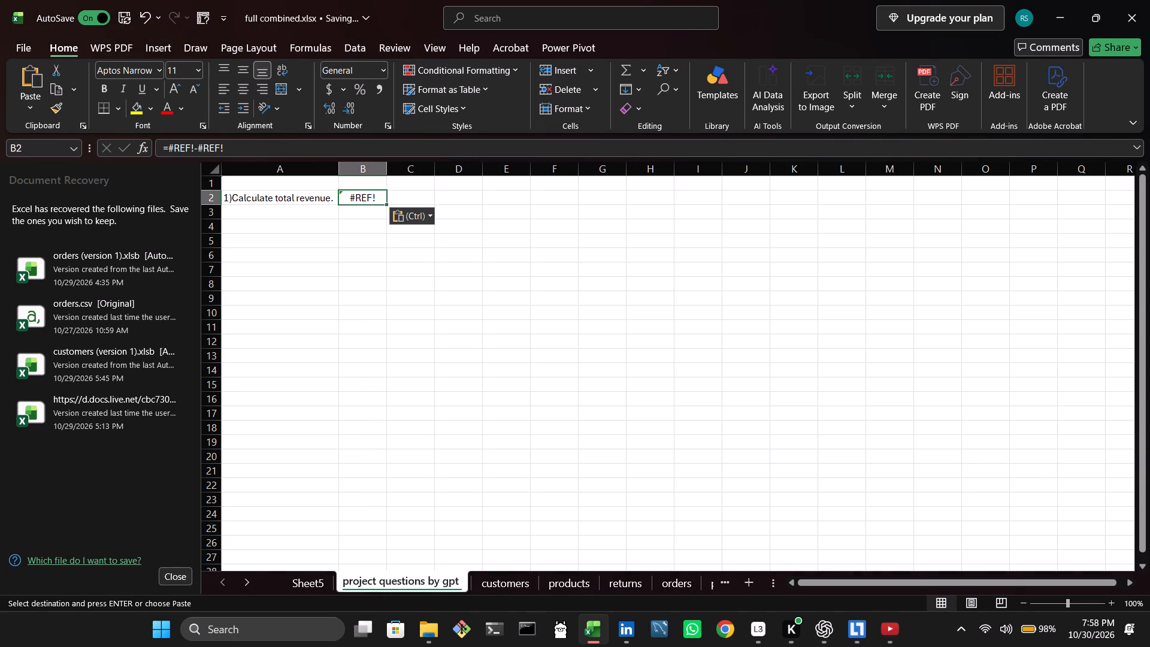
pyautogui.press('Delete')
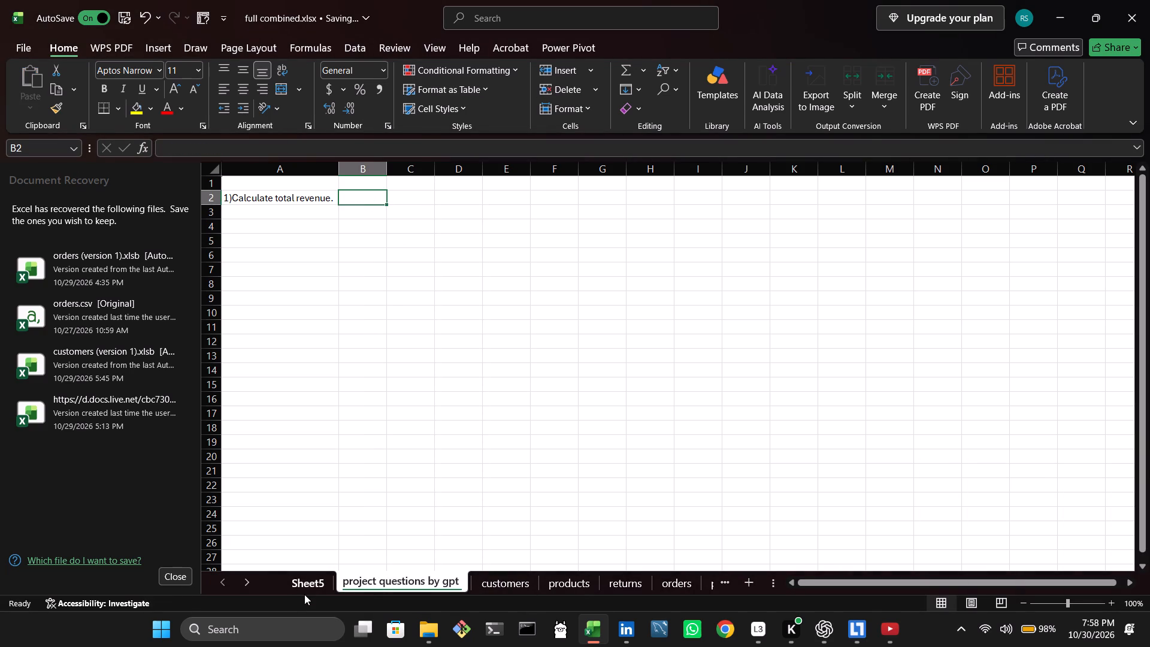
# Copy the net total revenue cell H10 on Sheet5 and paste it as values only into B2 of the project questions by gpt sheet.
pyautogui.click(304, 589)
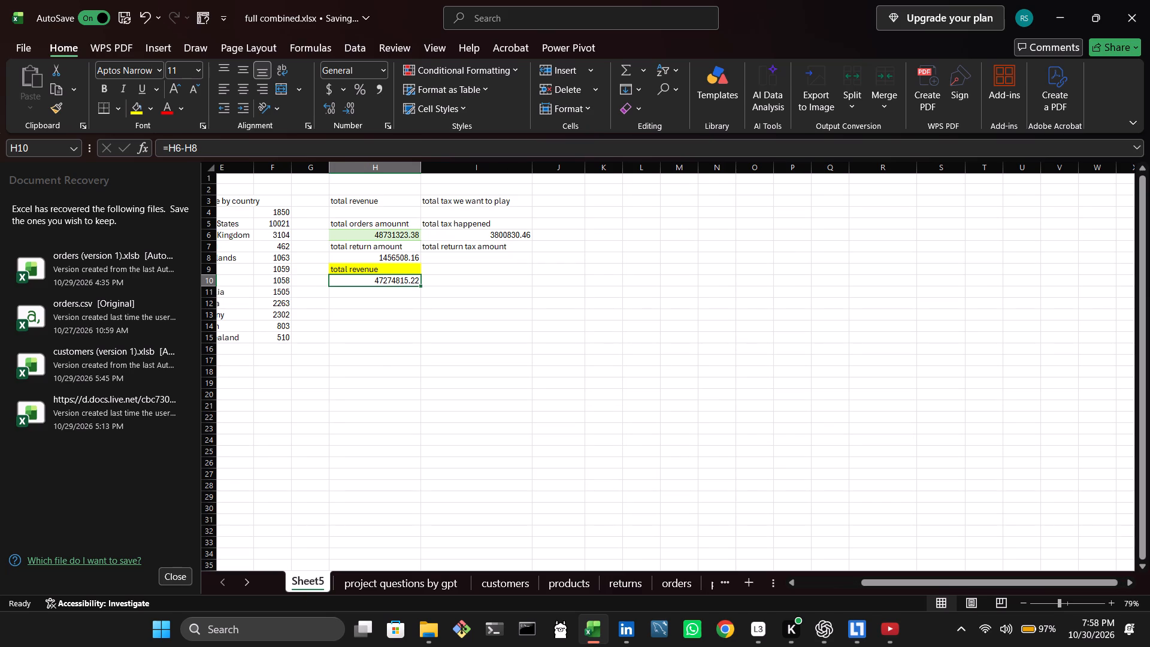
pyautogui.click(375, 279)
pyautogui.doubleClick(375, 279)
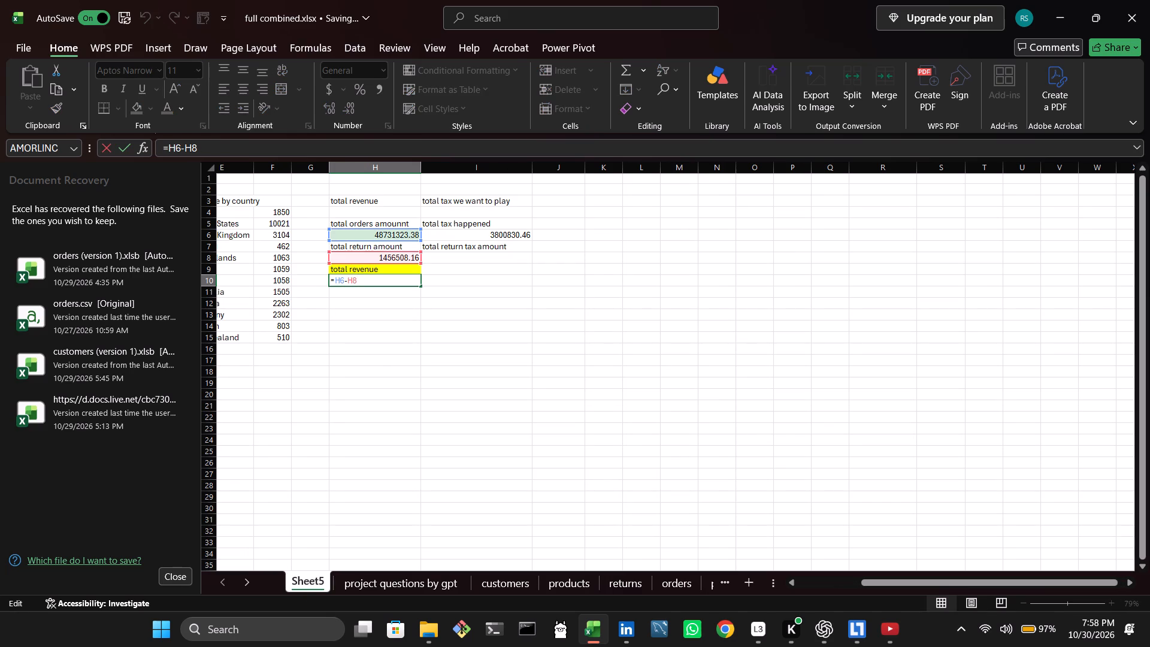
pyautogui.press('Return')
pyautogui.rightClick(375, 279)
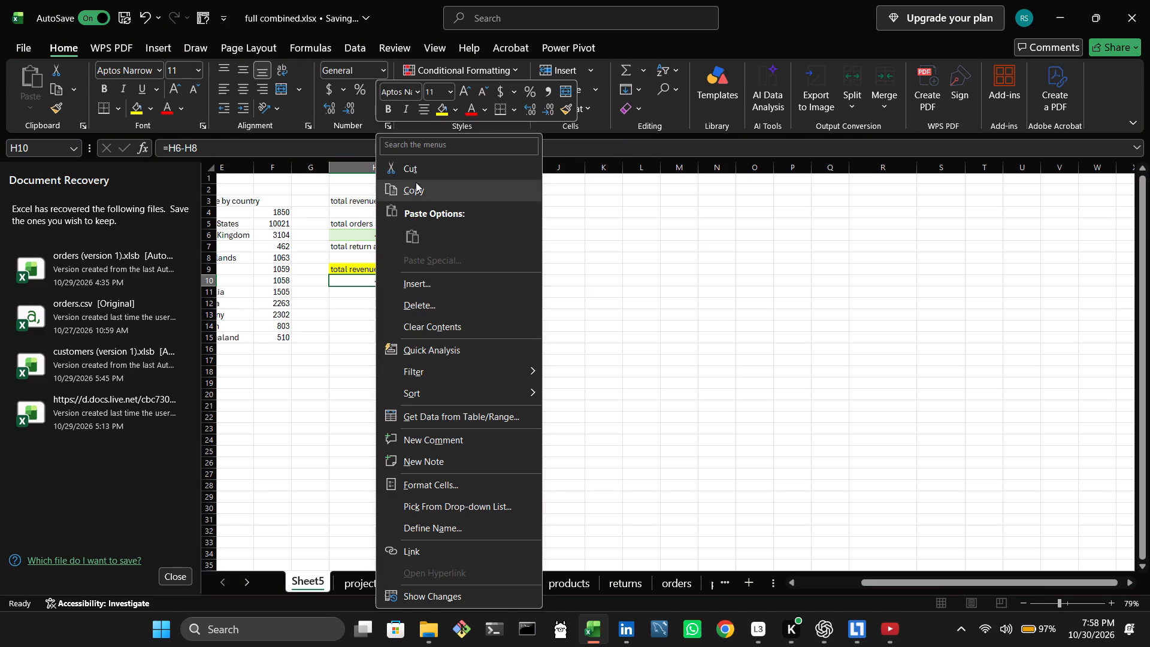
pyautogui.click(416, 185)
pyautogui.click(390, 572)
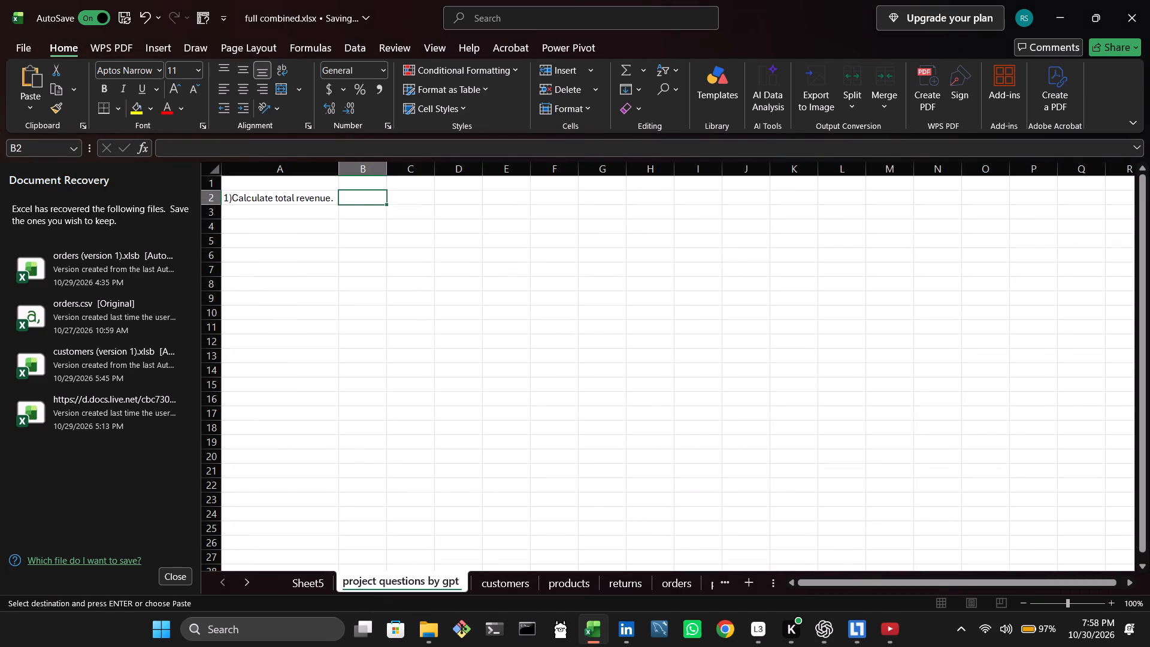
pyautogui.hotkey('ctrl', 'alt', 'v')
pyautogui.click(424, 286)
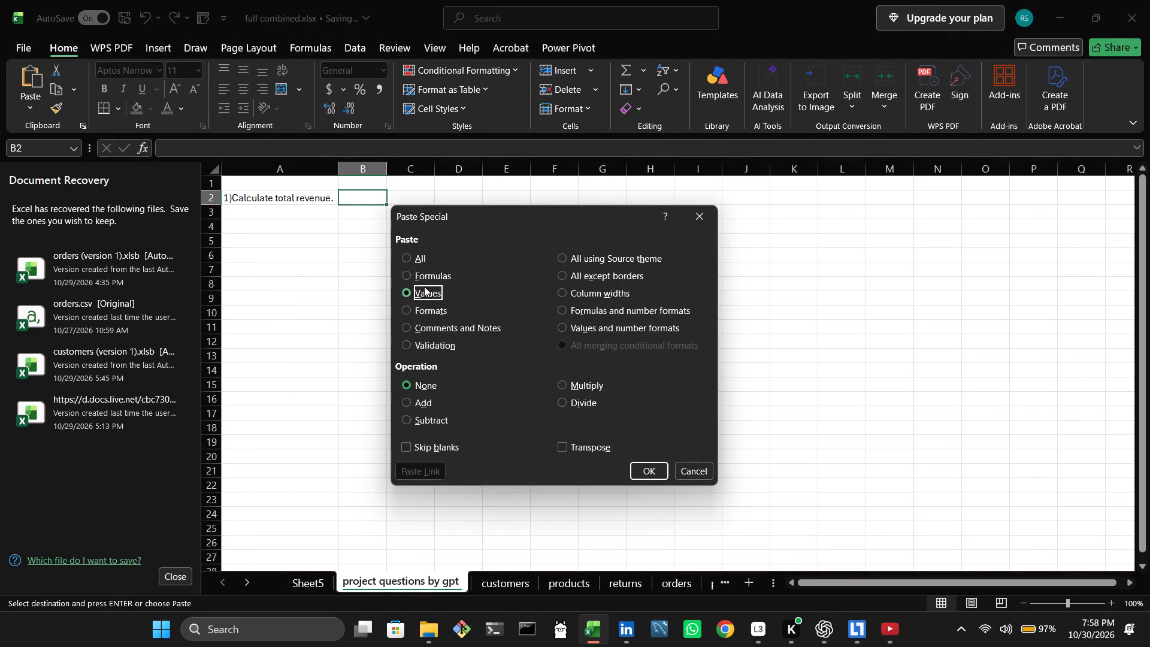
pyautogui.click(644, 462)
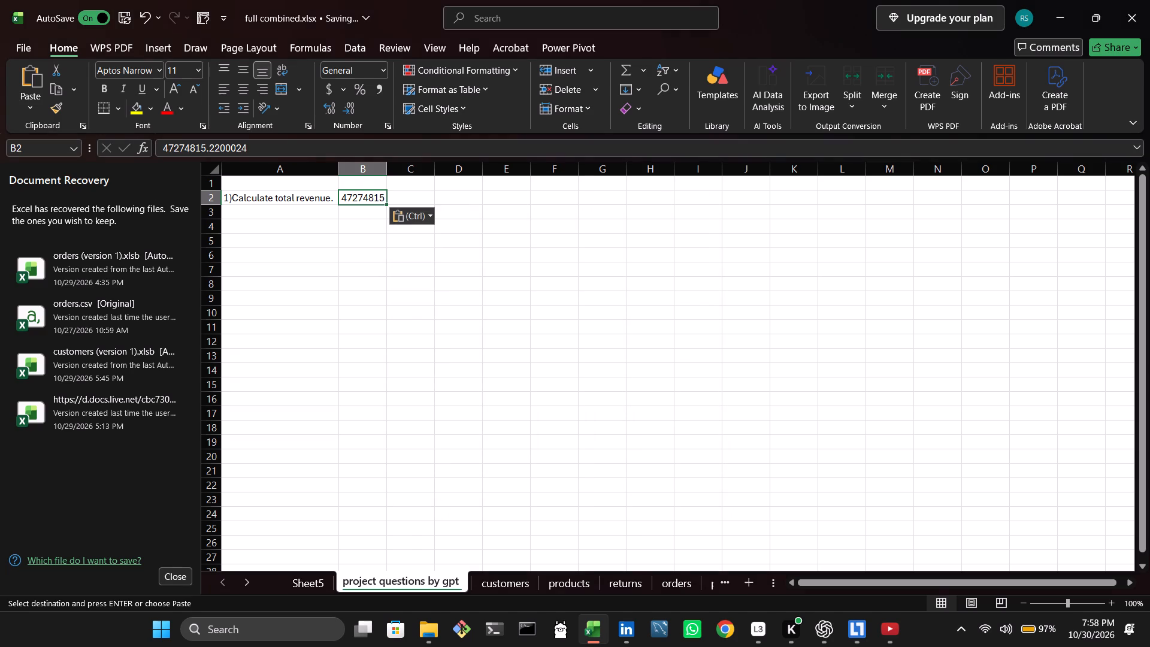
# Auto-fit column B to the width of the revenue figure.
pyautogui.doubleClick(386, 170)
pyautogui.click(242, 209)
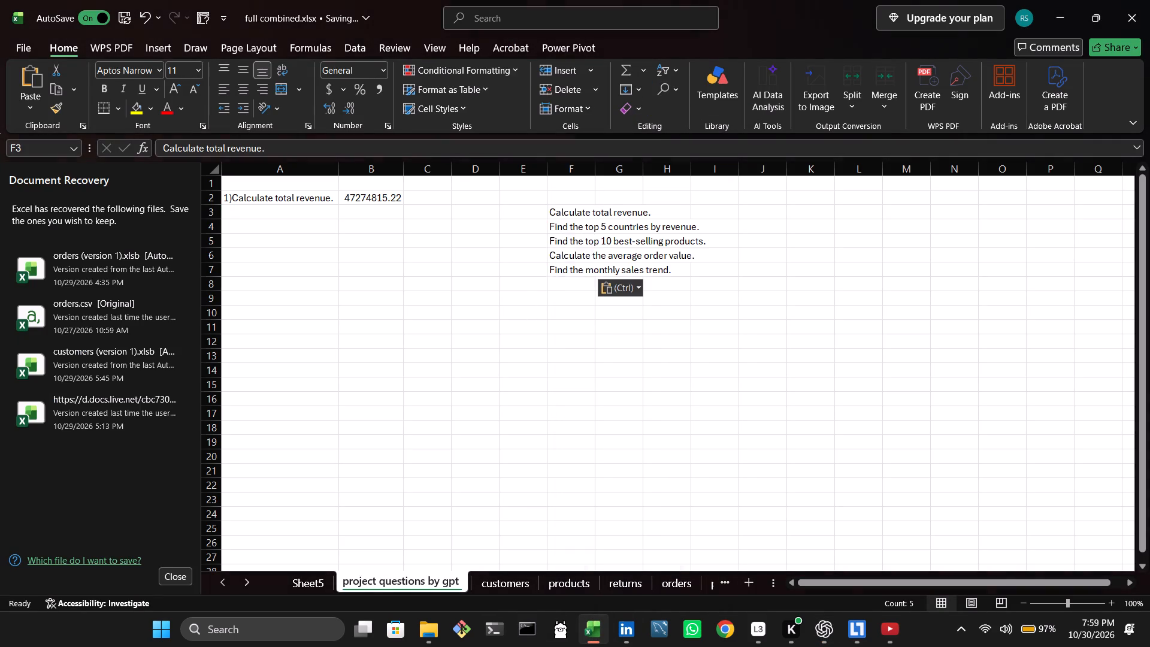
pyautogui.click(856, 362)
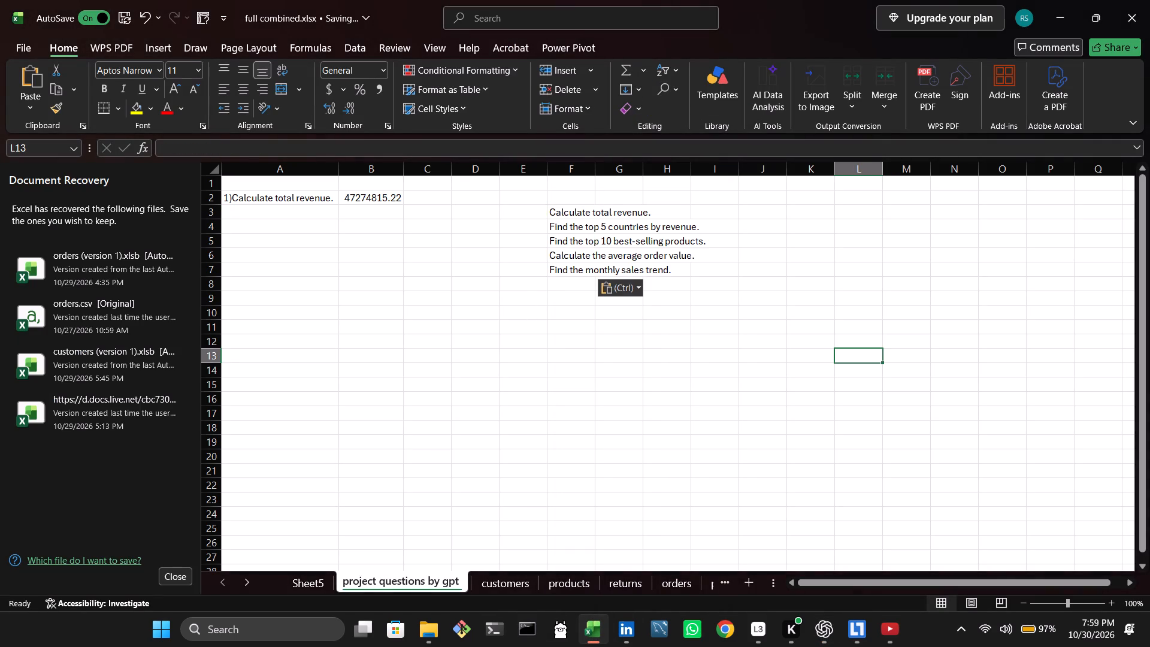
# Auto-fit the width of column F to the pasted questions.
pyautogui.rightClick(604, 216)
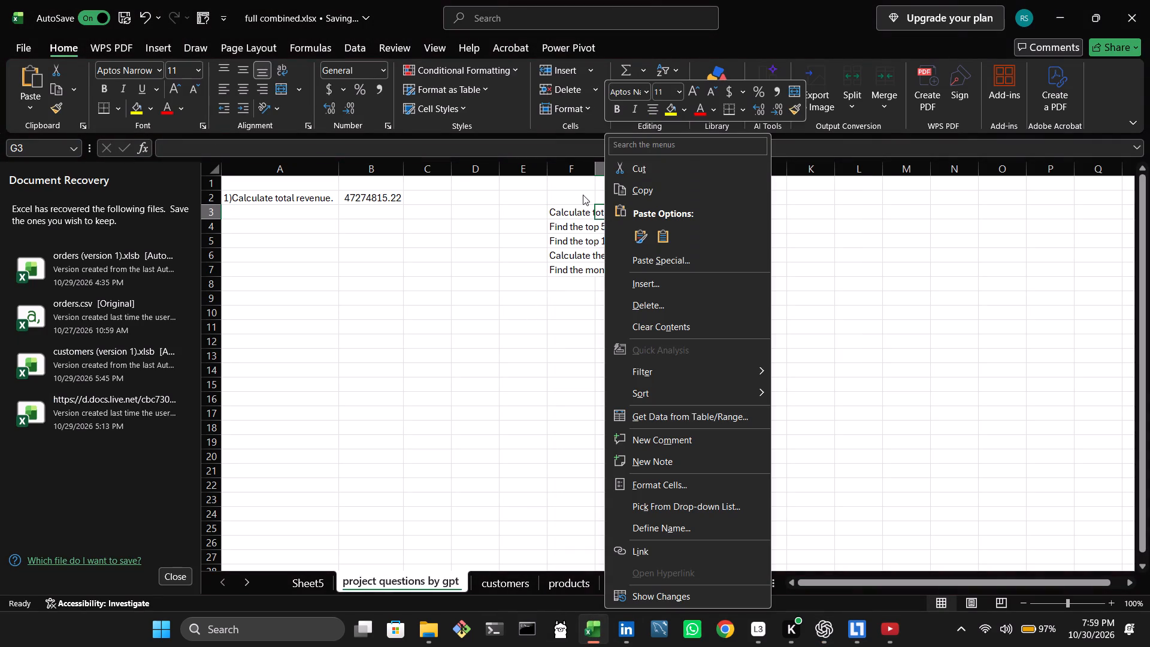
pyautogui.click(592, 162)
pyautogui.doubleClick(592, 162)
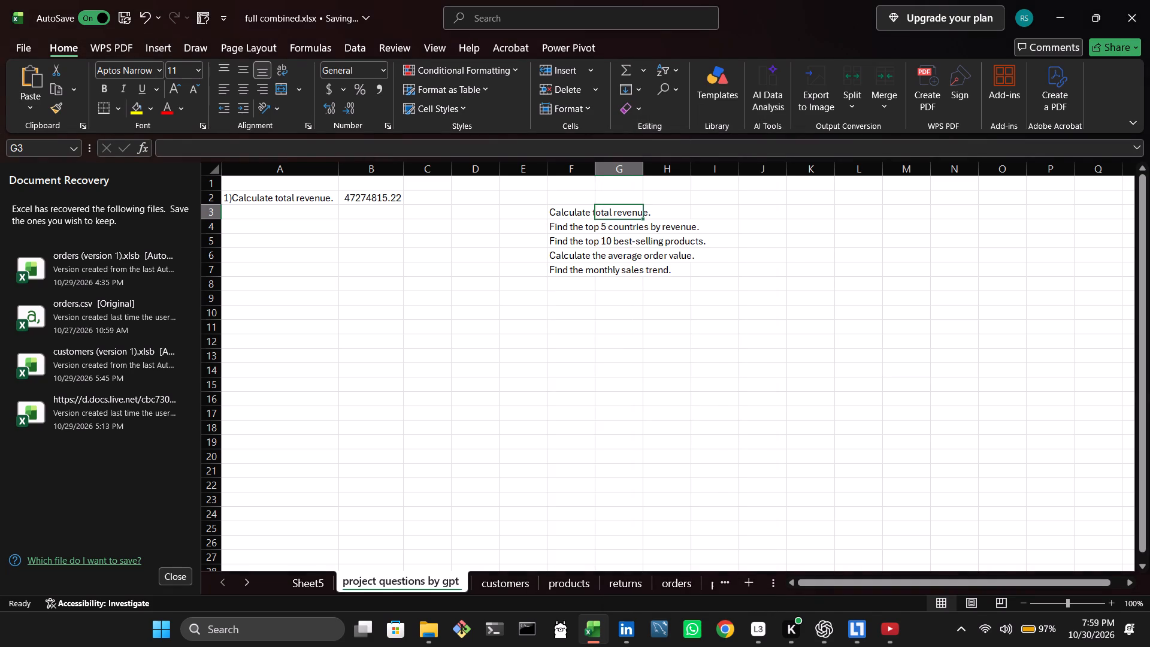
# Clear the duplicate "Calculate total revenue." question from F3.
pyautogui.click(613, 212)
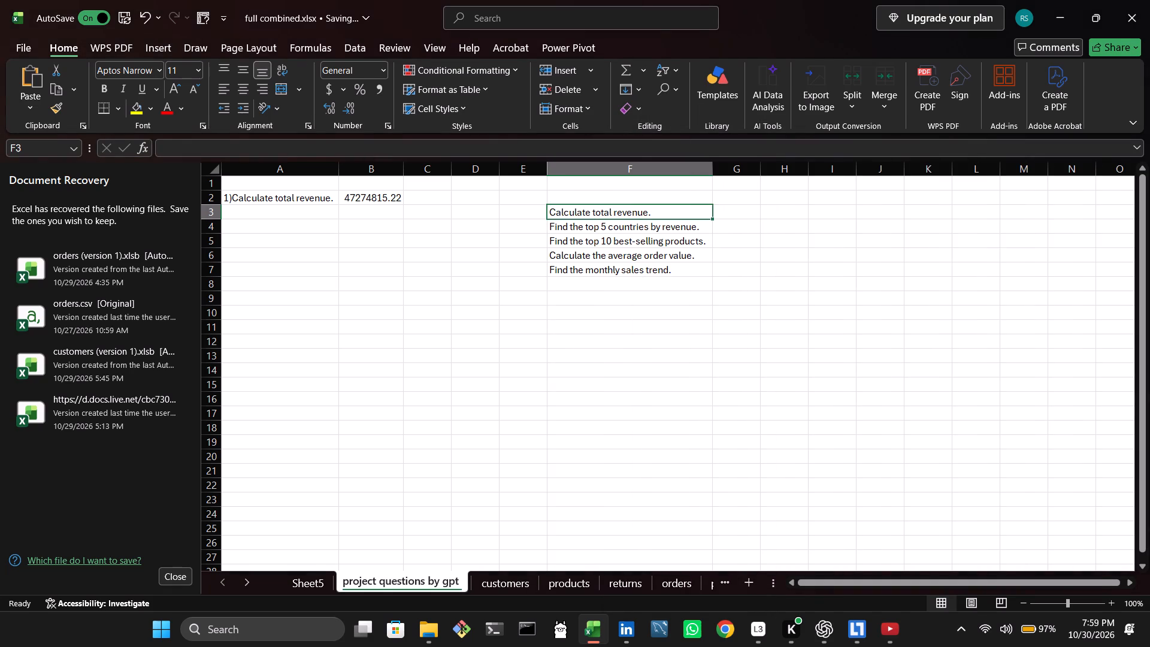
pyautogui.press('Delete')
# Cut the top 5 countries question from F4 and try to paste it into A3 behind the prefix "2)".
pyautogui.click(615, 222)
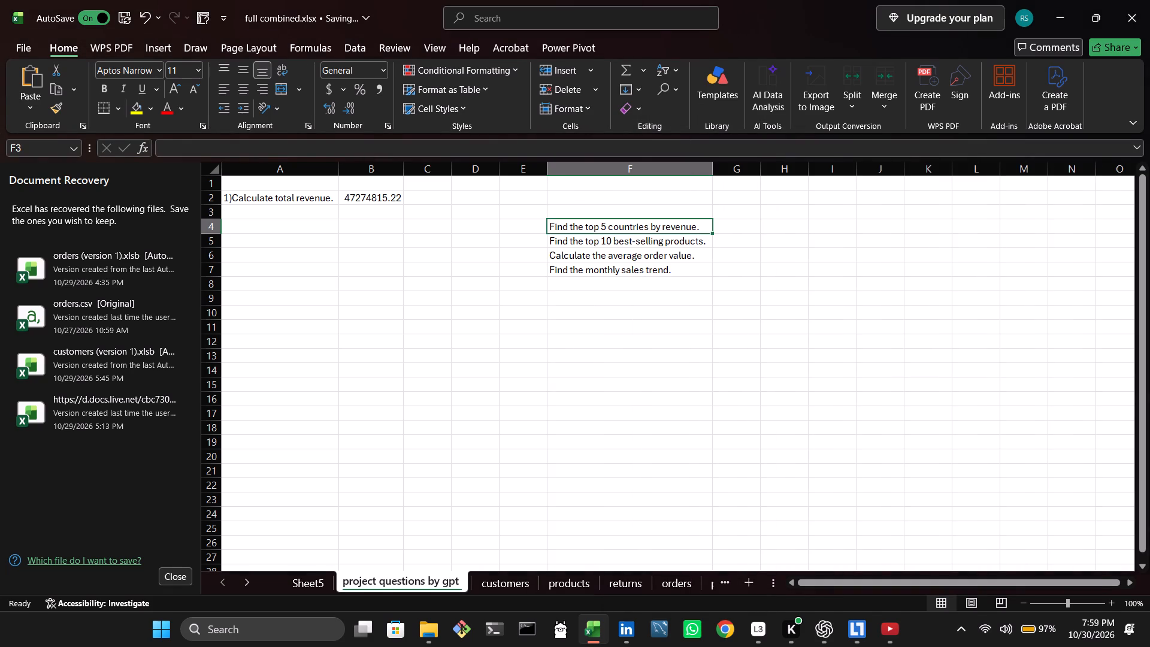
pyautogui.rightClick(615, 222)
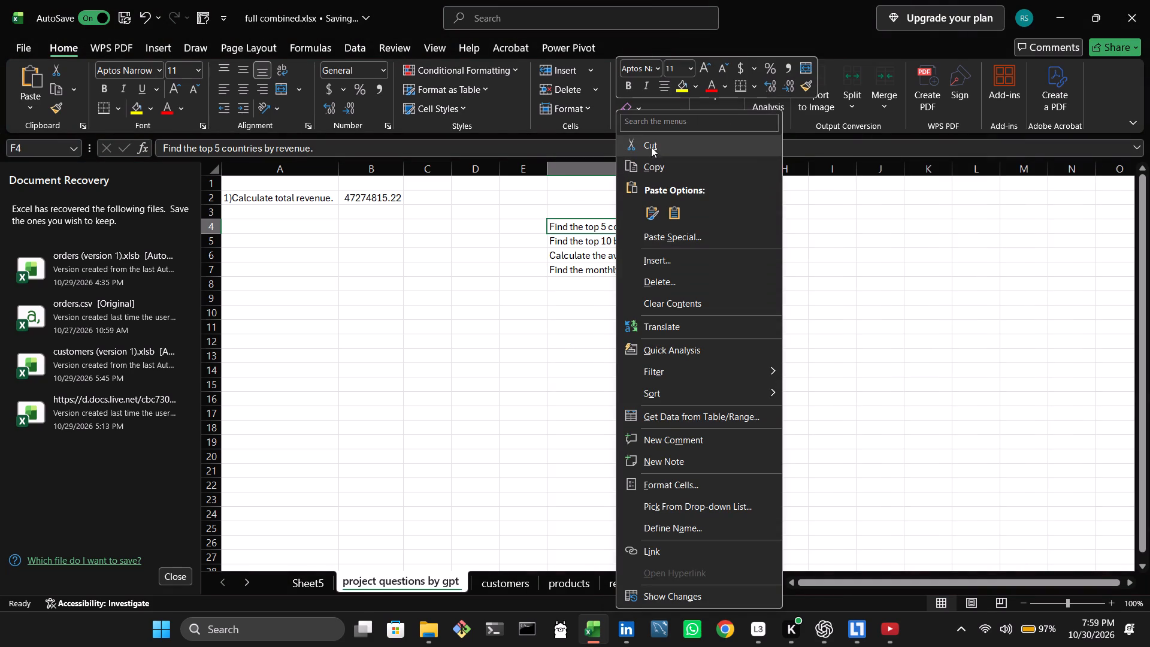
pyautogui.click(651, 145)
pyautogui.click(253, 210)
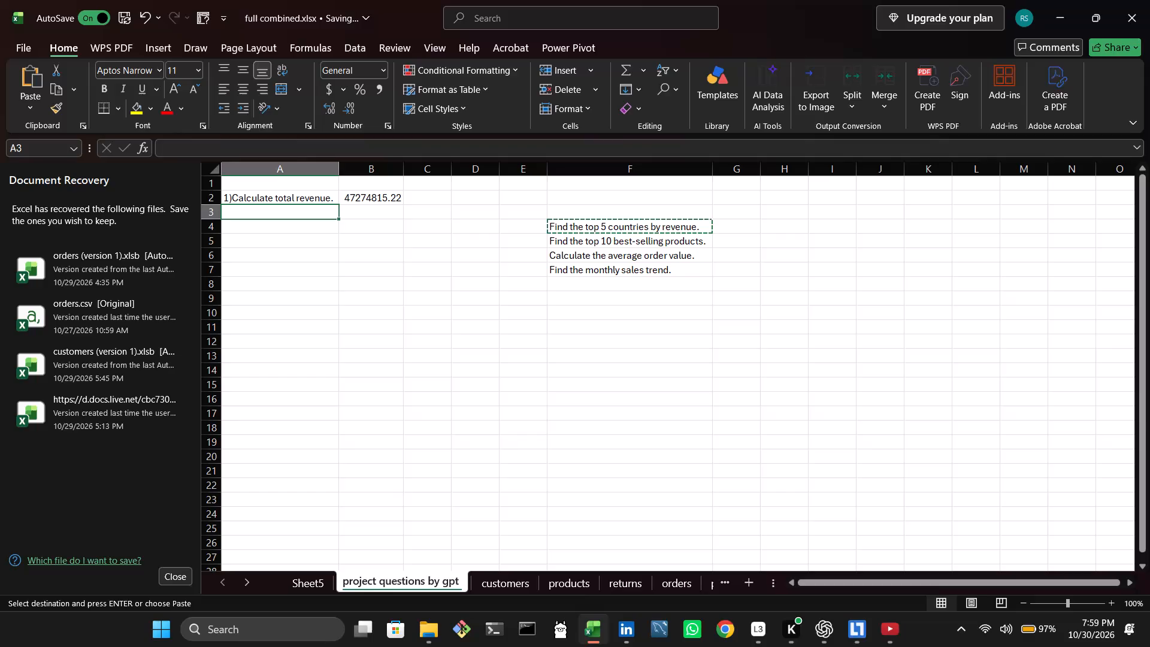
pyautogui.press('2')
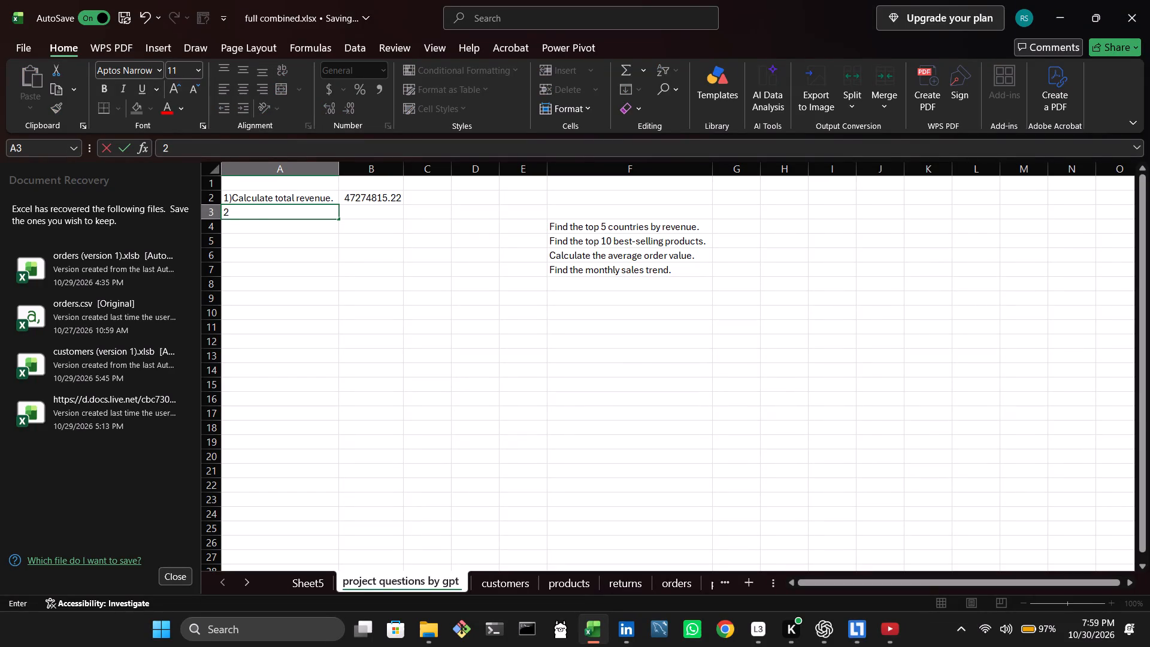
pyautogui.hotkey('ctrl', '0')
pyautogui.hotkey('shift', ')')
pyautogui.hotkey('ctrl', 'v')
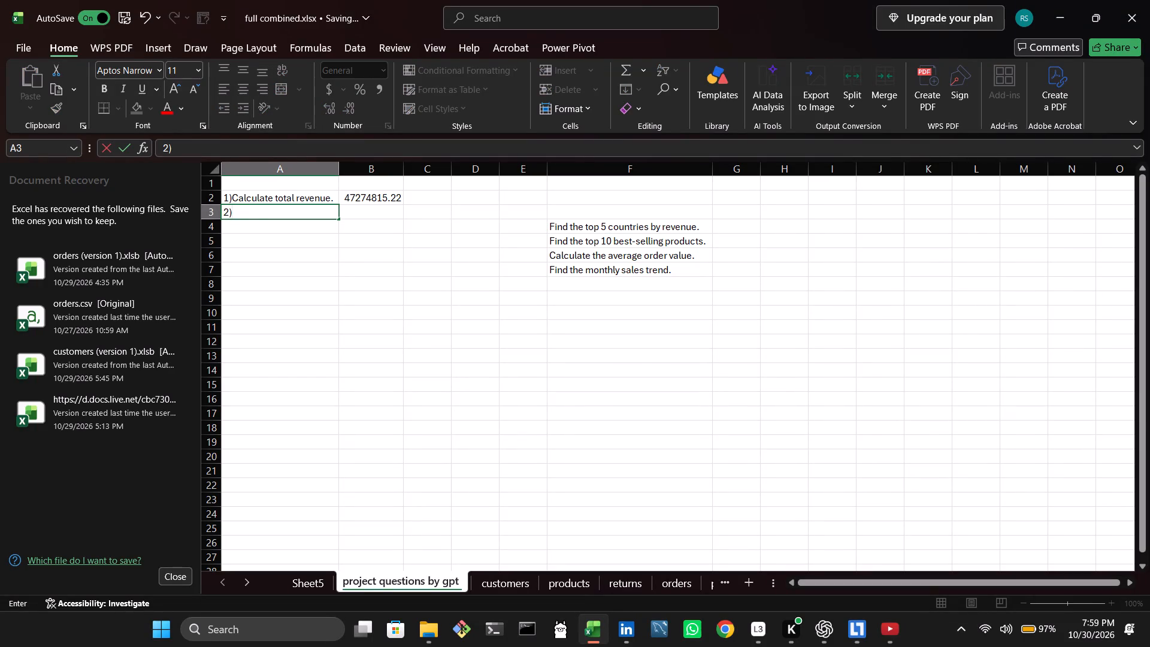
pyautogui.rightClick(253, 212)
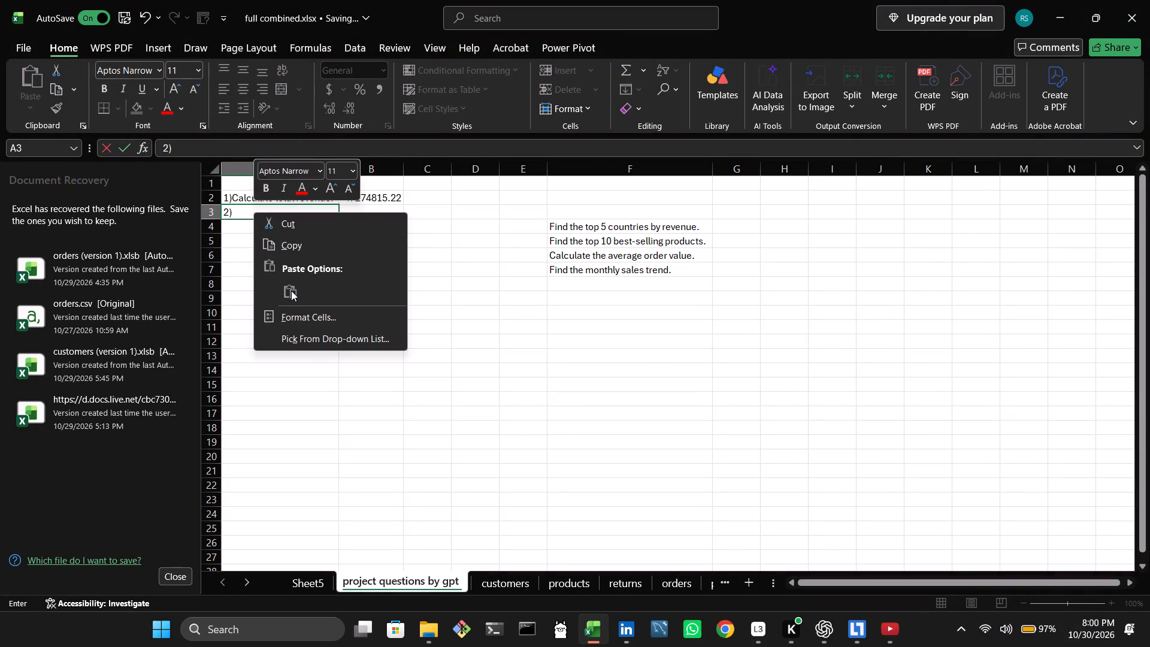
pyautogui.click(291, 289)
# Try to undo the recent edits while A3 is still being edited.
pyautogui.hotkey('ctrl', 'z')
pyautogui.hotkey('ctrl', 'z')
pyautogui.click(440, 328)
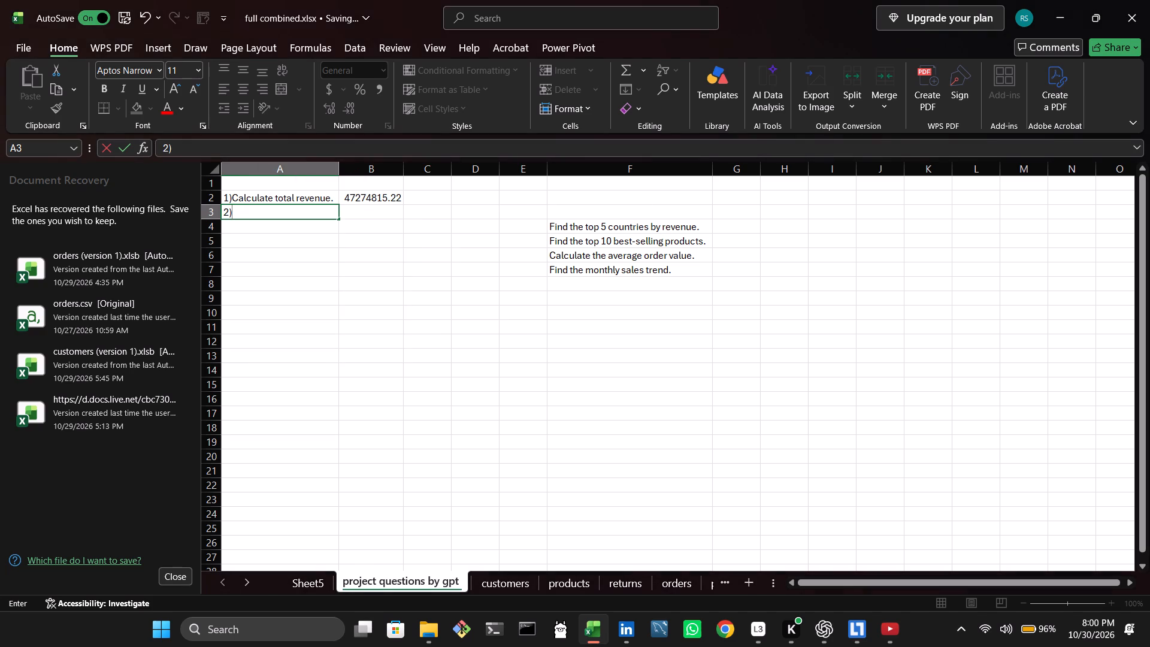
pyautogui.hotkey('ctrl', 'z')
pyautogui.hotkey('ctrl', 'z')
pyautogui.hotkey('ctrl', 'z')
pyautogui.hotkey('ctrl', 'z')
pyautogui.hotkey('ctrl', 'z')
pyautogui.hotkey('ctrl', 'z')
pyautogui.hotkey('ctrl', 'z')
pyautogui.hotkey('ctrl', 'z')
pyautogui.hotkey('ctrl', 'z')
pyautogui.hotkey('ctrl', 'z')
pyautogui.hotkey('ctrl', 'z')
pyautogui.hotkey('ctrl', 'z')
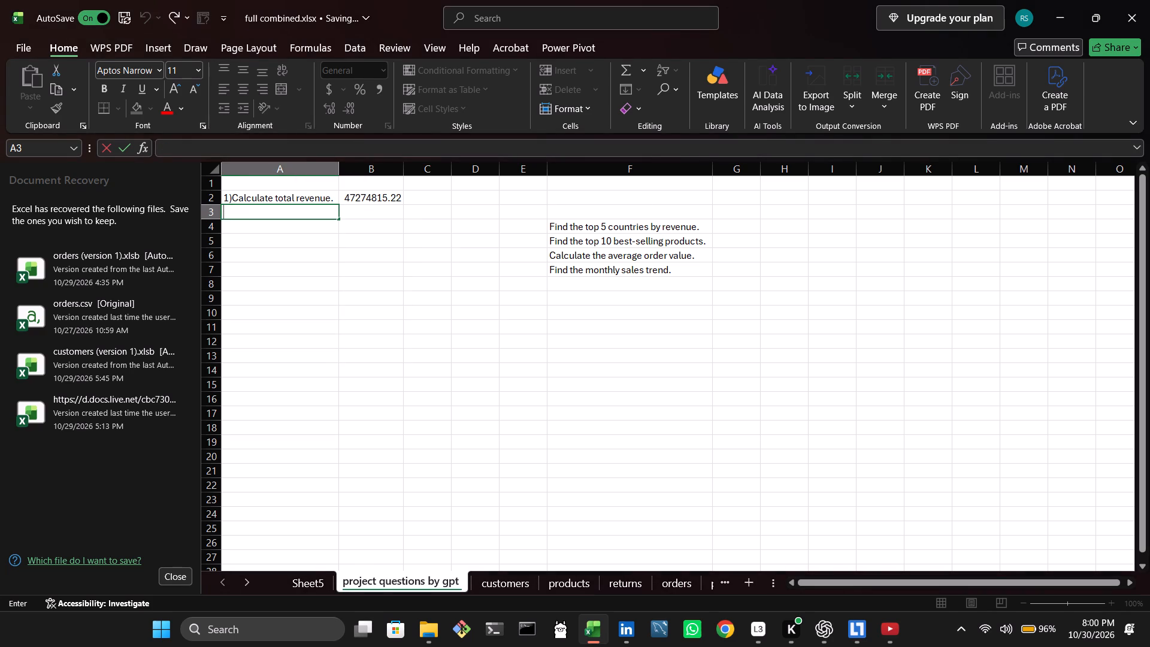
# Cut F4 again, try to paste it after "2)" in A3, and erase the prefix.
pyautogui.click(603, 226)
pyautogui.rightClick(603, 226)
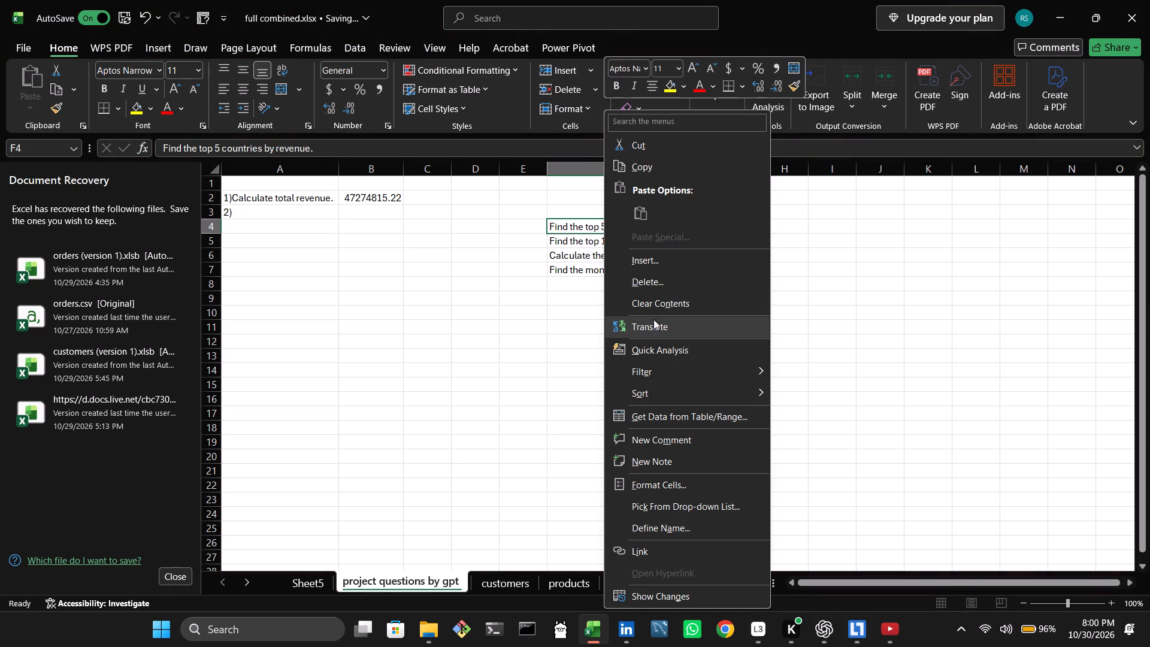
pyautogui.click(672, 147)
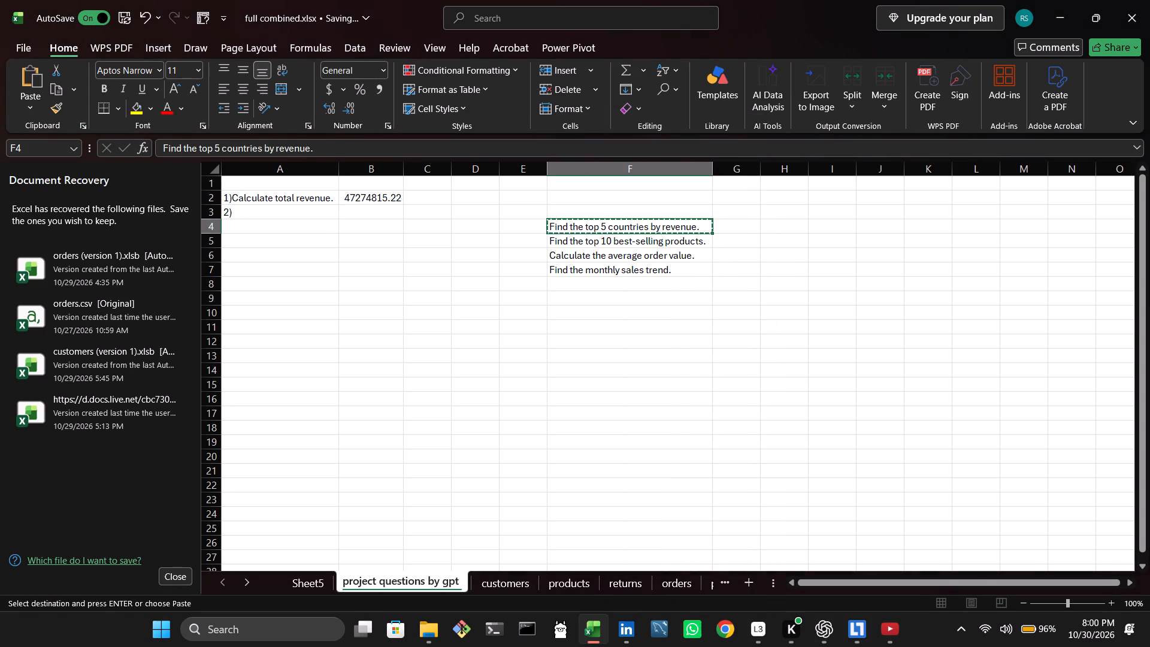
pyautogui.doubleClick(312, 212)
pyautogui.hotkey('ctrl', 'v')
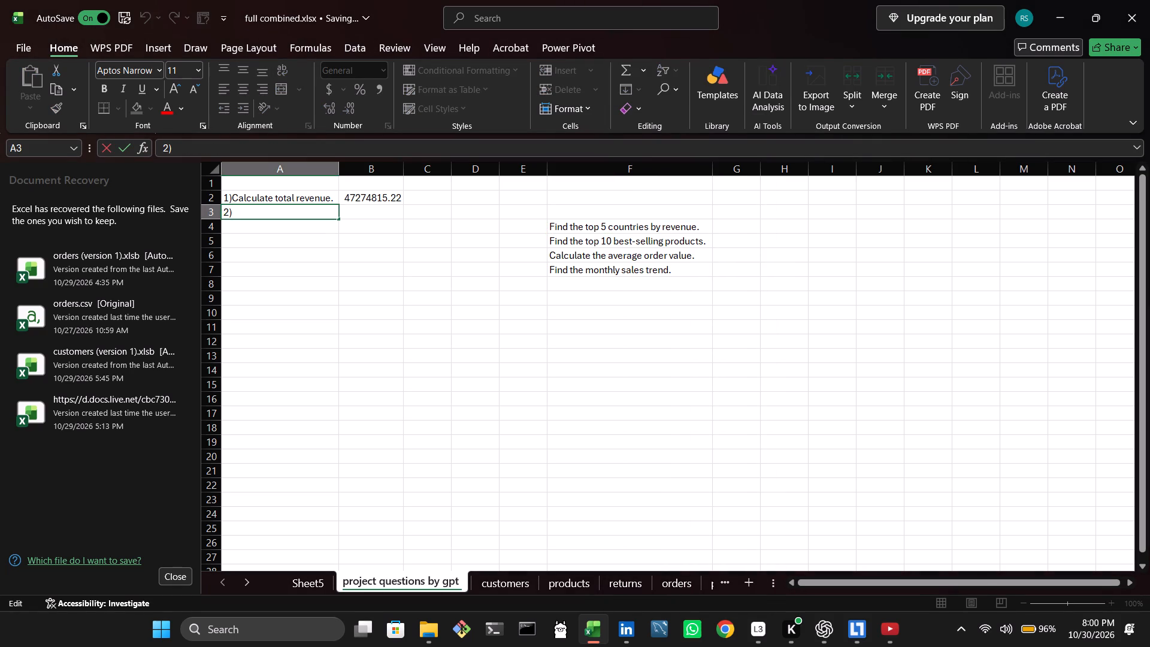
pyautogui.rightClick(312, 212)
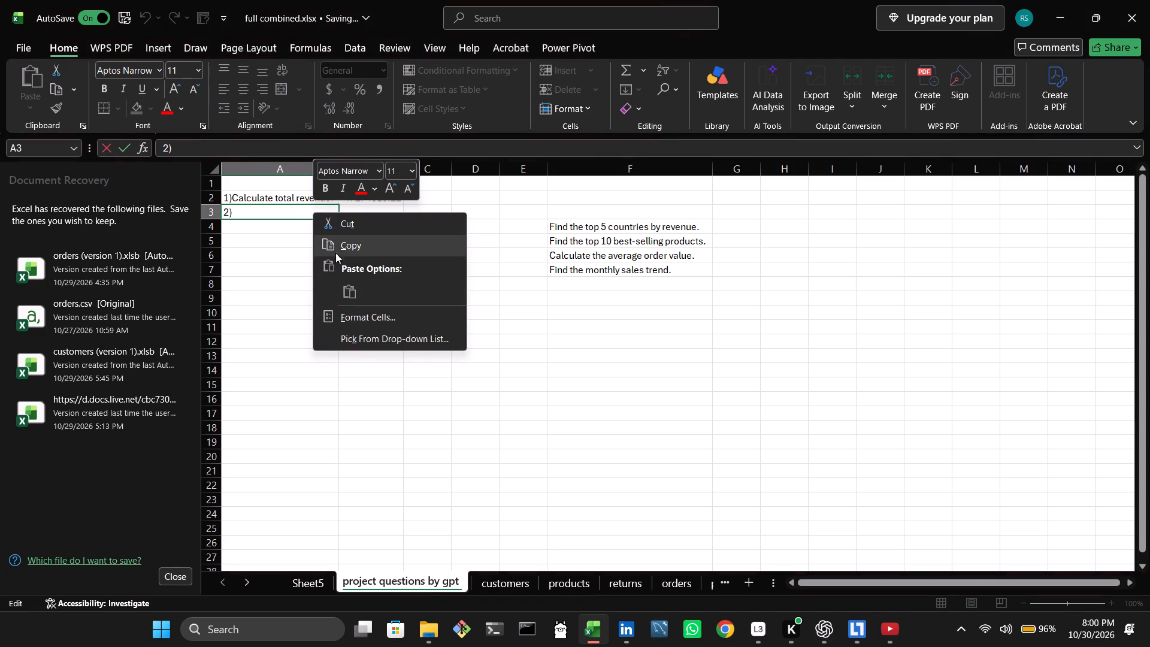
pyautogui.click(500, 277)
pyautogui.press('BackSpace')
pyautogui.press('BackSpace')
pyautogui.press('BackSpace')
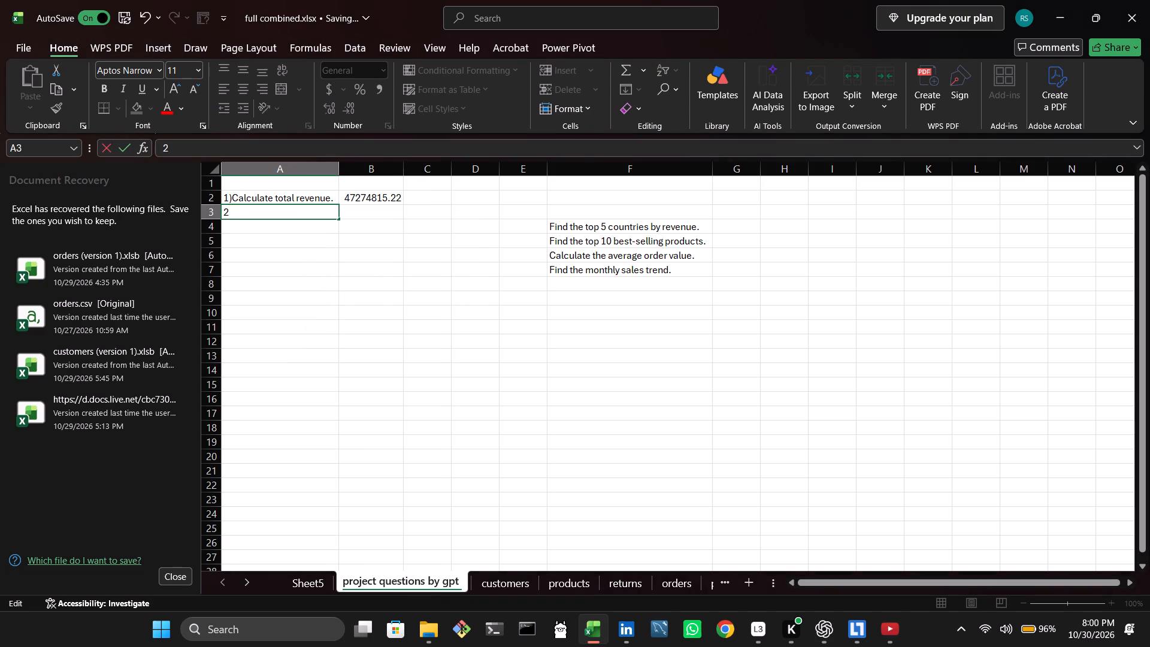
# Move the question "Find the top 5 countries by revenue." from F4 to the empty cell A3.
pyautogui.click(571, 222)
pyautogui.rightClick(571, 222)
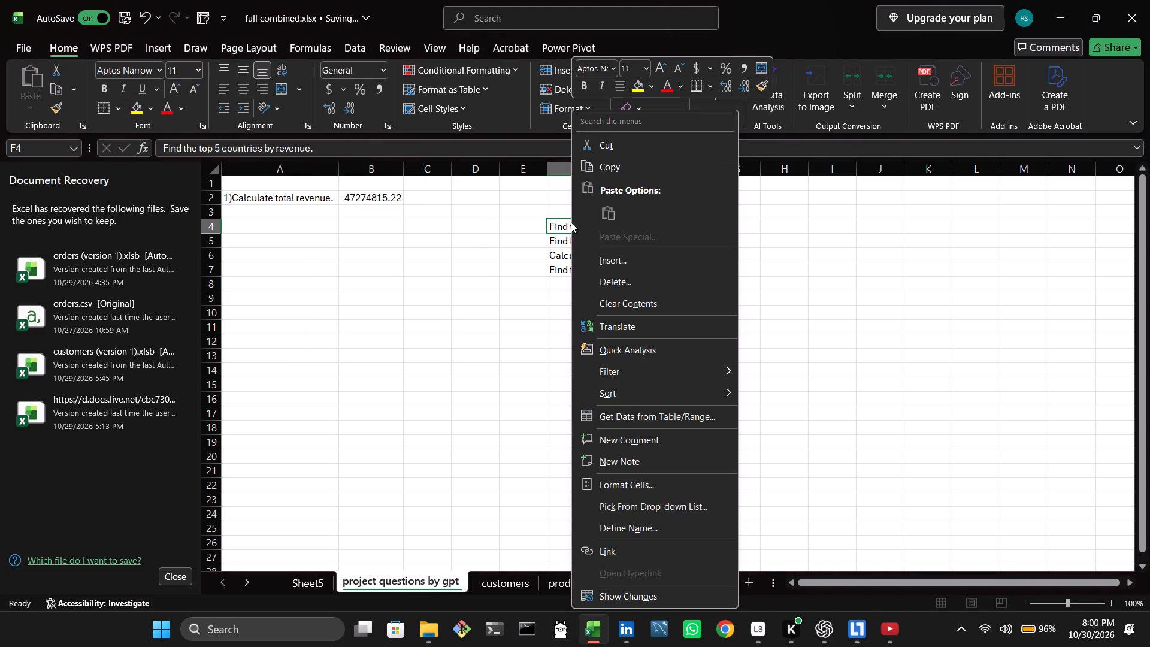
pyautogui.click(588, 143)
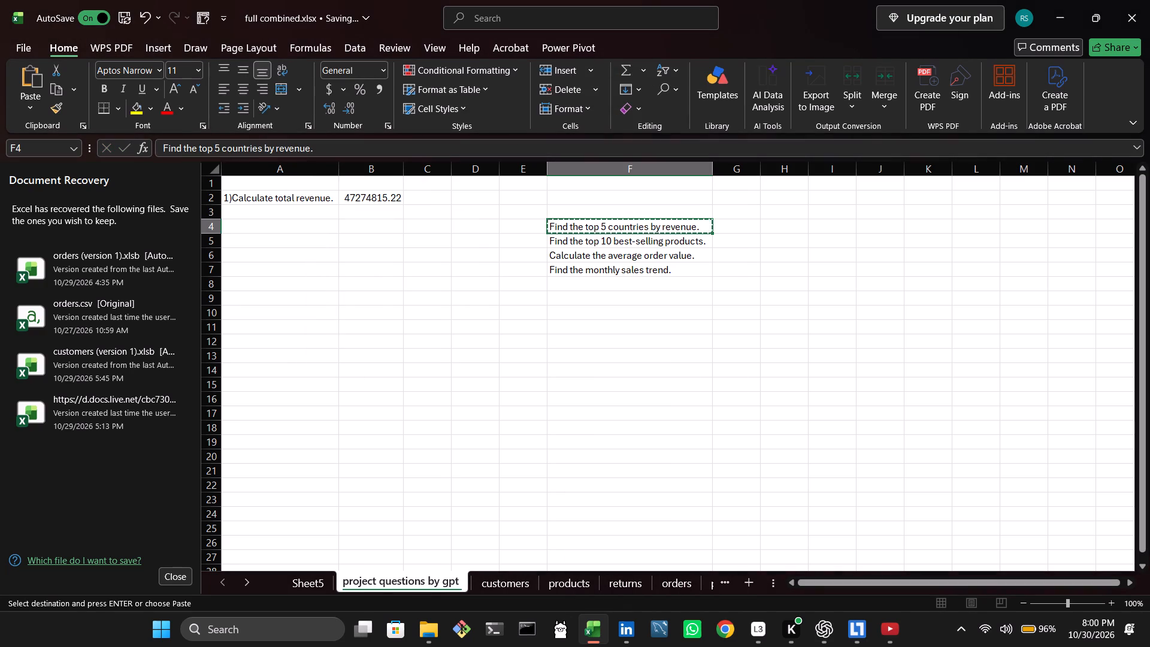
pyautogui.click(253, 208)
pyautogui.rightClick(253, 208)
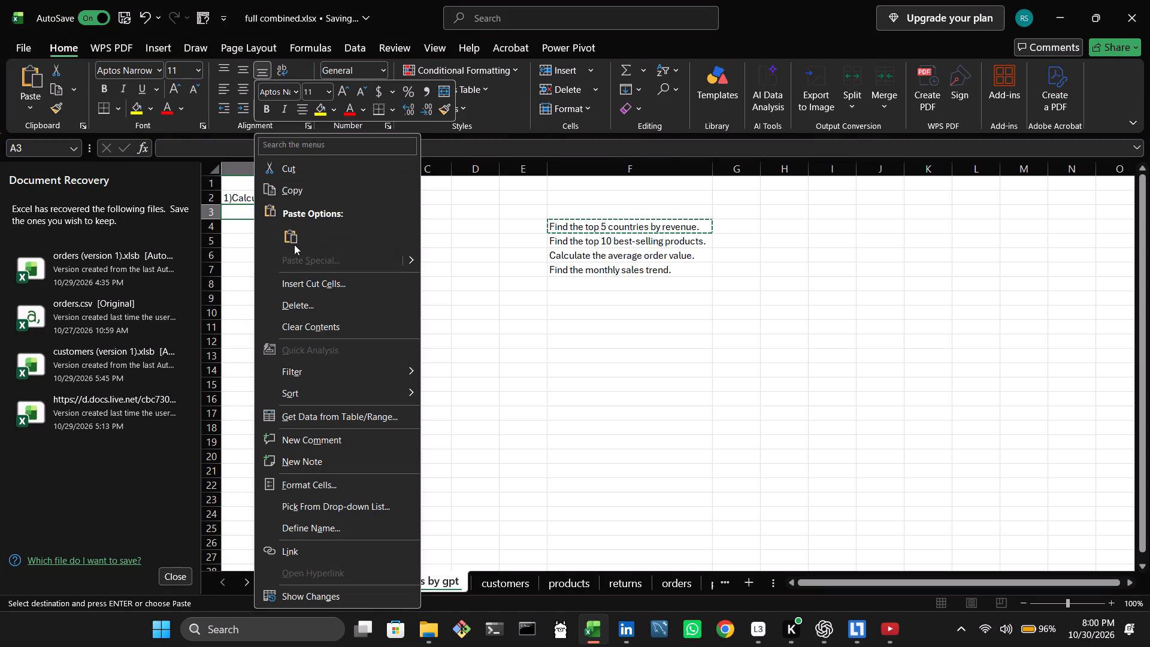
pyautogui.click(294, 242)
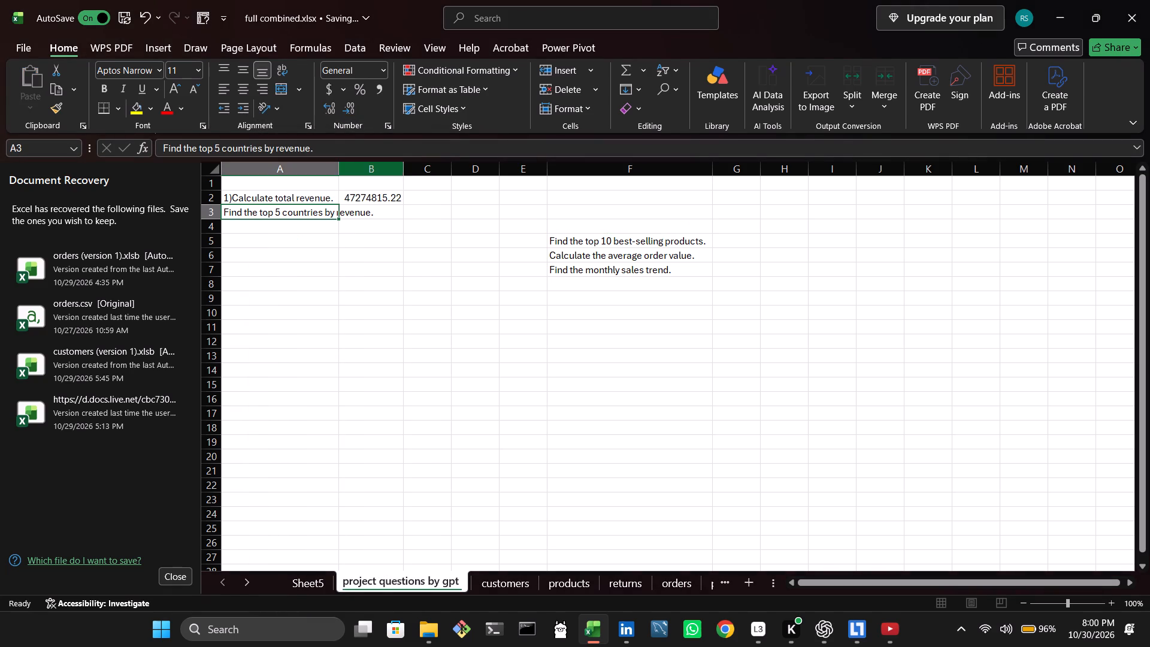
# Auto-fit the width of column A to the question text.
pyautogui.doubleClick(341, 171)
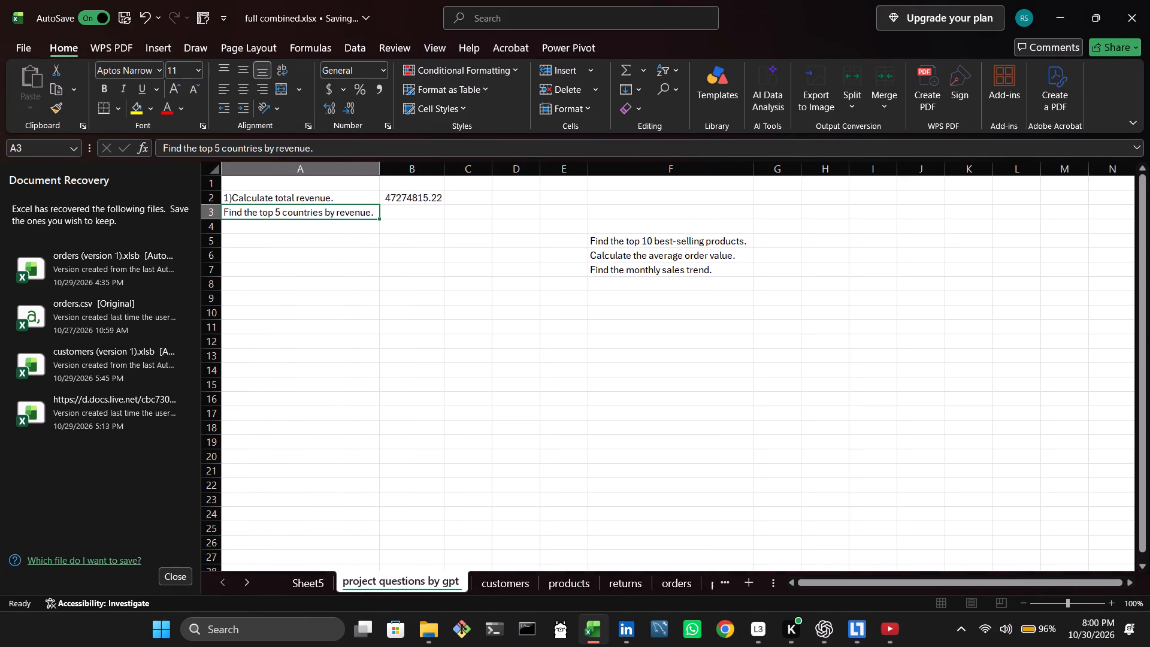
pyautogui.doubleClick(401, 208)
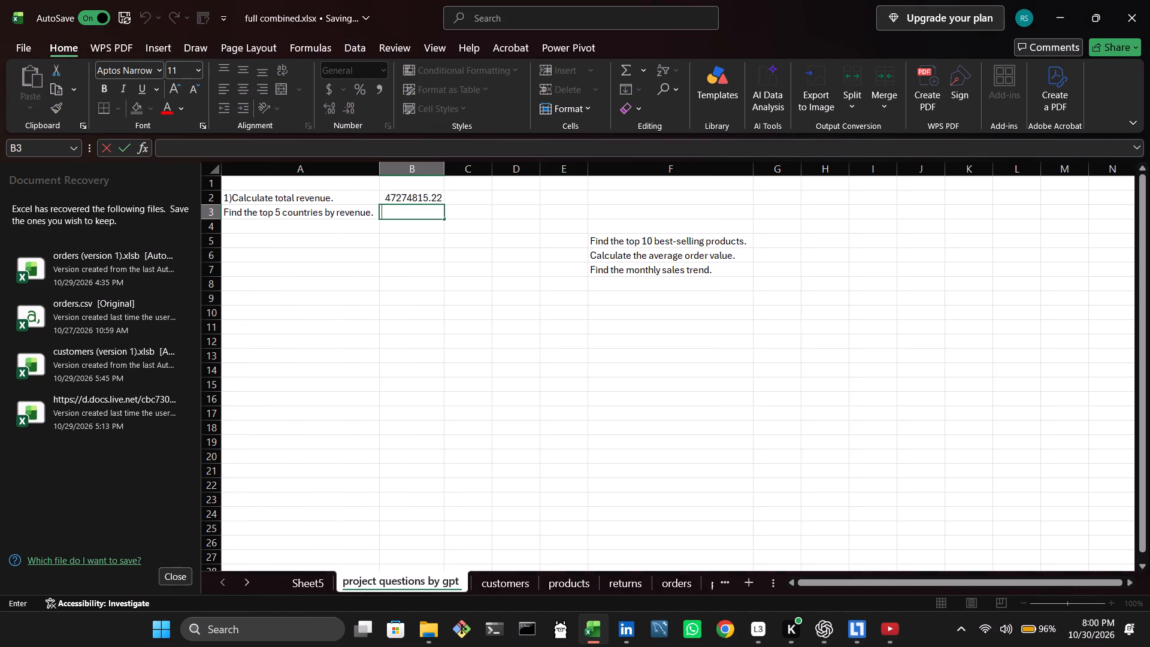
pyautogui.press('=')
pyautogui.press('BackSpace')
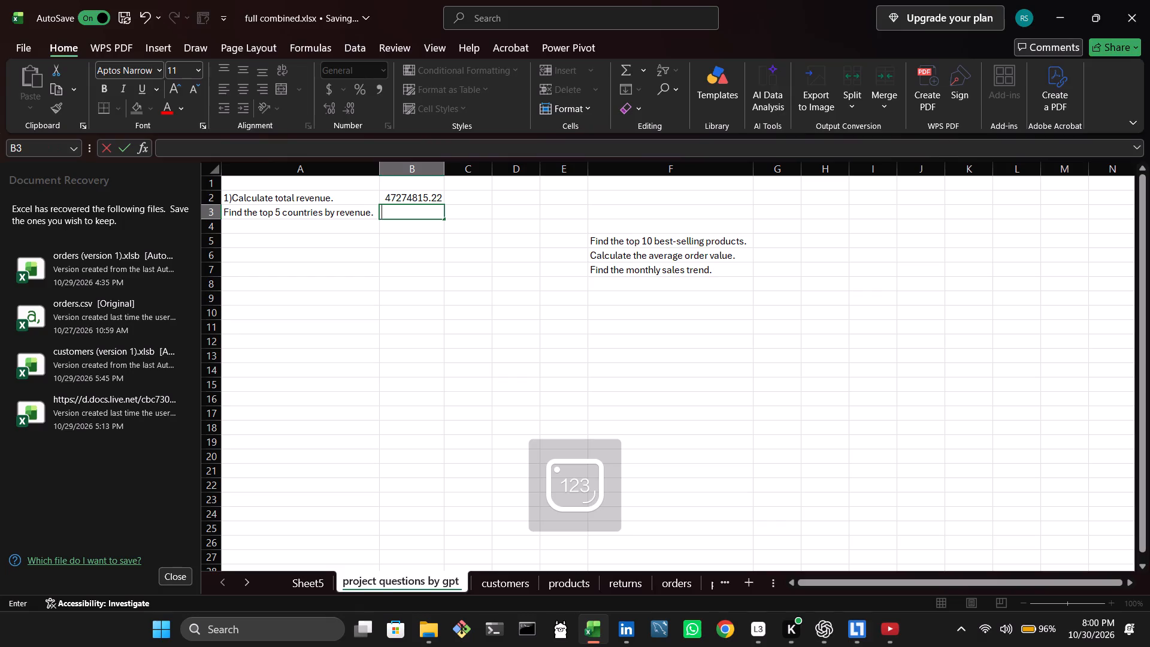
# Look through Sheet5, customers and products for revenue and country data, returning to the project questions by gpt sheet.
pyautogui.click(314, 576)
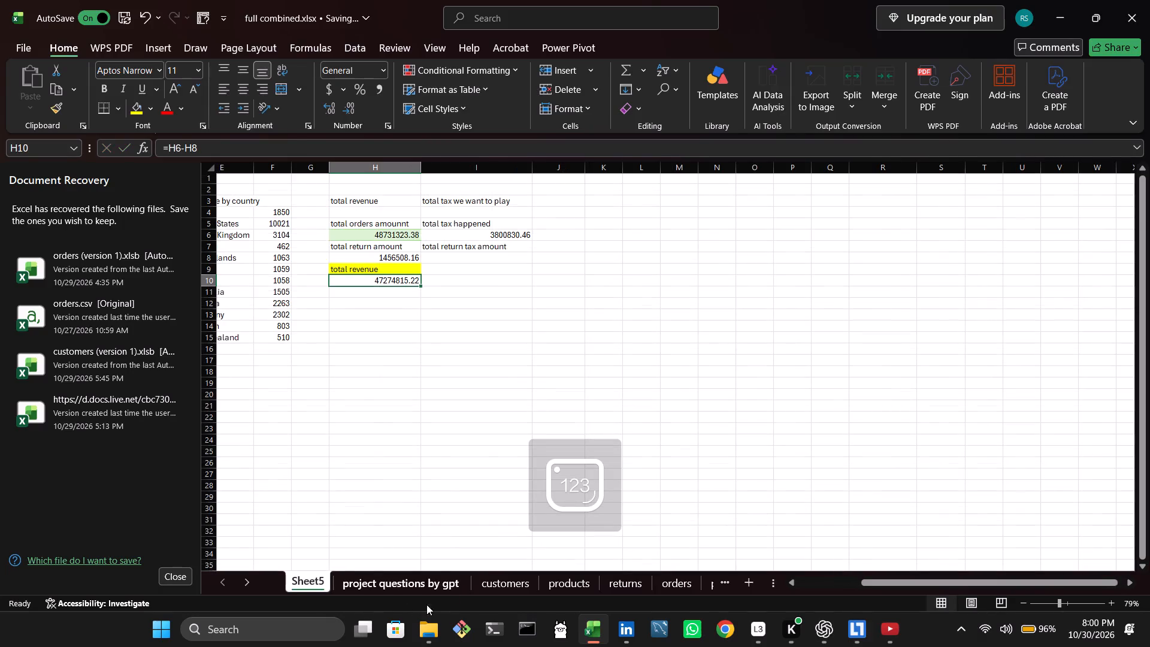
pyautogui.click(511, 576)
pyautogui.click(582, 576)
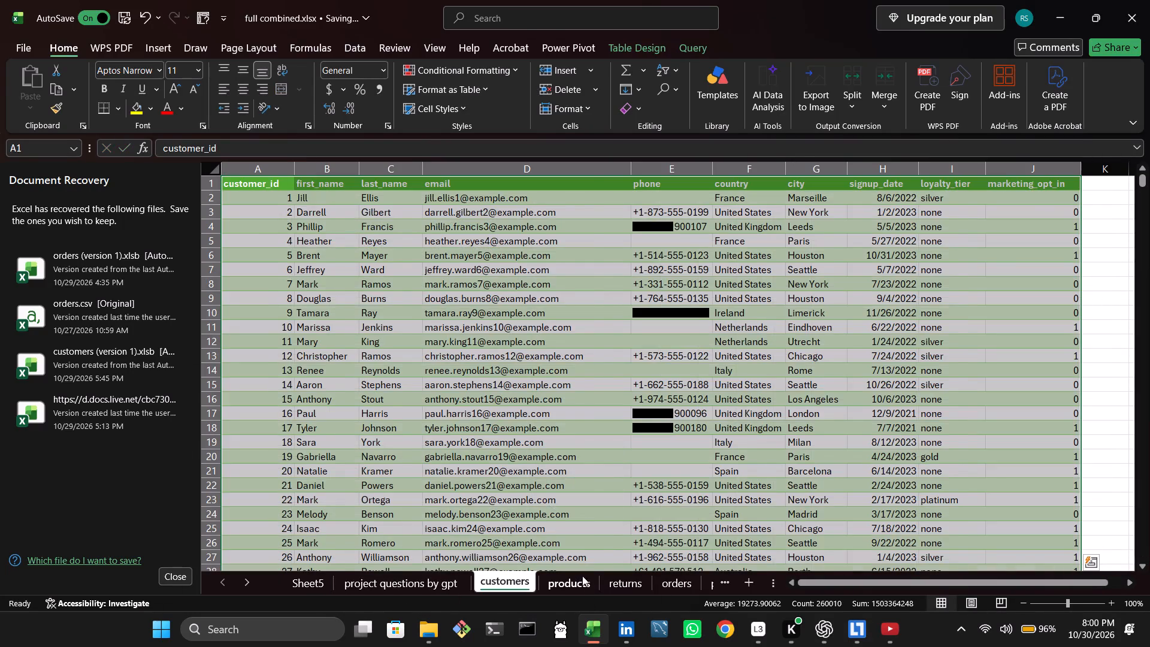
pyautogui.click(314, 582)
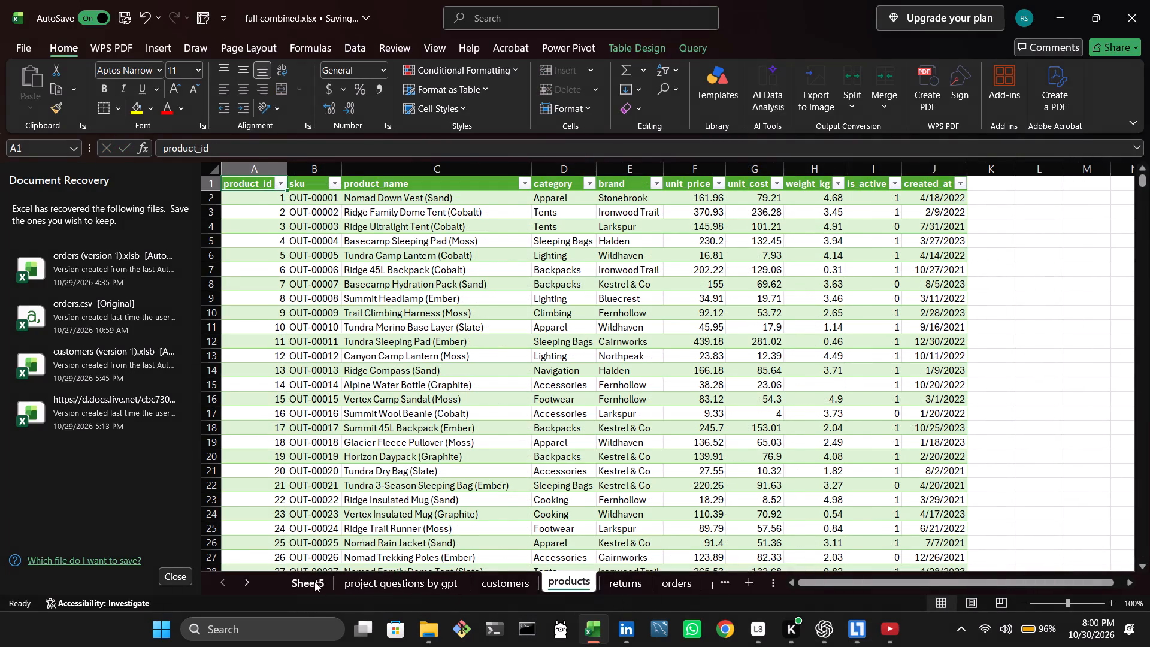
pyautogui.moveTo(231, 590); pyautogui.dragTo(224, 581)
pyautogui.click(224, 581)
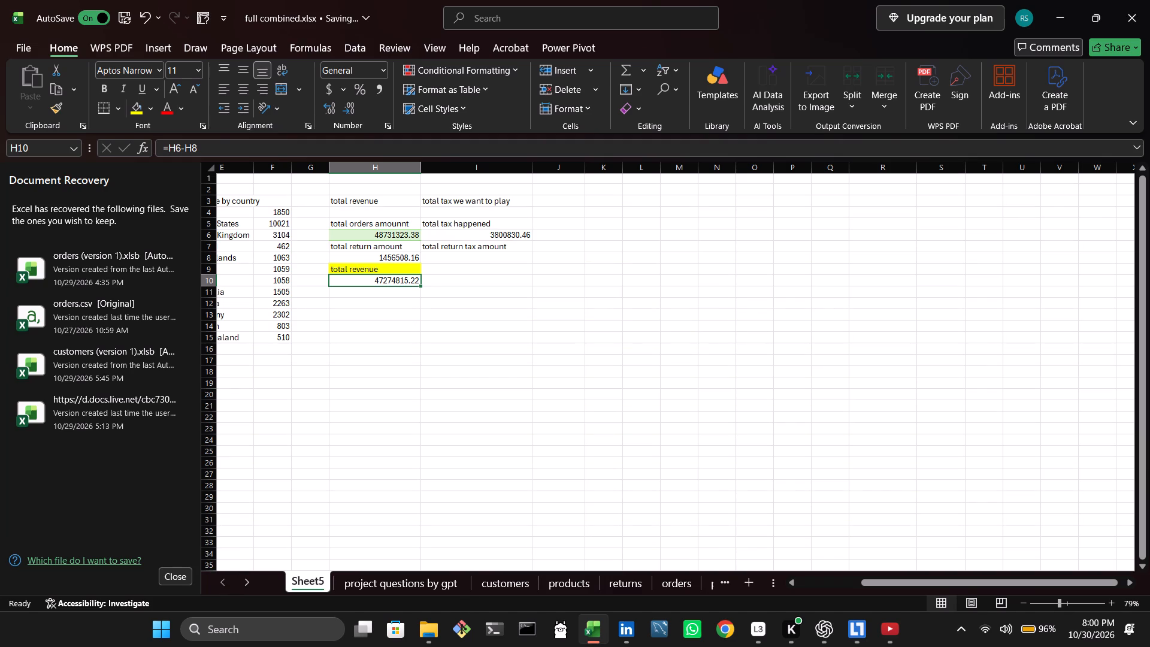
pyautogui.click(391, 577)
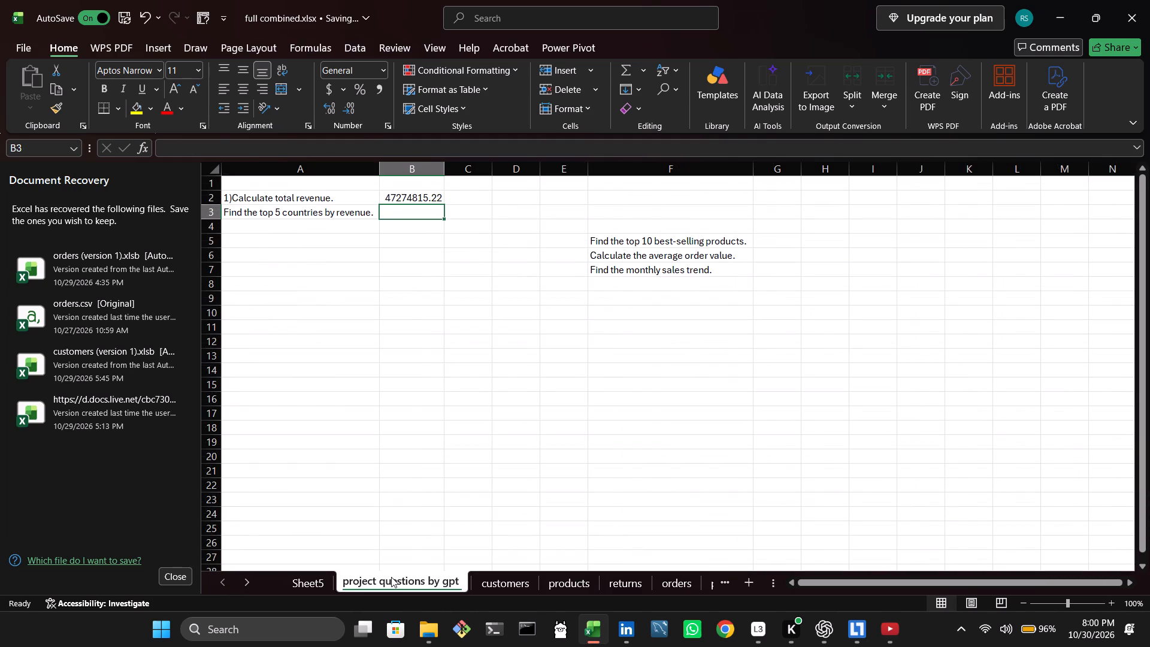
pyautogui.click(391, 577)
# Examine the column headers of customers, products, returns, orders, payments and order_items, plus Sheet3, for fields linking countries to revenue.
pyautogui.doubleClick(415, 214)
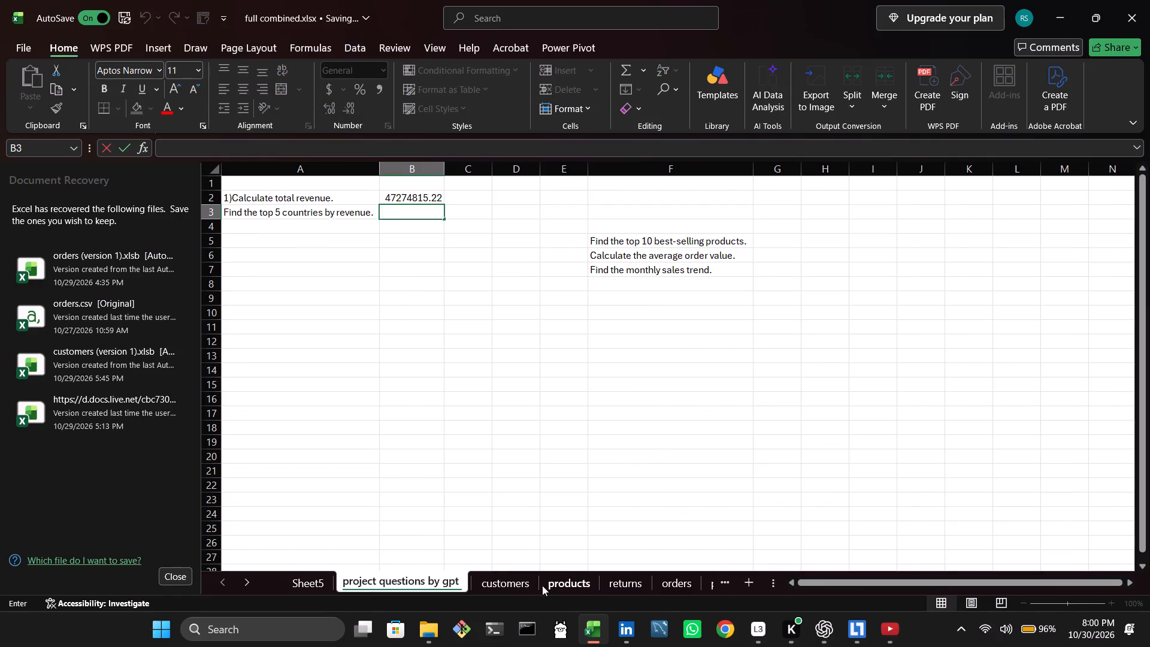
pyautogui.click(530, 578)
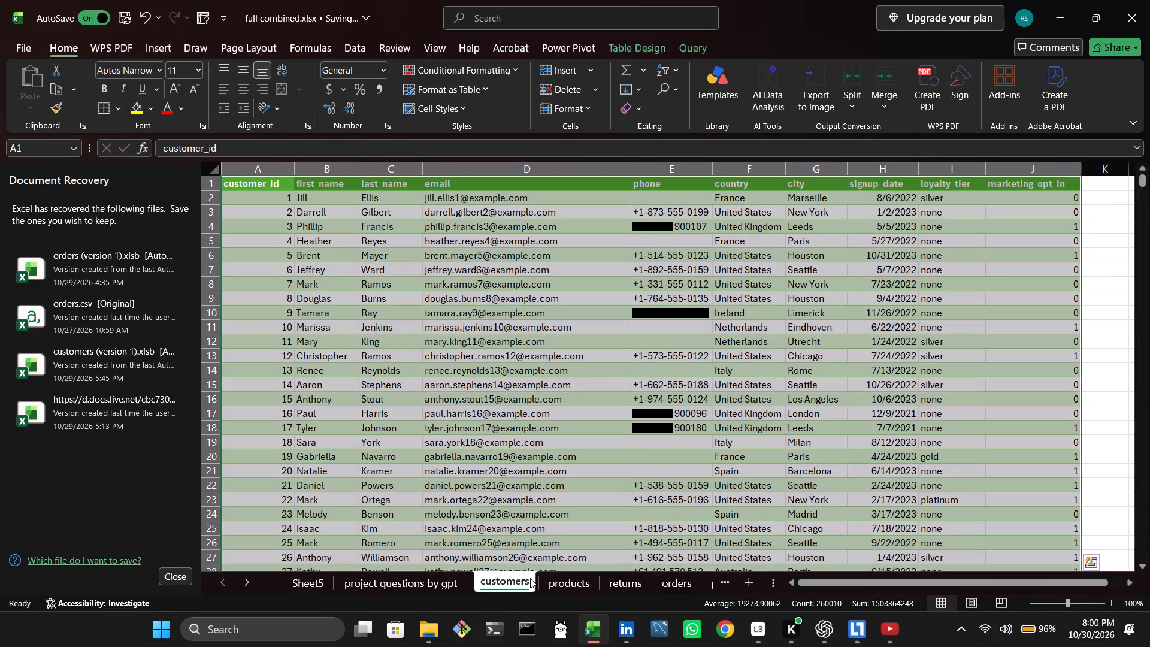
pyautogui.click(573, 584)
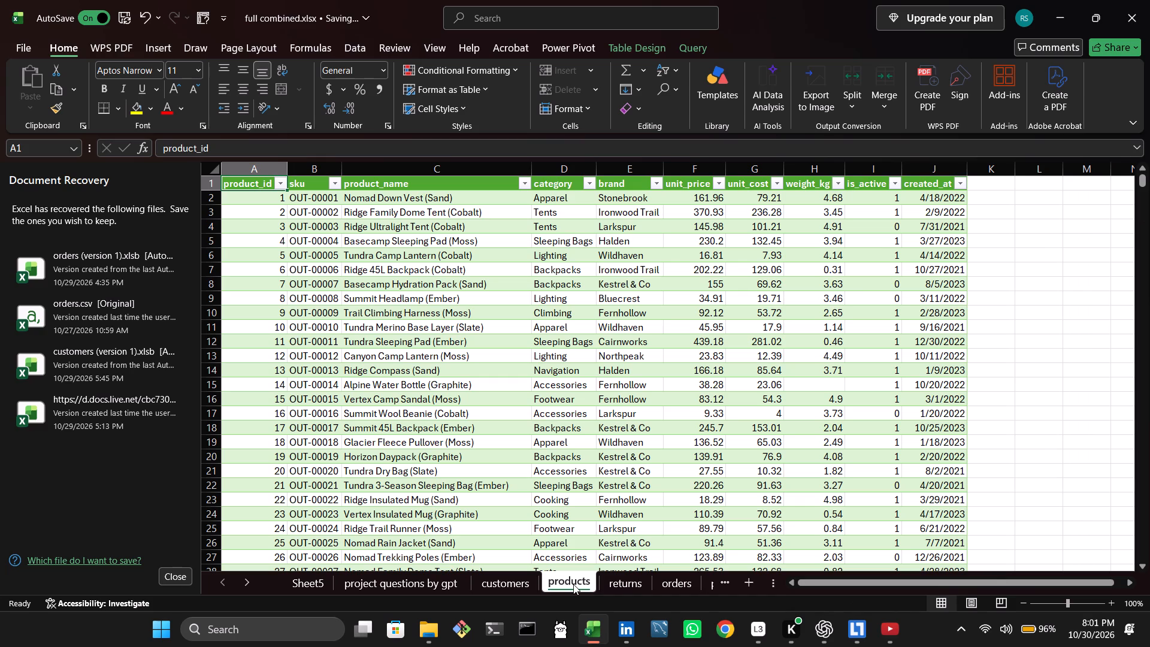
pyautogui.click(612, 583)
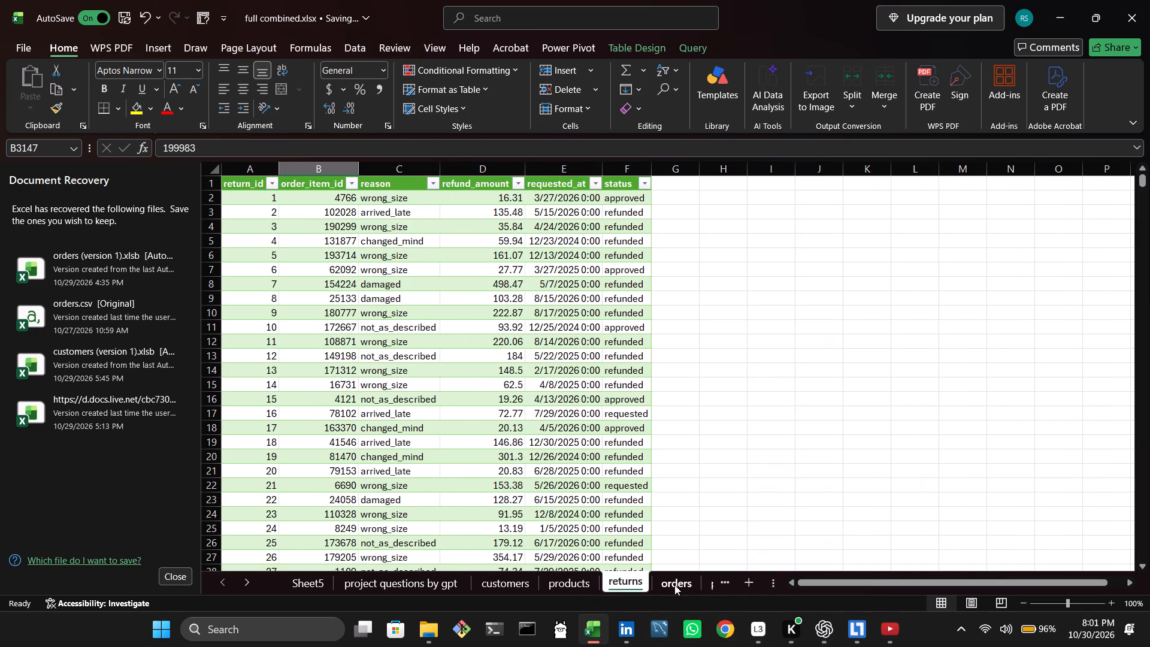
pyautogui.click(674, 585)
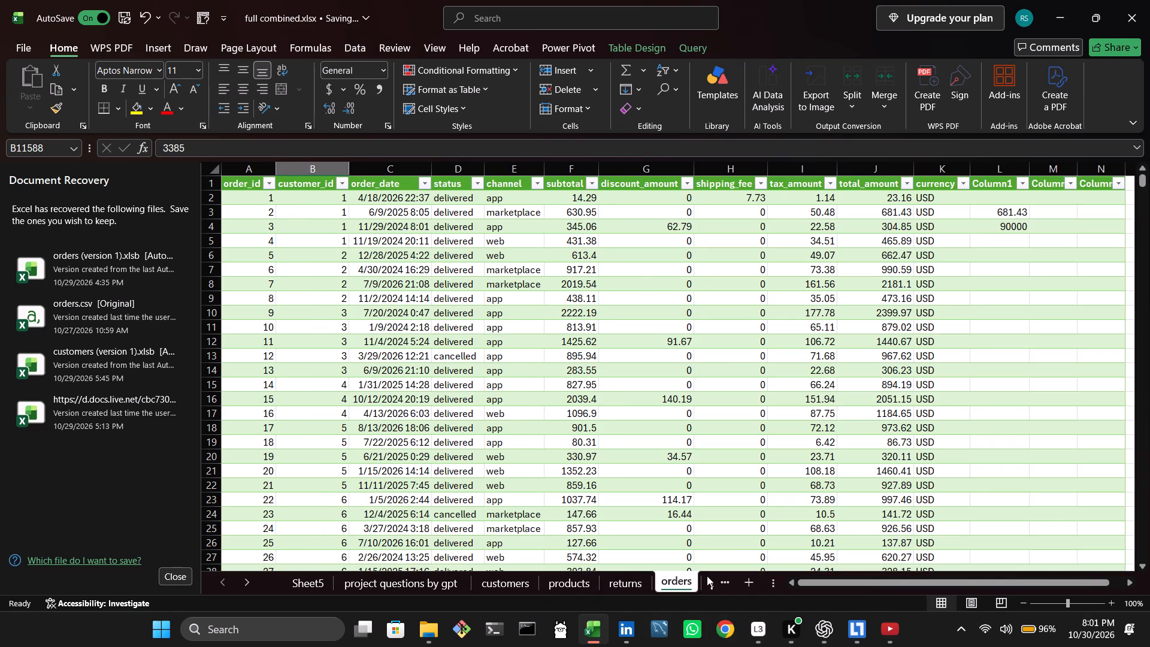
pyautogui.click(706, 579)
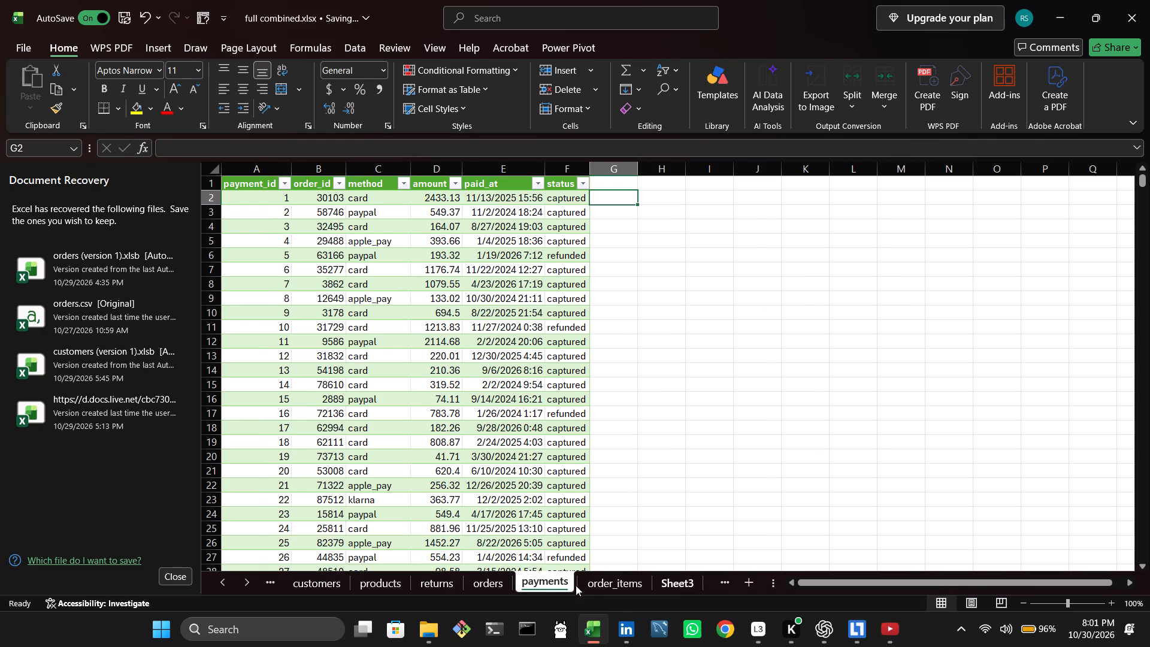
pyautogui.click(588, 592)
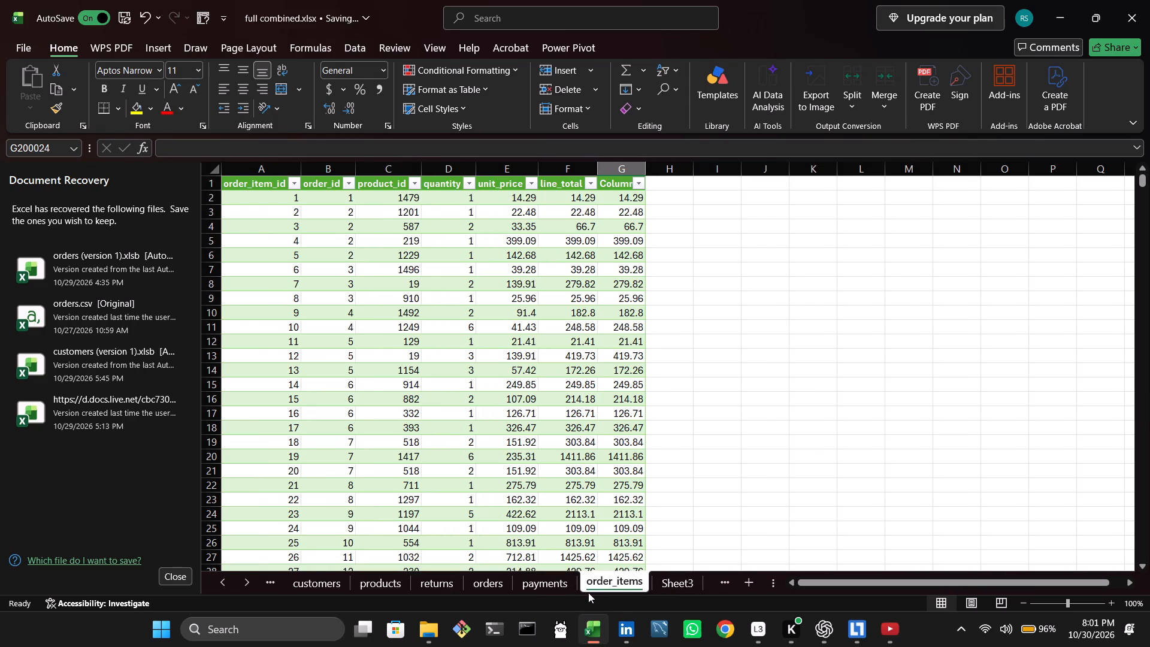
pyautogui.click(680, 580)
pyautogui.click(367, 576)
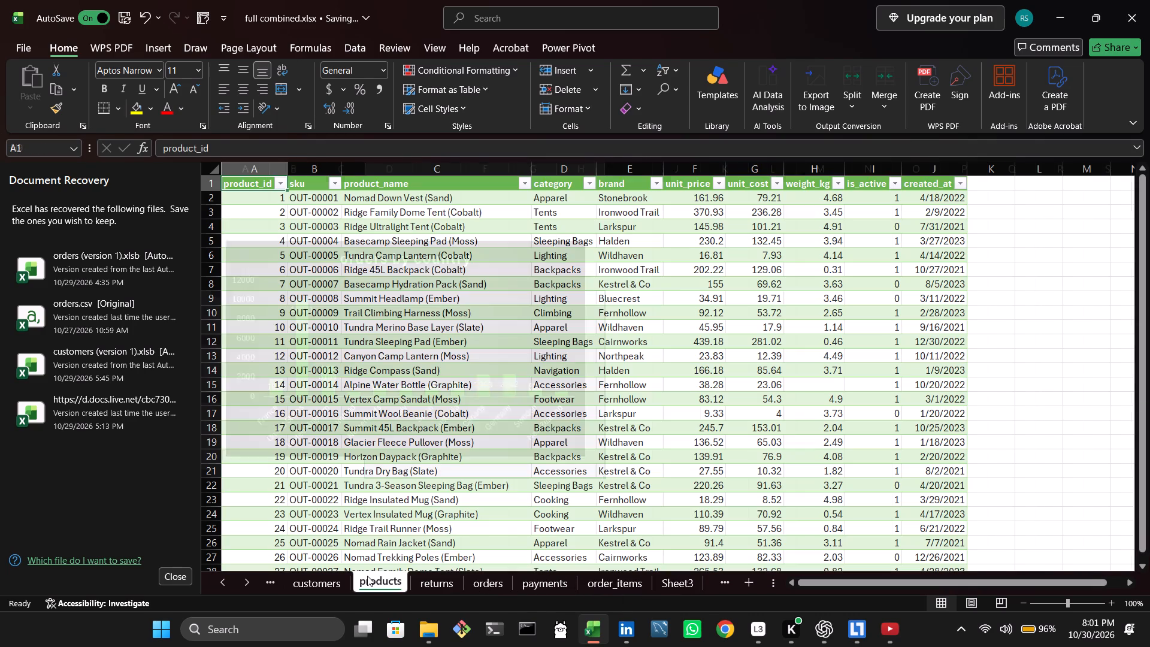
pyautogui.click(328, 582)
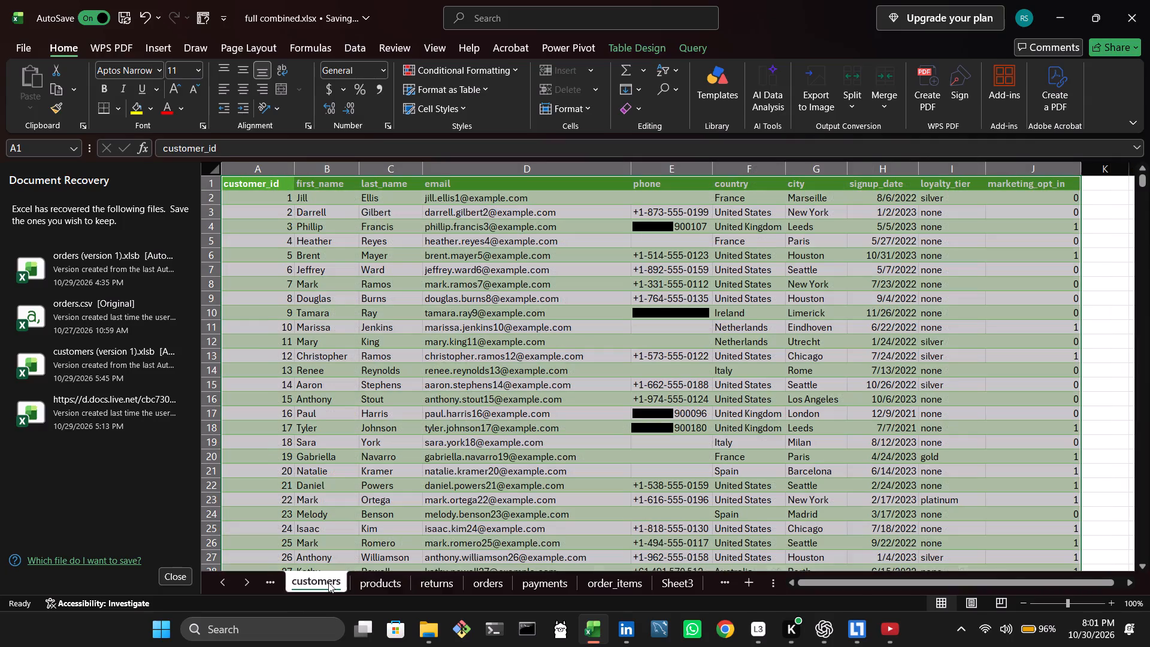
pyautogui.click(227, 582)
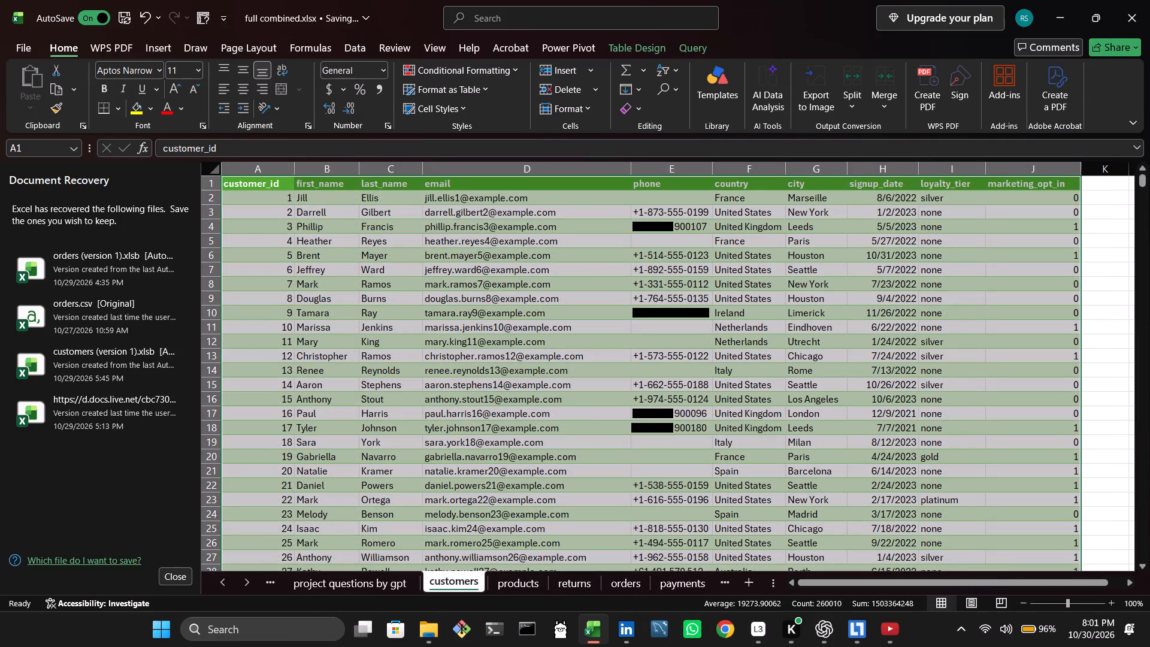
# Compare the customers, products, returns, orders and payments tables again for shared ID and amount columns, ending on customers.
pyautogui.click(1025, 228)
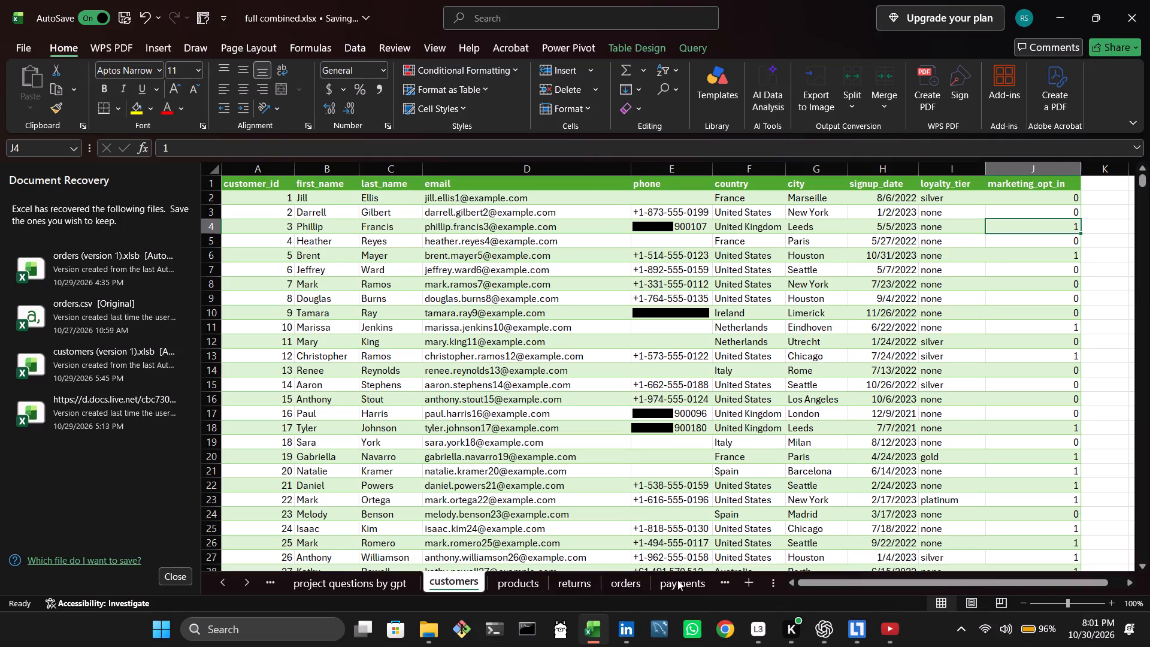
pyautogui.click(517, 578)
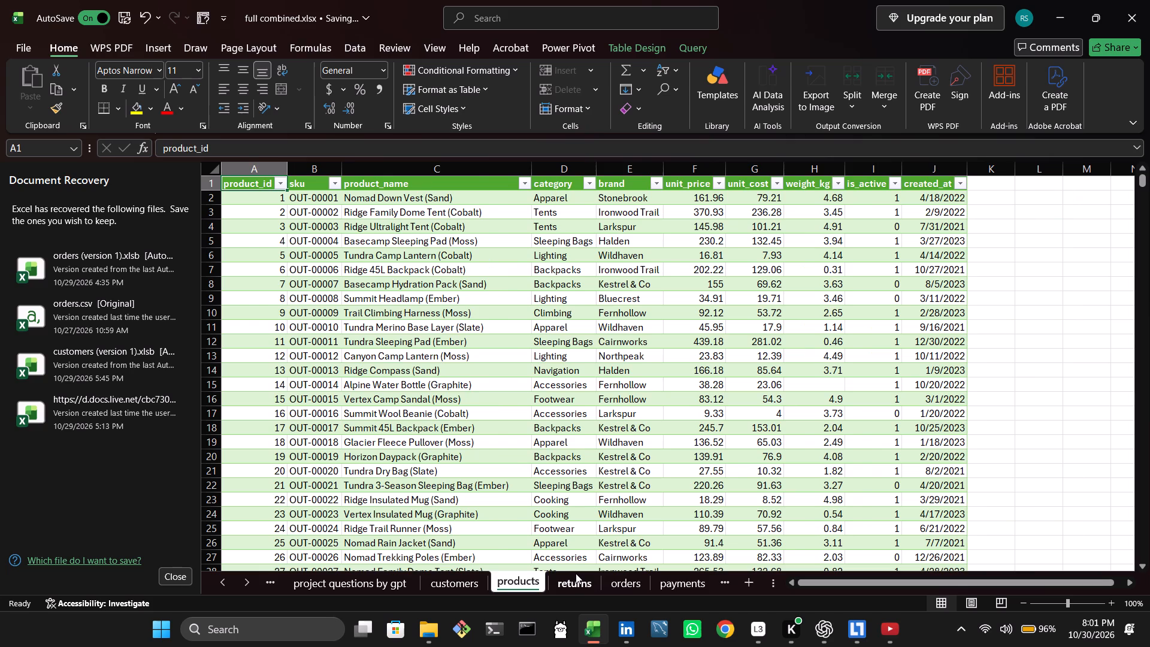
pyautogui.click(579, 582)
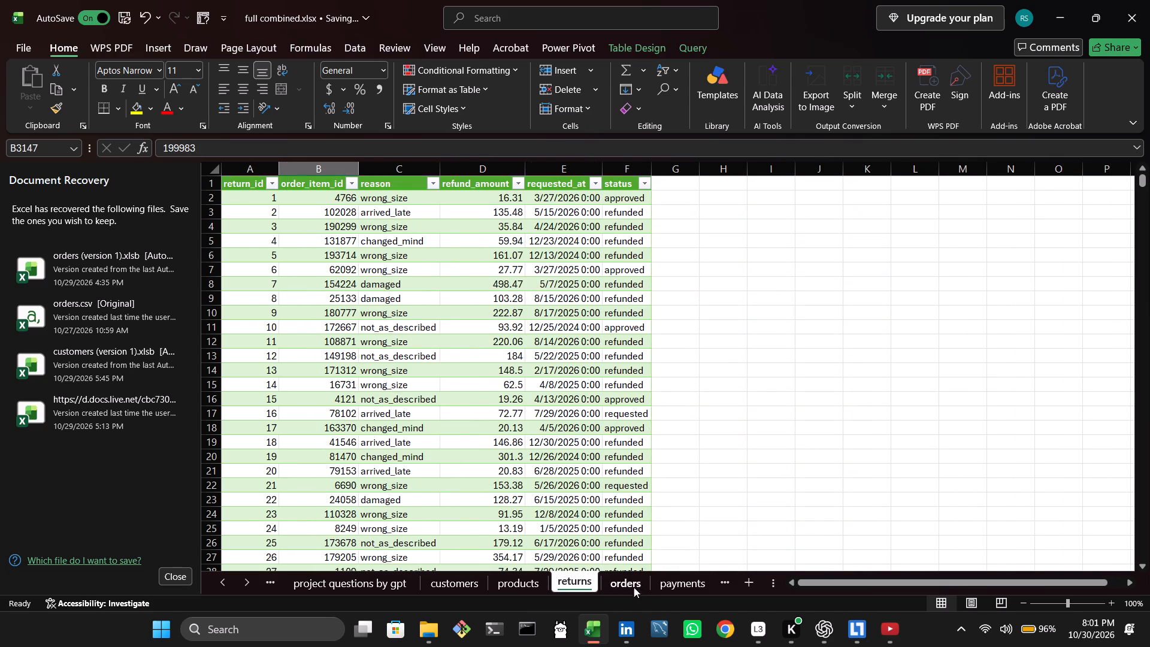
pyautogui.click(626, 582)
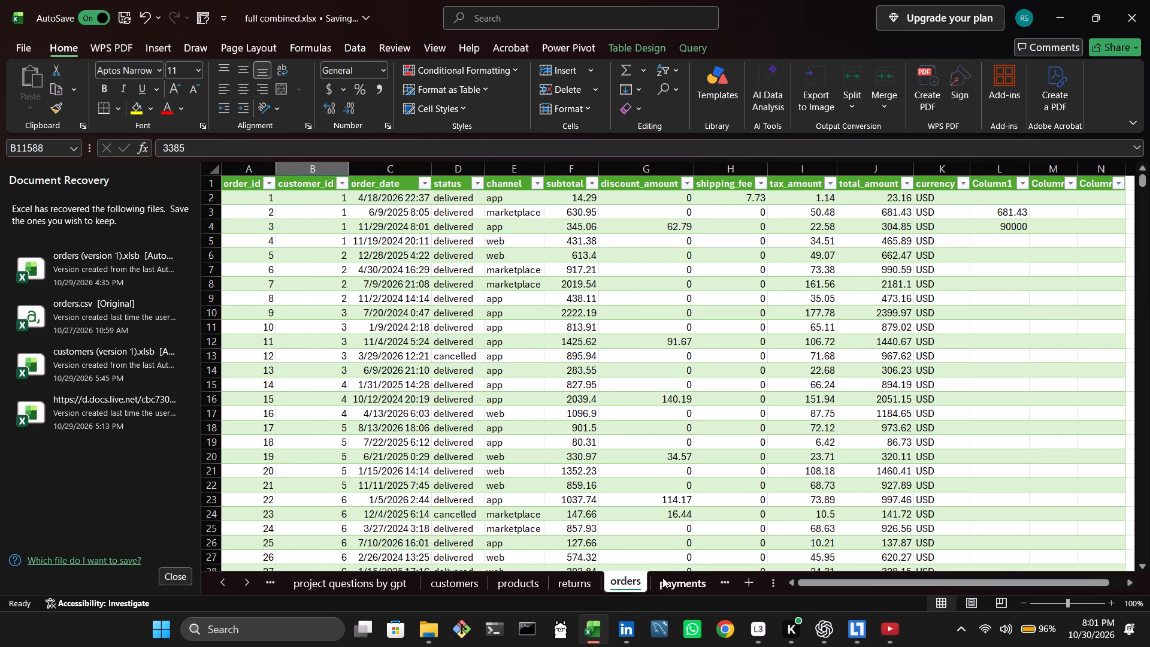
pyautogui.click(662, 582)
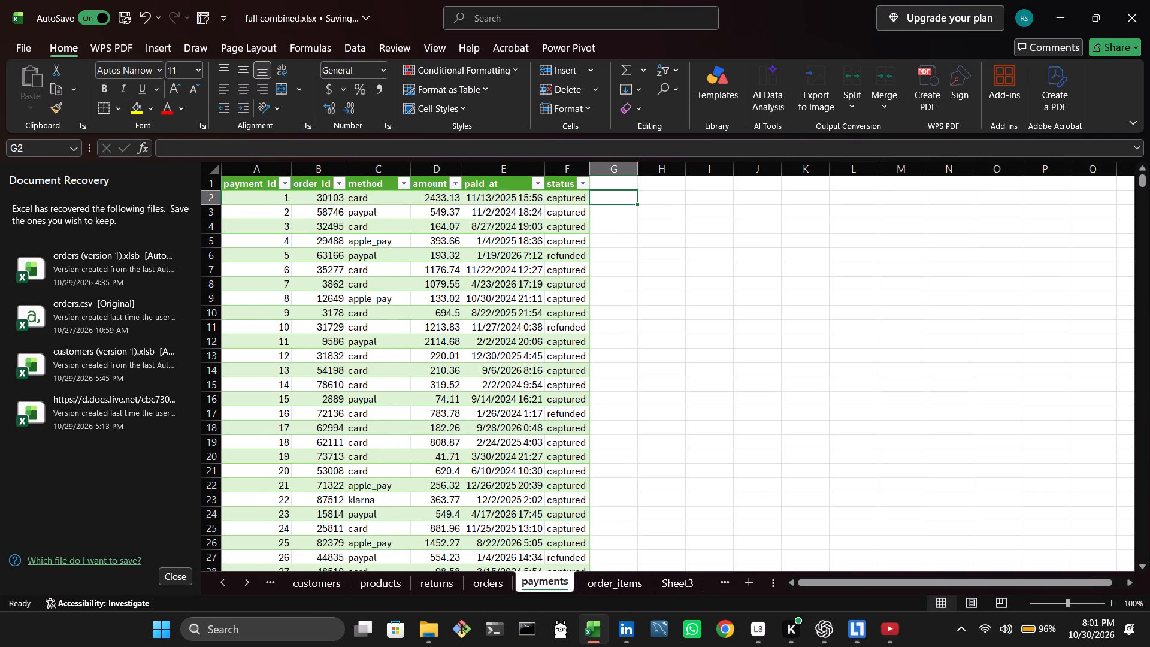
pyautogui.click(476, 576)
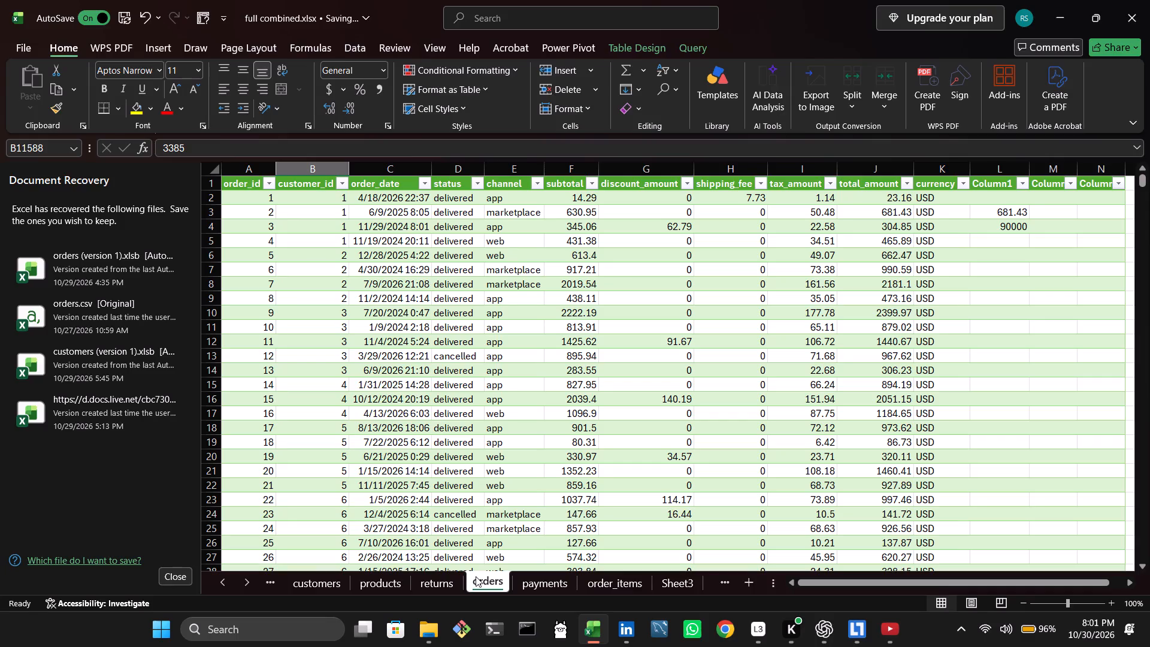
pyautogui.click(393, 587)
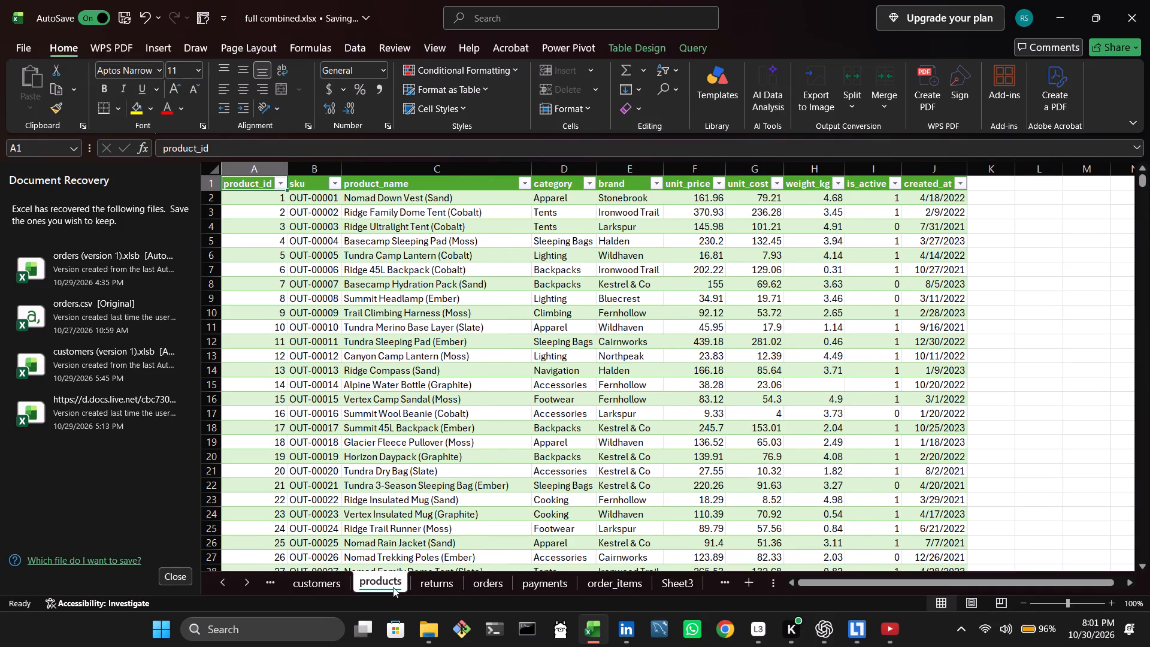
pyautogui.click(329, 586)
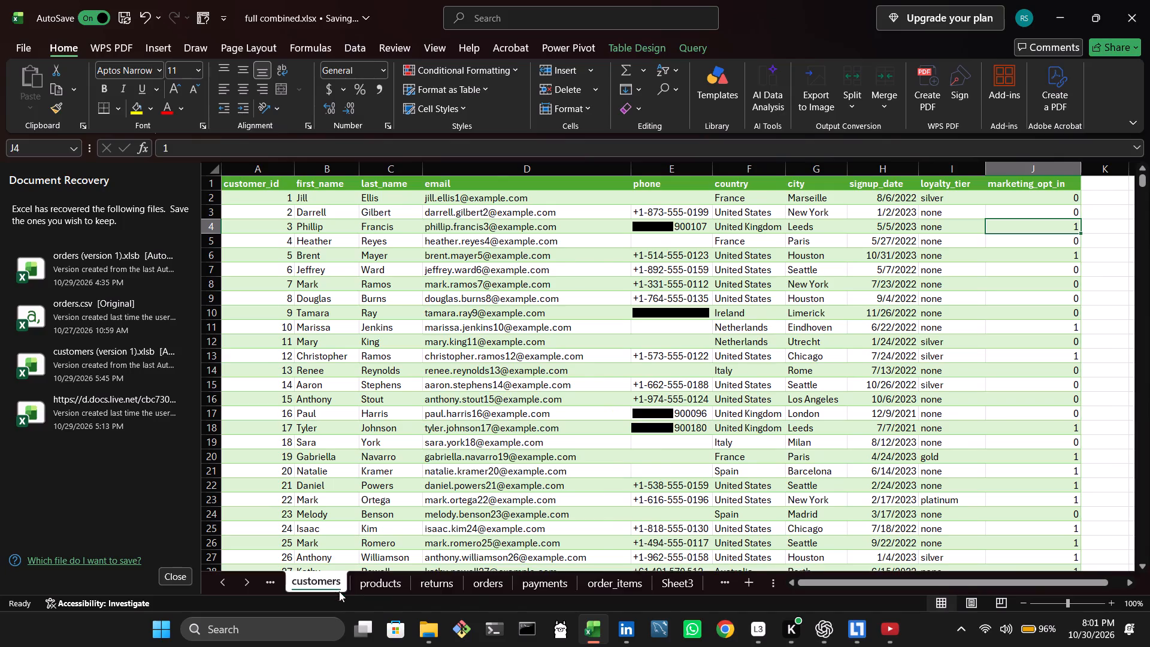
# Filter the customer_id column of the orders table to the Top 5 Items with the Top 10 number filter.
pyautogui.click(473, 581)
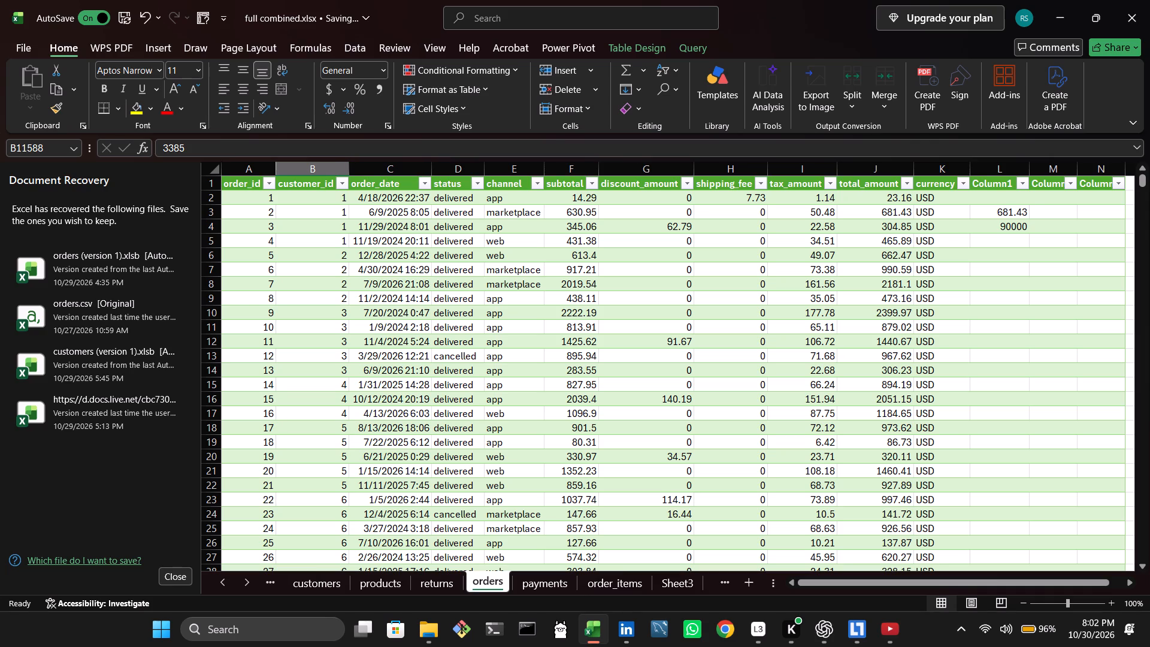
pyautogui.click(339, 180)
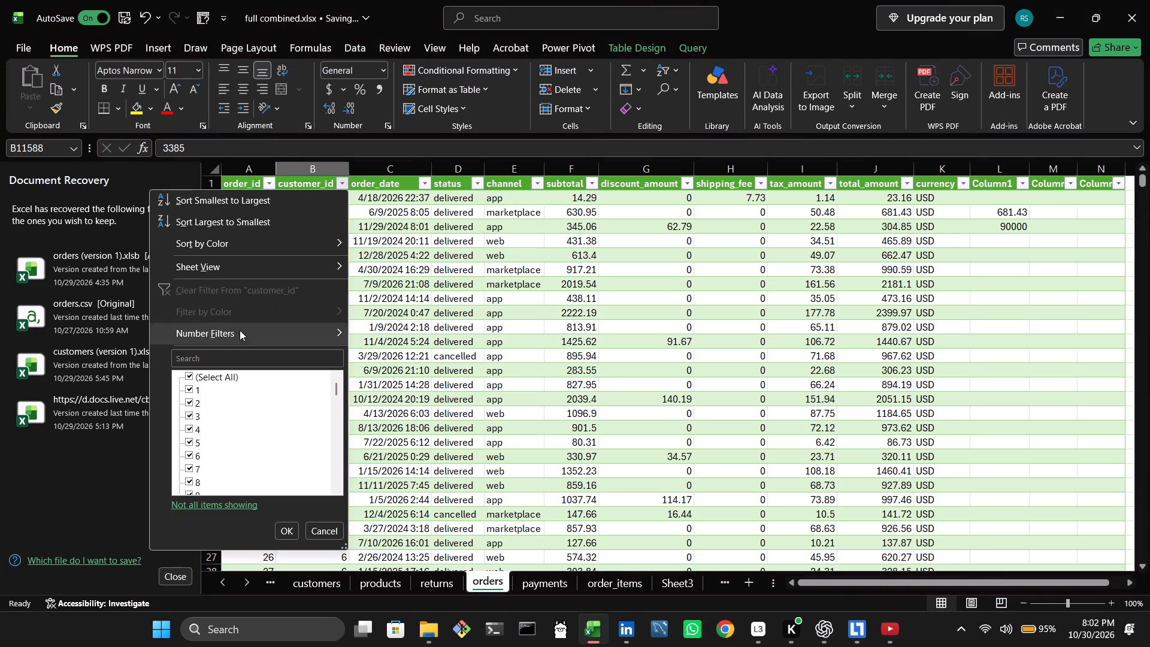
pyautogui.click(239, 334)
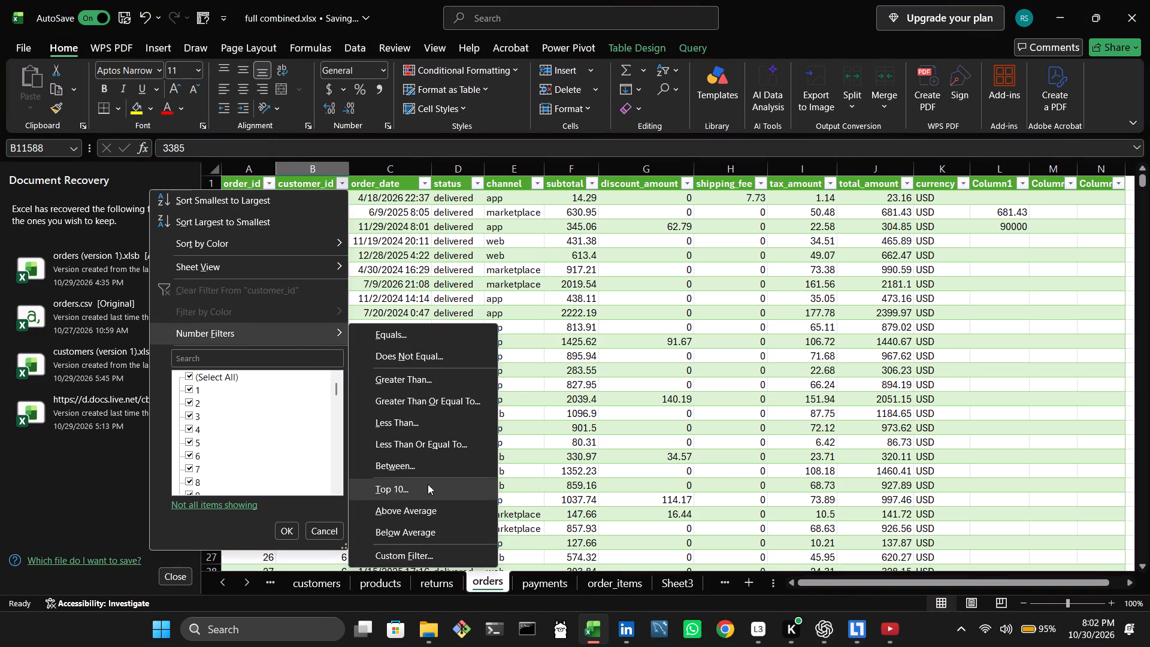
pyautogui.click(425, 489)
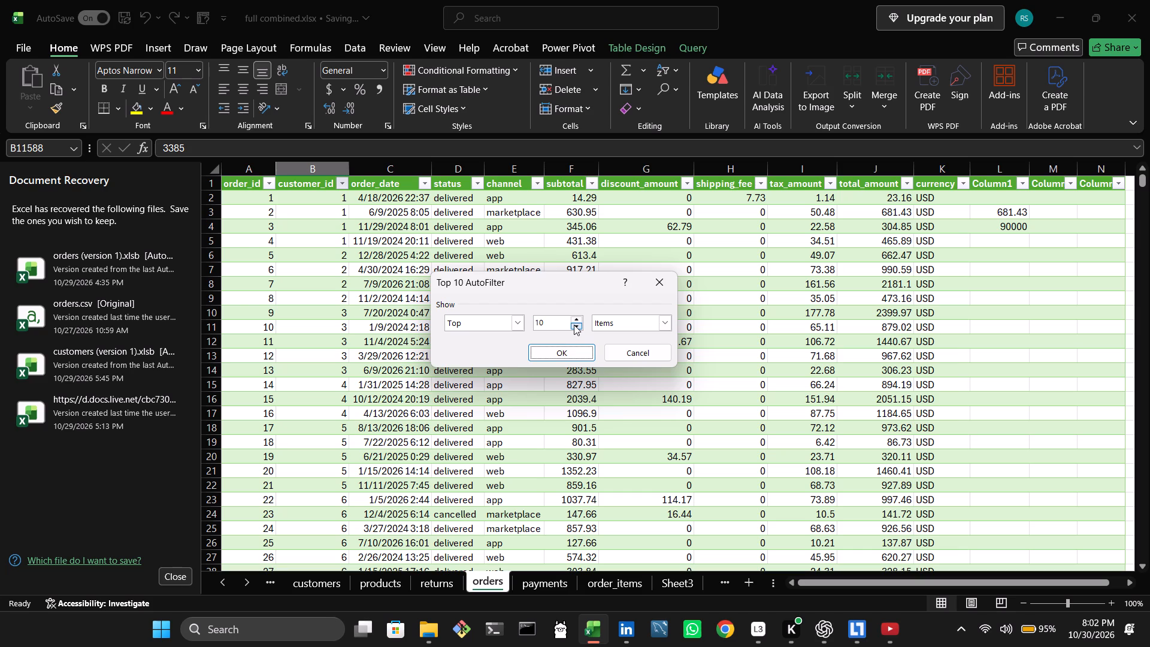
pyautogui.tripleClick(574, 319)
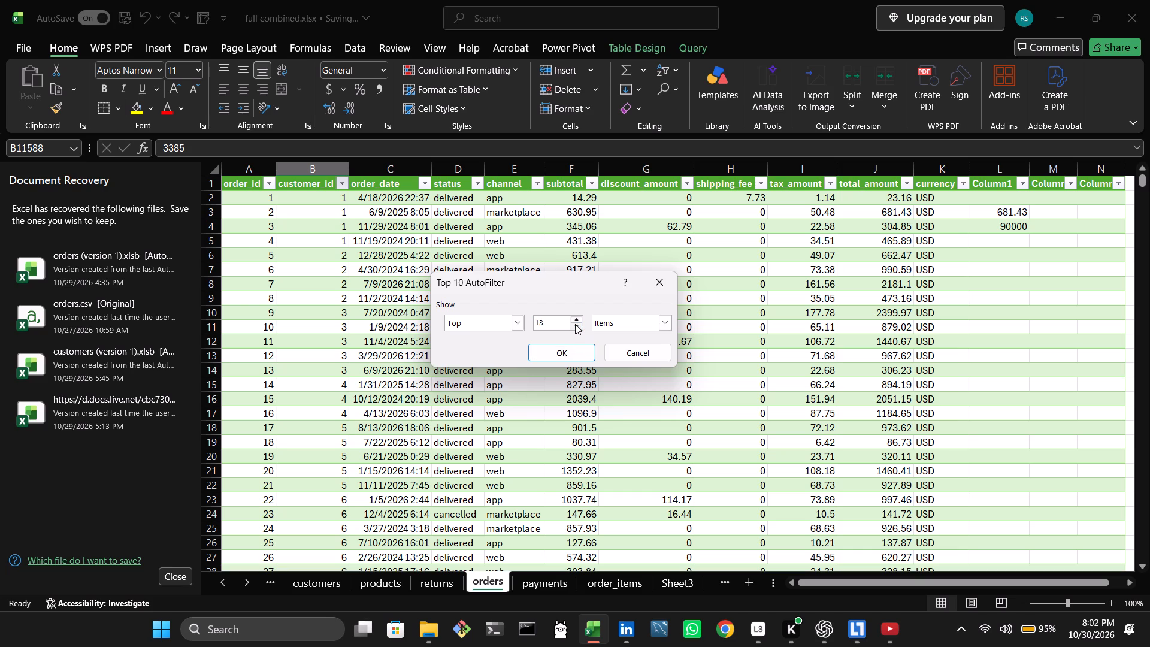
pyautogui.tripleClick(575, 324)
pyautogui.tripleClick(575, 324)
pyautogui.doubleClick(575, 324)
pyautogui.click(554, 349)
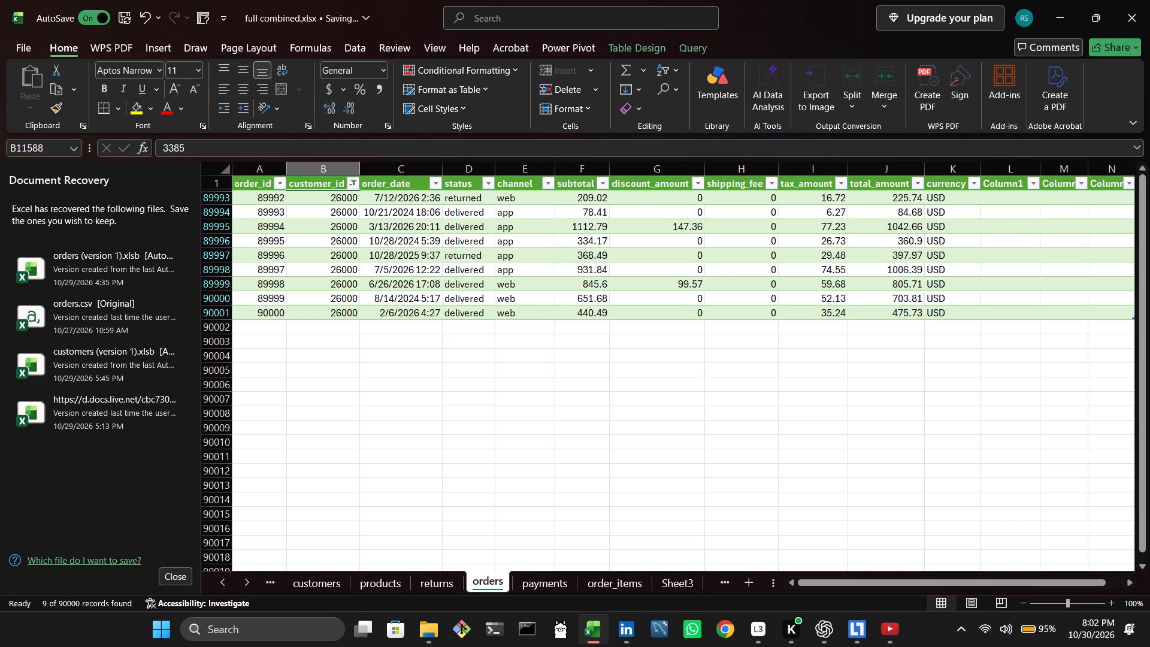
# Check the products and returns sheets, then return to the filtered orders table.
pyautogui.click(370, 578)
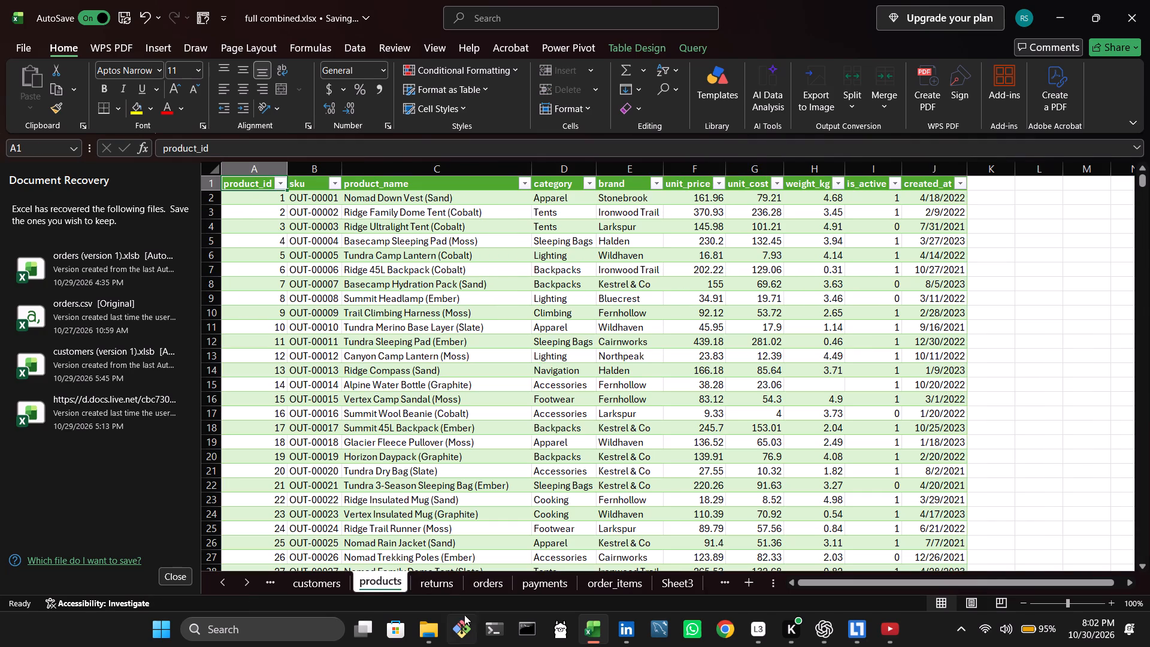
pyautogui.click(454, 588)
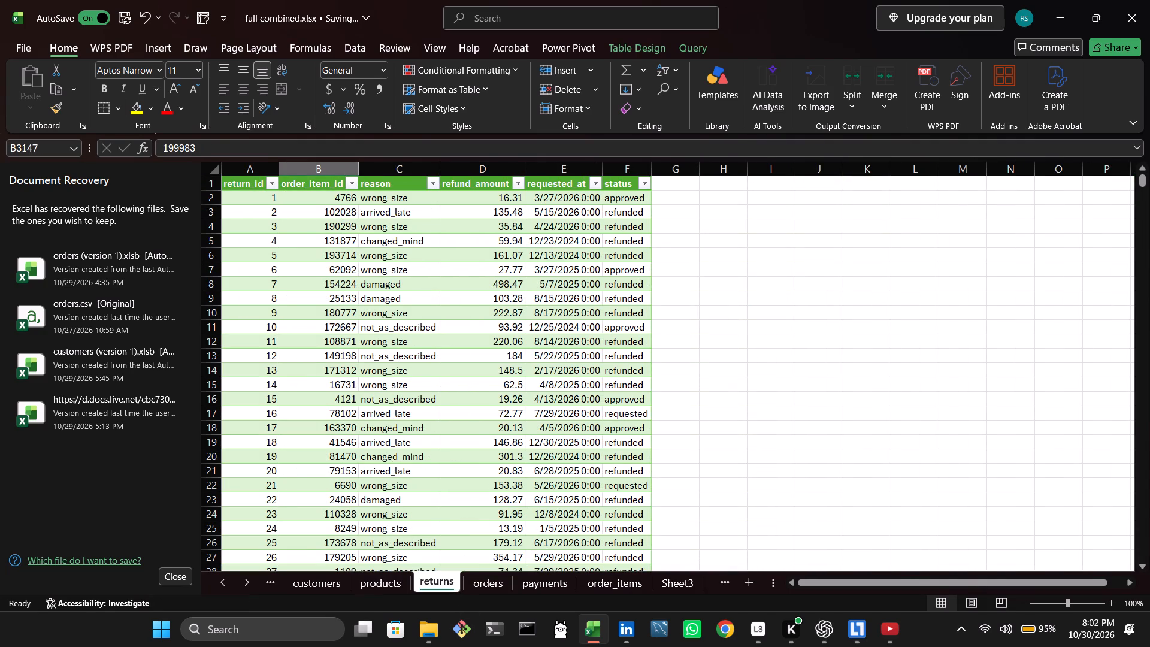
pyautogui.click(504, 582)
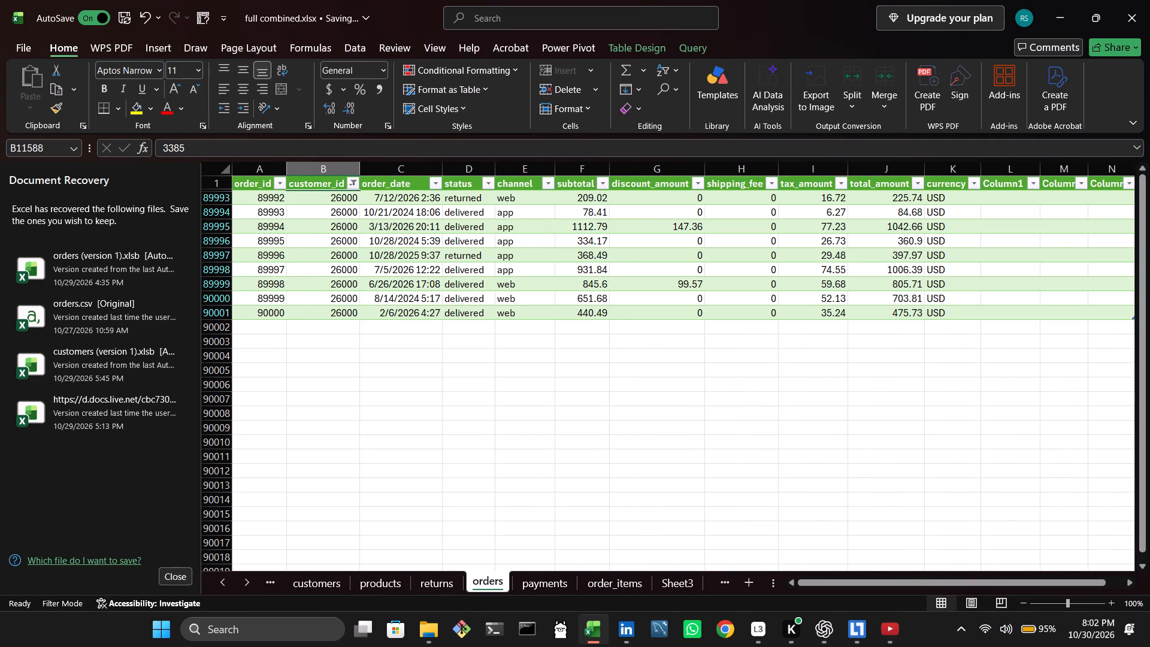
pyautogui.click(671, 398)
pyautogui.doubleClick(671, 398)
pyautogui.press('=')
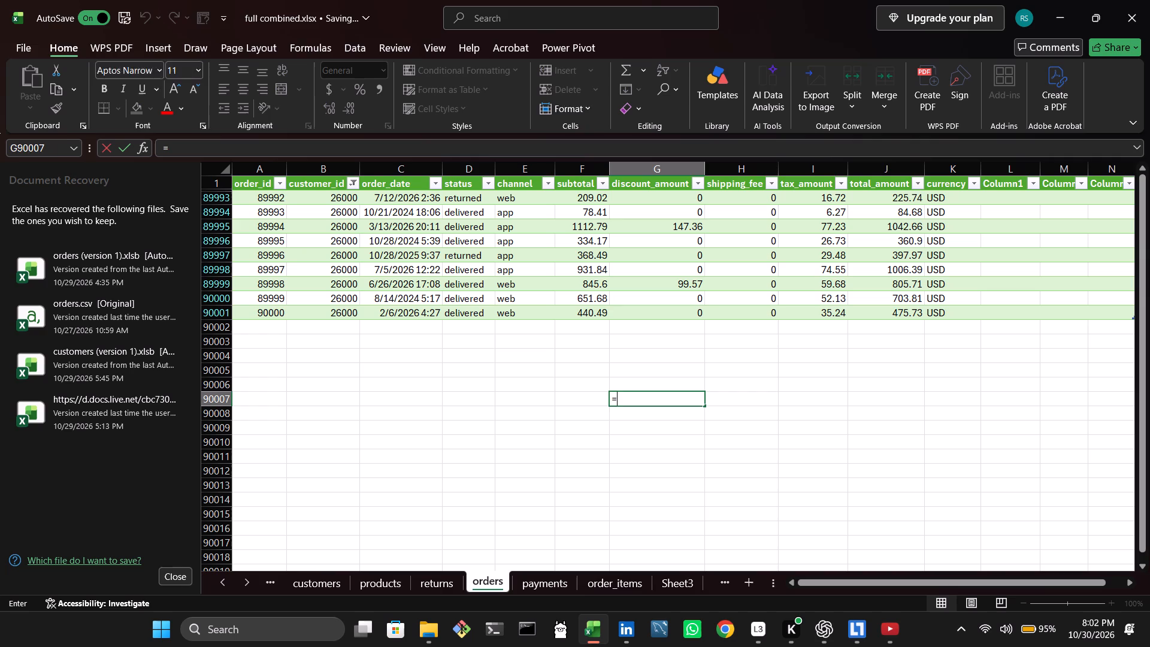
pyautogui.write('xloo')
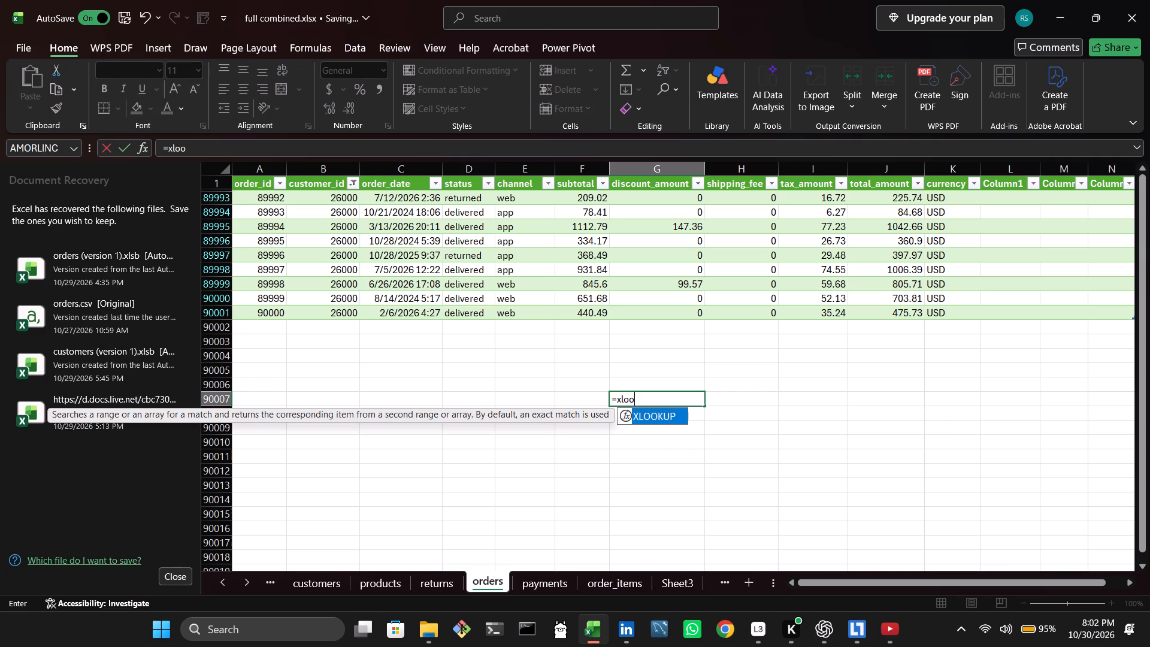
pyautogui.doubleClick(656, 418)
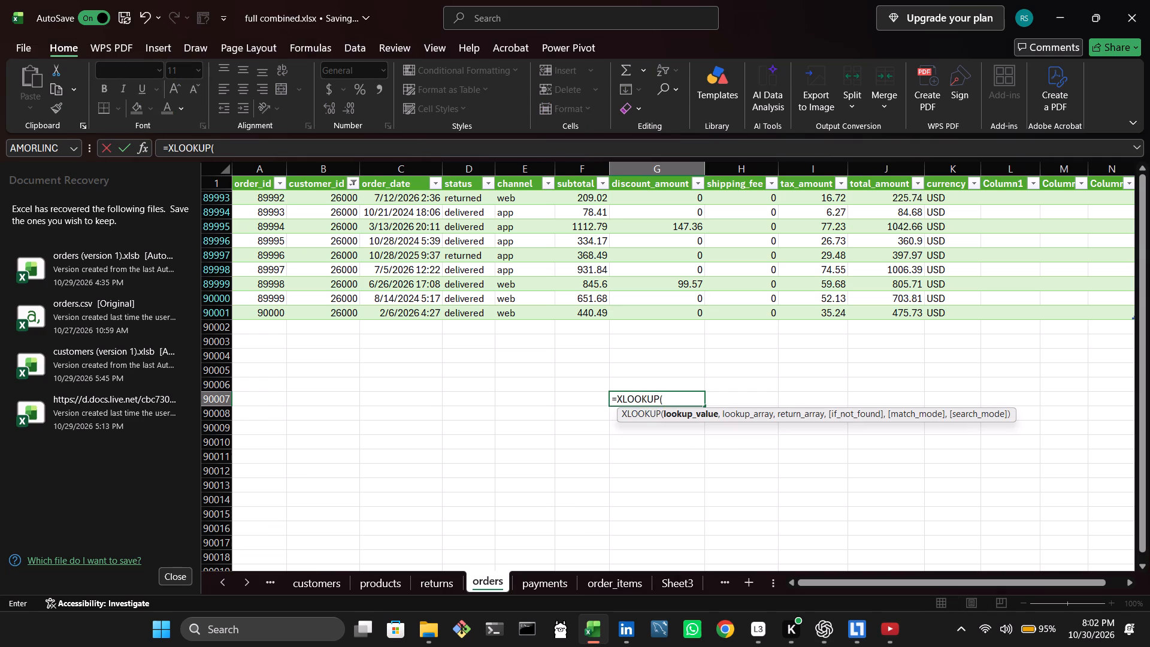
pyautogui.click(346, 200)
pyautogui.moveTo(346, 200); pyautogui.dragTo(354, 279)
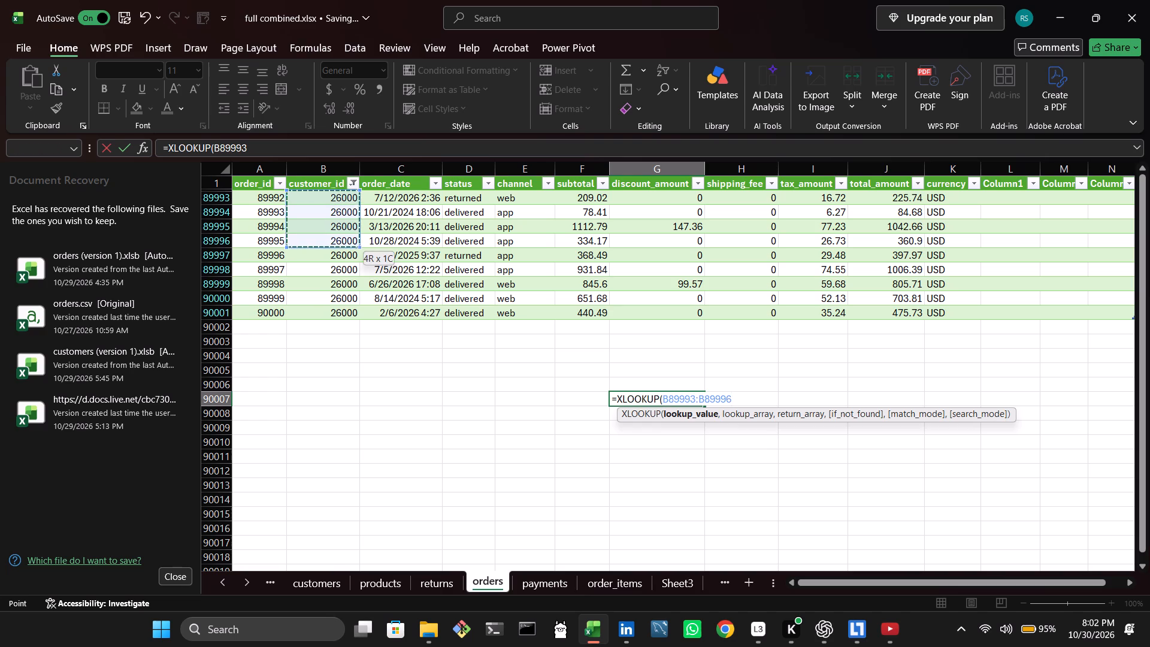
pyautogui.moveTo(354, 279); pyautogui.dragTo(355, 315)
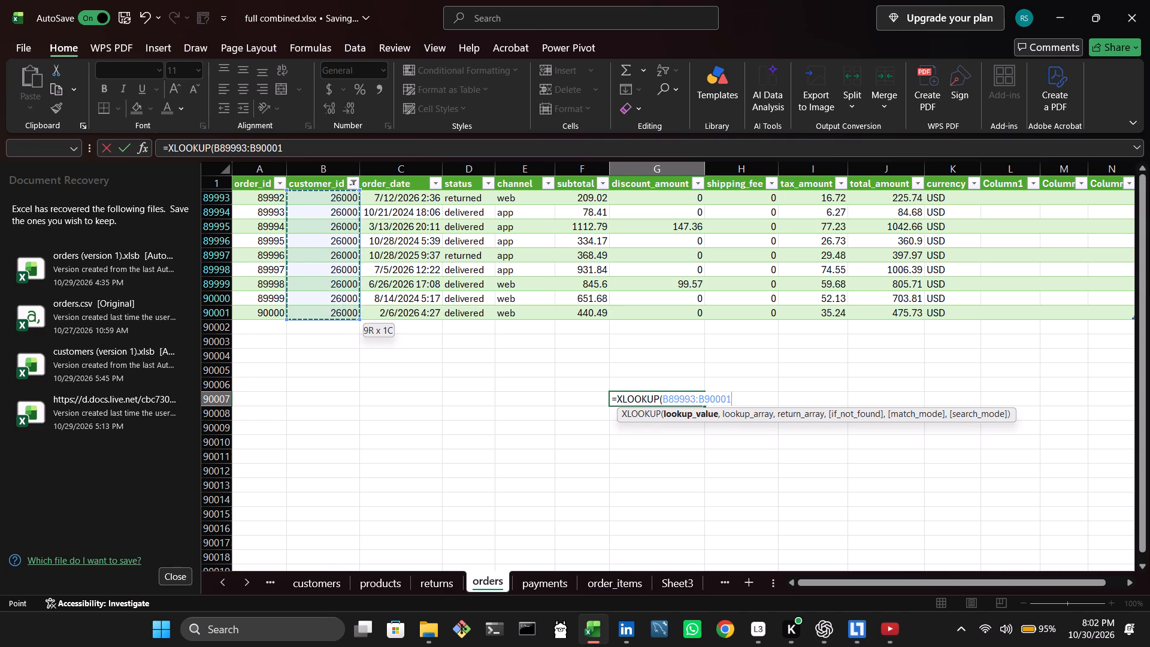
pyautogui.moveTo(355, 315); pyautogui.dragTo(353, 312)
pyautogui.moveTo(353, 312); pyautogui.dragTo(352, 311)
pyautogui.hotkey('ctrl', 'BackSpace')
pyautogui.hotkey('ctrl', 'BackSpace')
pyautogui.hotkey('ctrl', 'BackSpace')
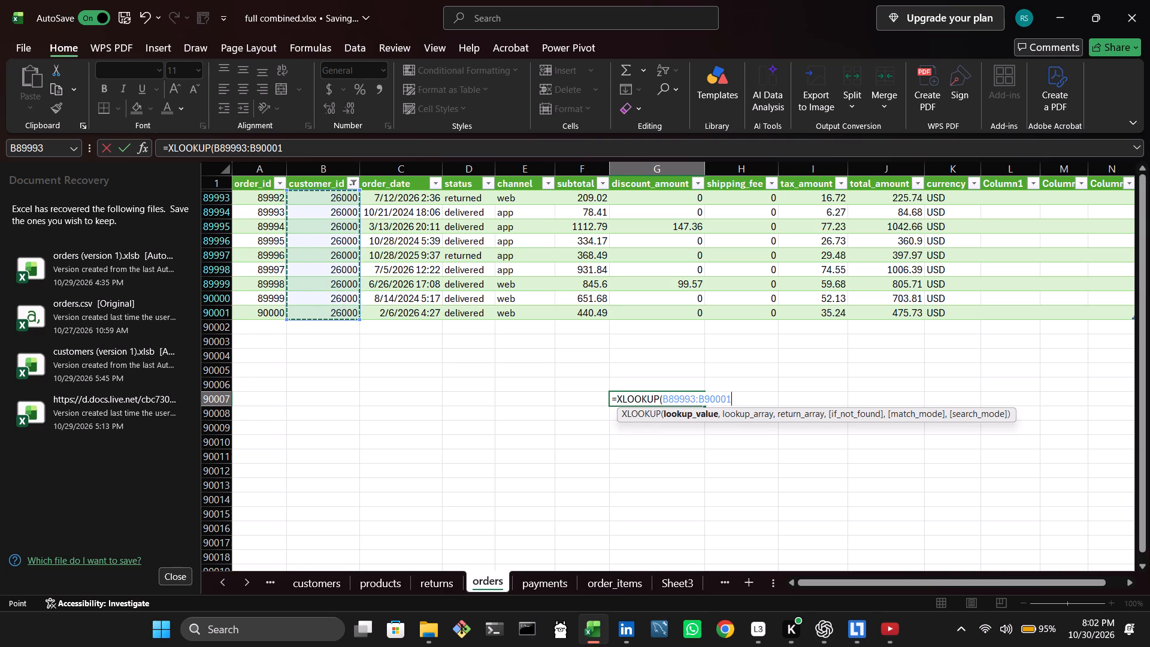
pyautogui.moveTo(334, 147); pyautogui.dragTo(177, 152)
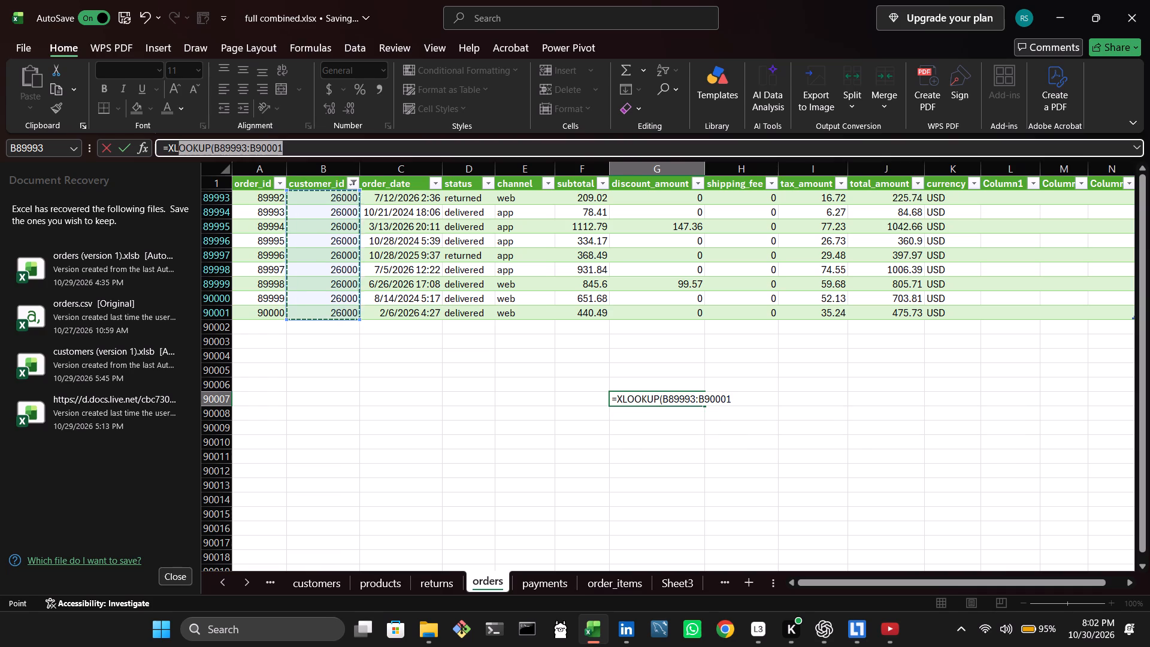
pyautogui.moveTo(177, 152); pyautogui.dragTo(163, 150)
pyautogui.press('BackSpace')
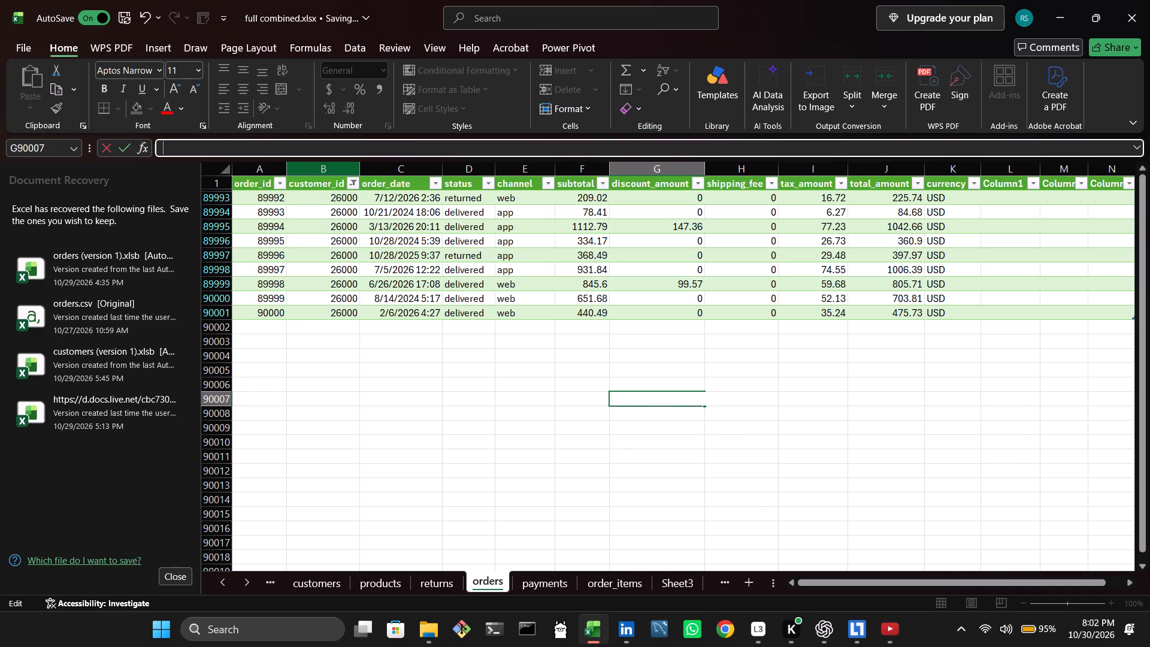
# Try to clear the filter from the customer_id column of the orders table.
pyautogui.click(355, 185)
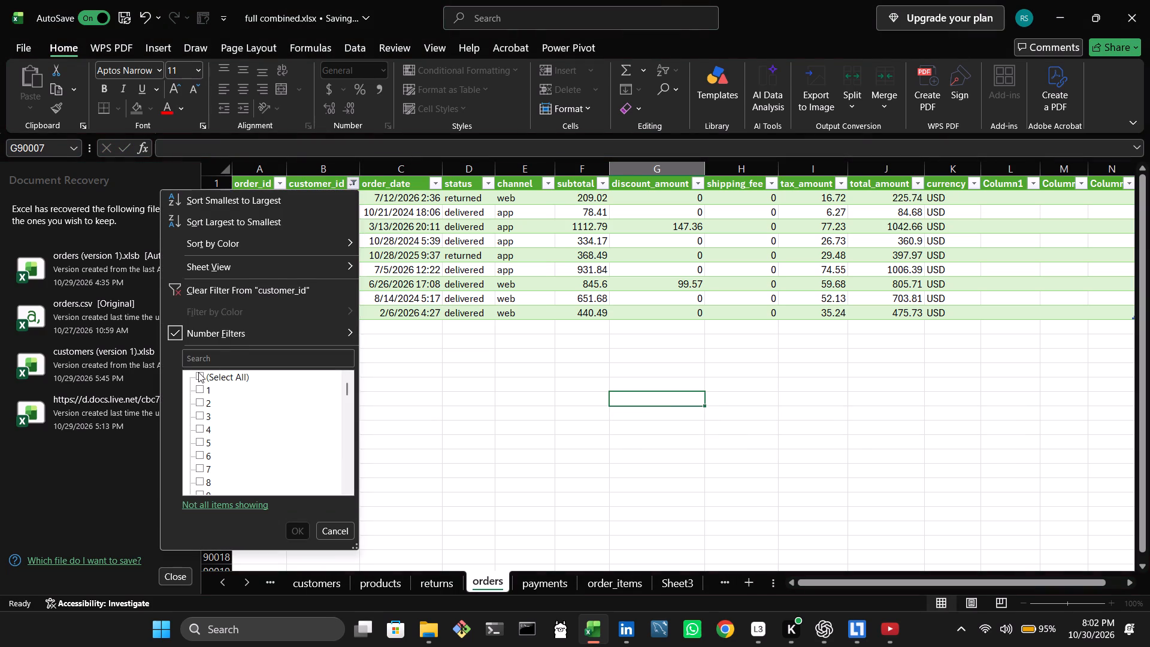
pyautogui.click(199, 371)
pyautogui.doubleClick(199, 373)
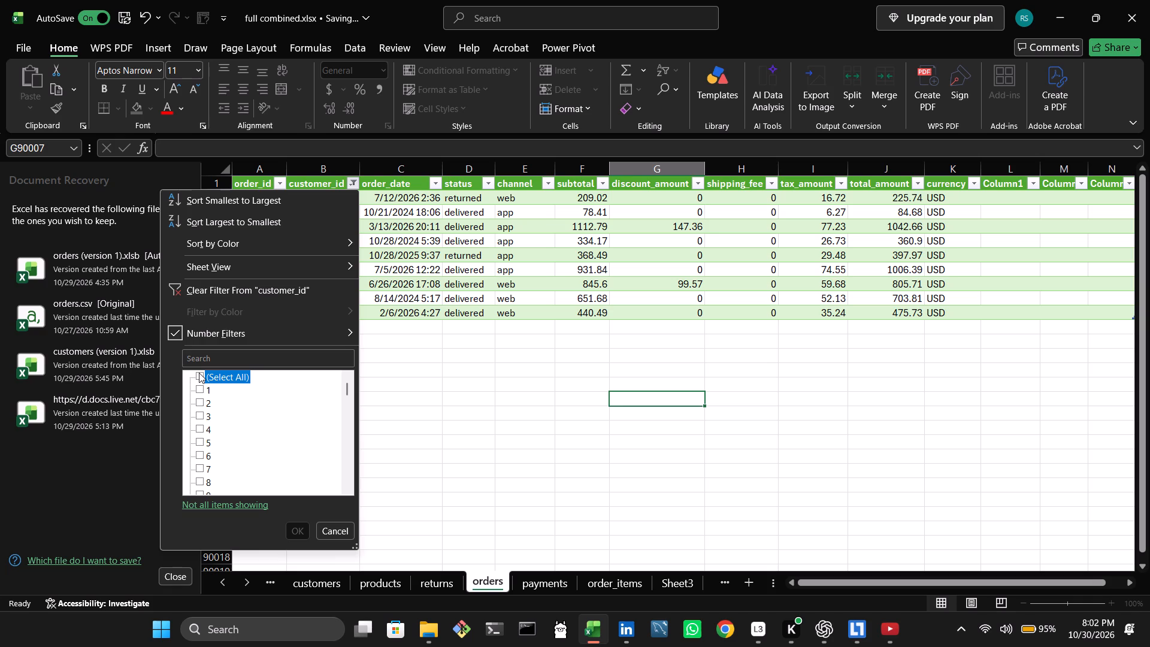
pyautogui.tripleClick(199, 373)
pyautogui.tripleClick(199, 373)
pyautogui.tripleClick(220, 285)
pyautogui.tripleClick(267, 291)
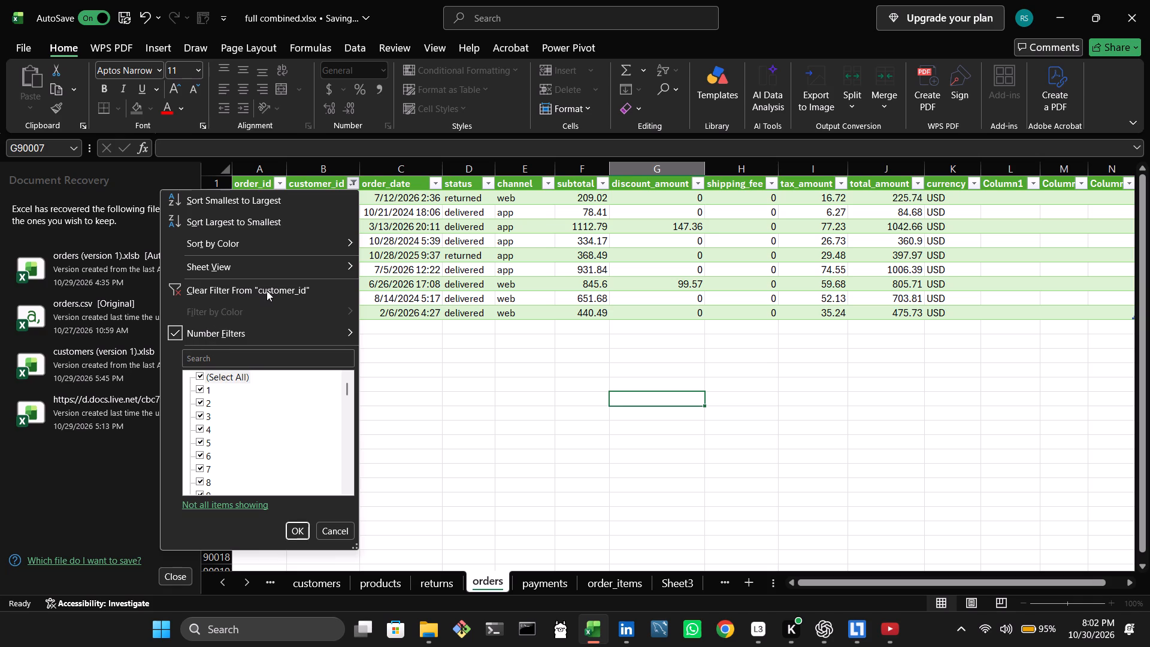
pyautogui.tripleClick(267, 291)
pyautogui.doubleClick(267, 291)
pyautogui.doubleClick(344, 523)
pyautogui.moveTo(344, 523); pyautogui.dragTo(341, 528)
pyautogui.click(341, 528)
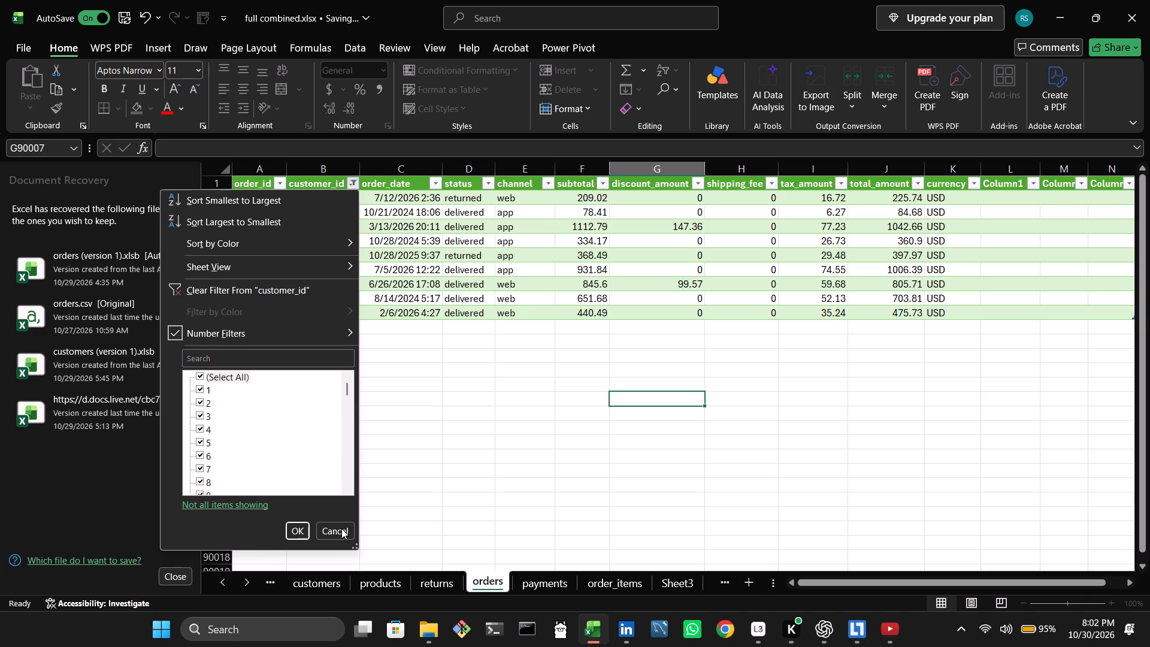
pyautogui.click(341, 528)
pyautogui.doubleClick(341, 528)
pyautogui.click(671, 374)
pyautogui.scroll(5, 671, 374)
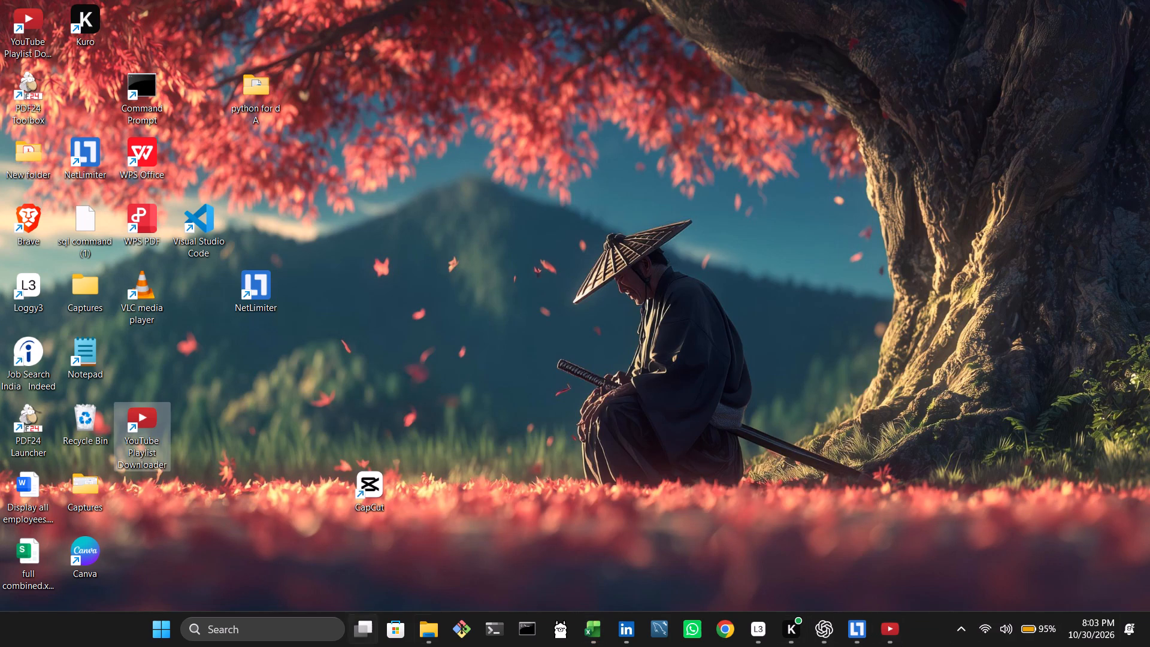
# Find and open Task Manager to check the running apps.
pyautogui.click(152, 637)
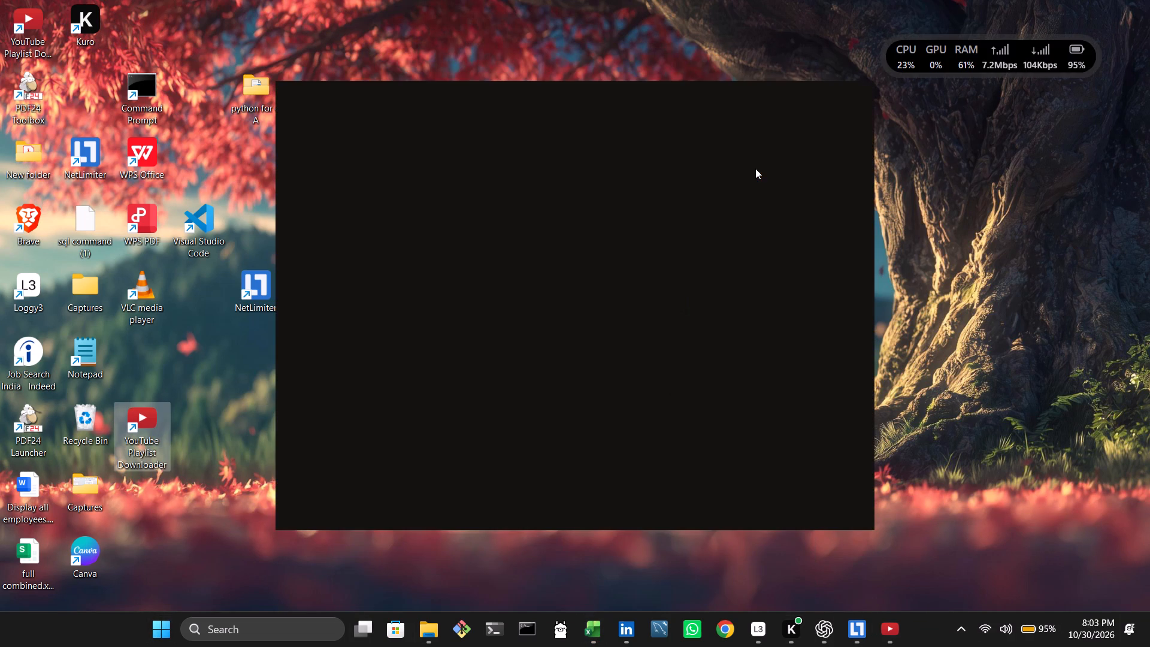
pyautogui.click(172, 638)
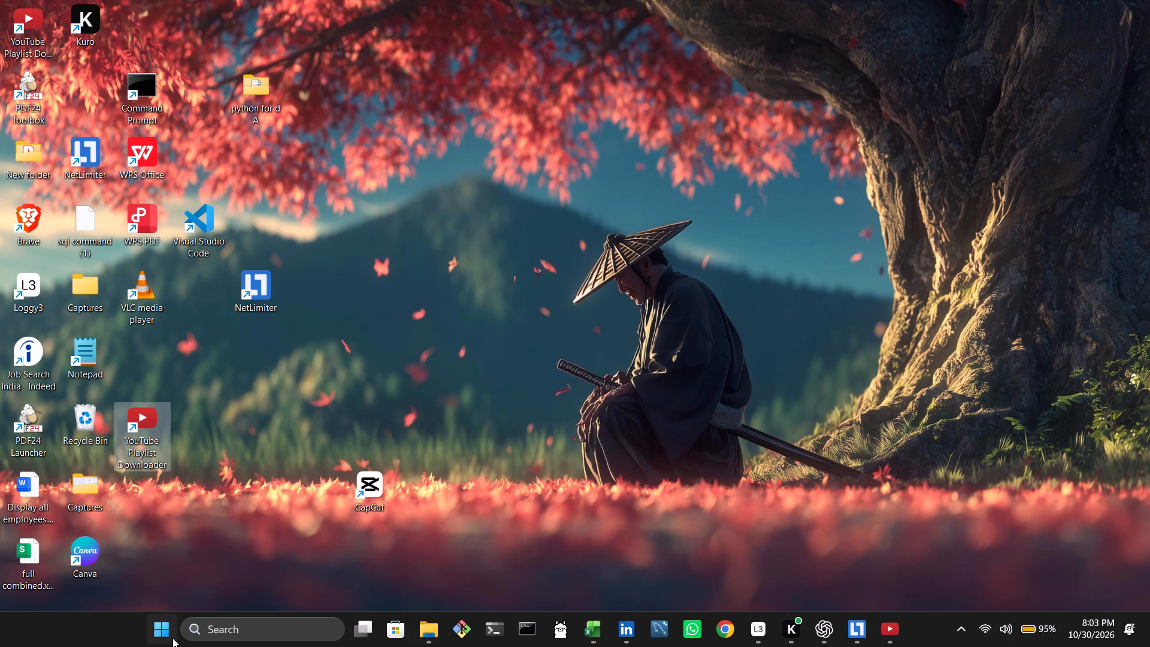
pyautogui.write('task')
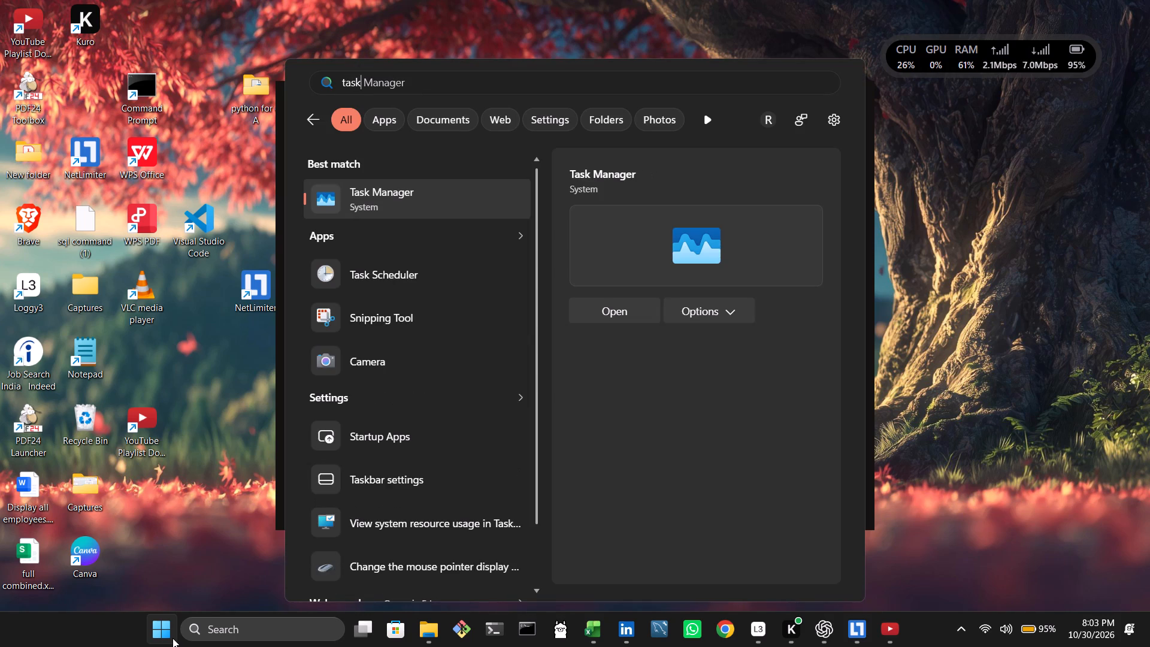
pyautogui.doubleClick(627, 306)
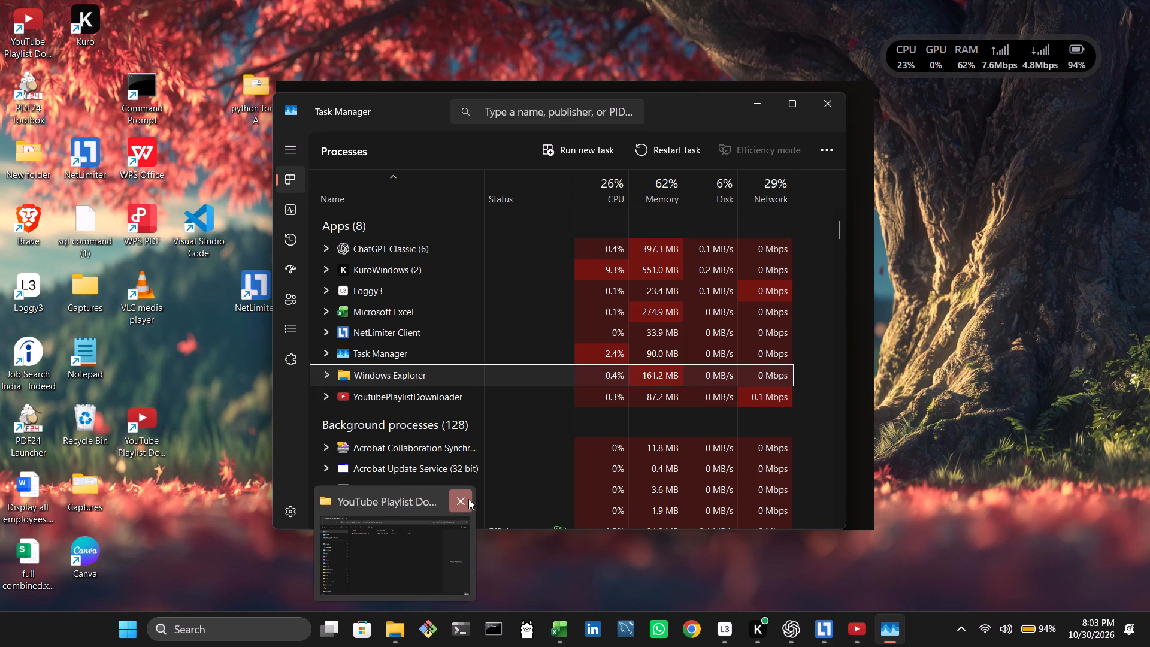
pyautogui.click(468, 498)
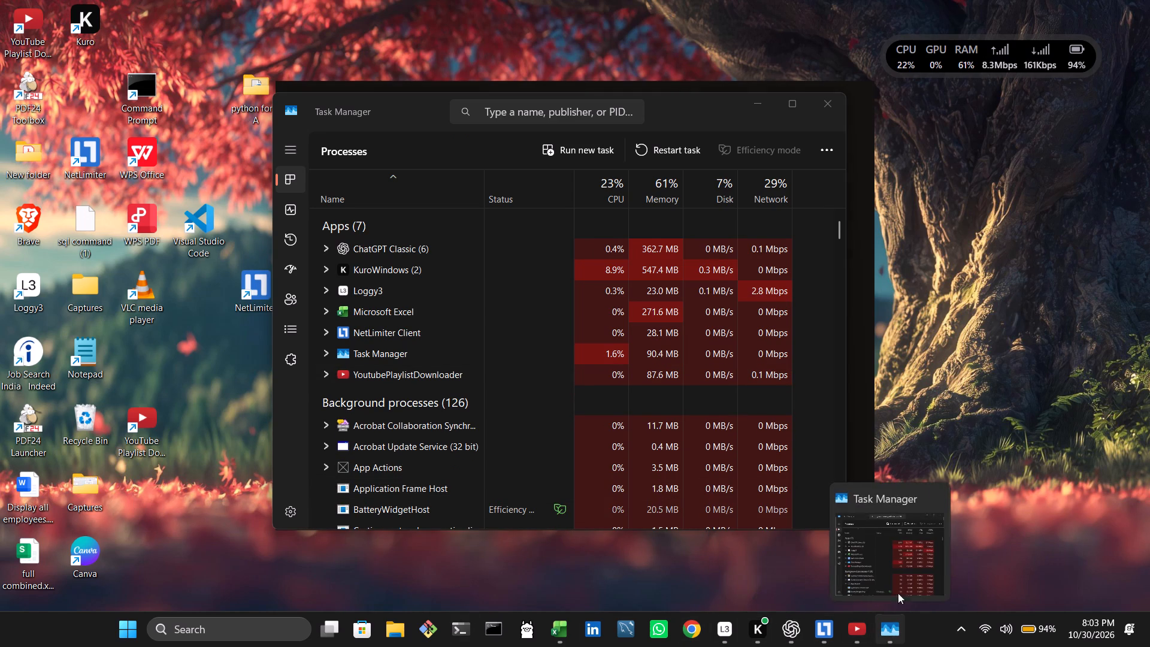
pyautogui.click(925, 492)
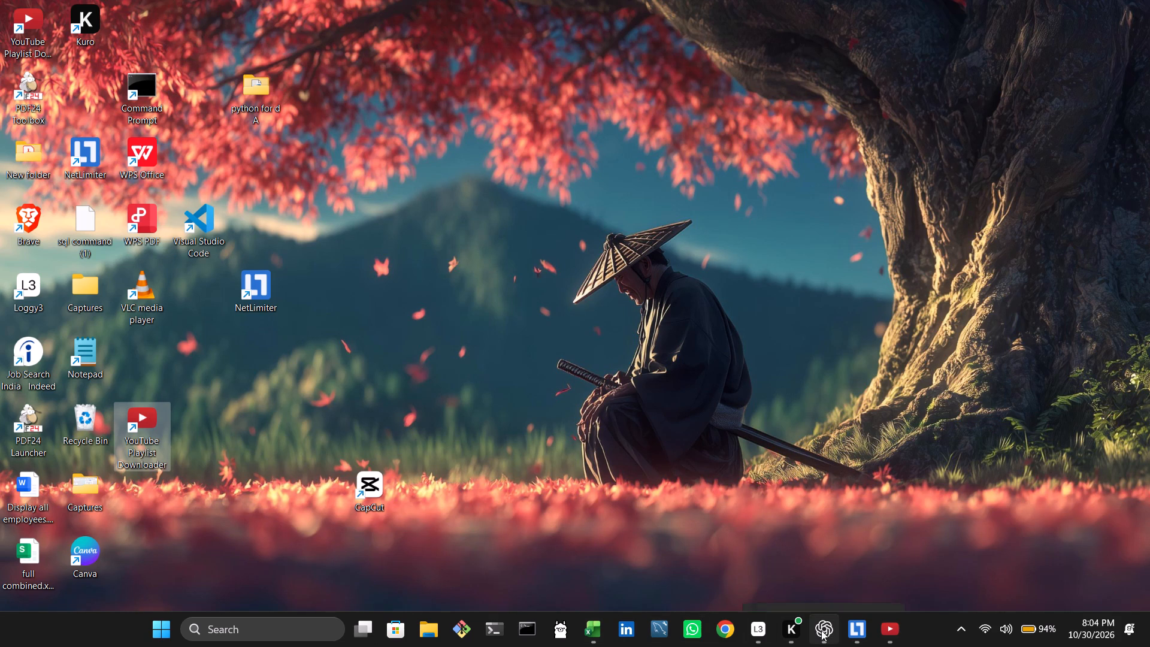
pyautogui.click(582, 641)
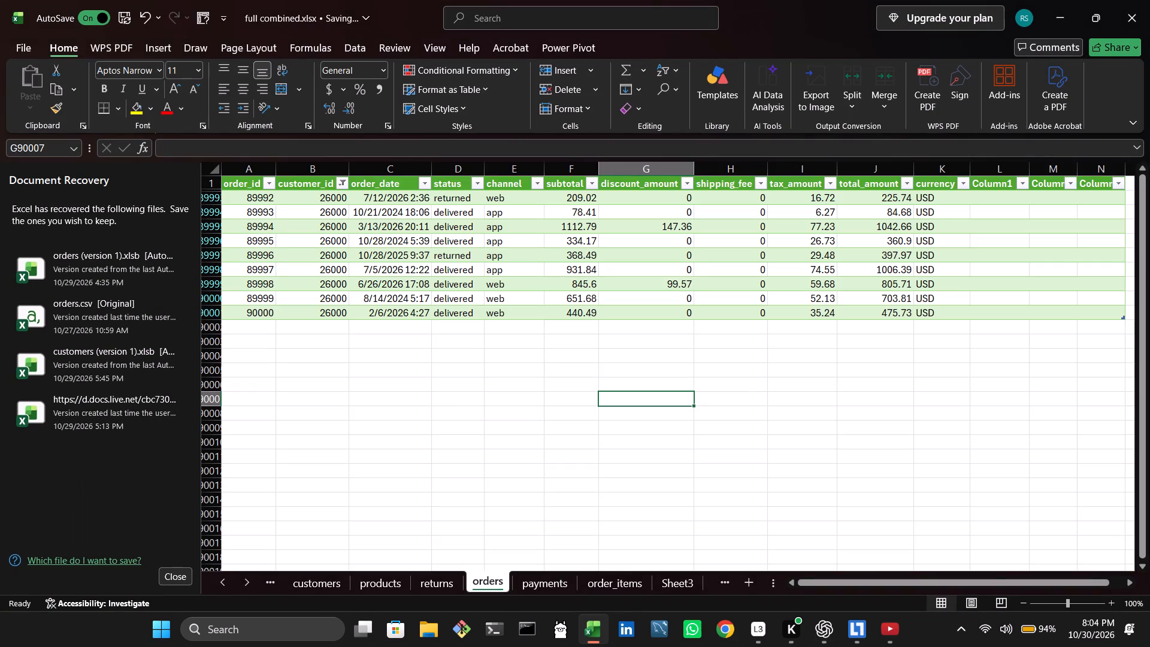
# Clear the filter from the customer_id column of the orders table.
pyautogui.click(344, 185)
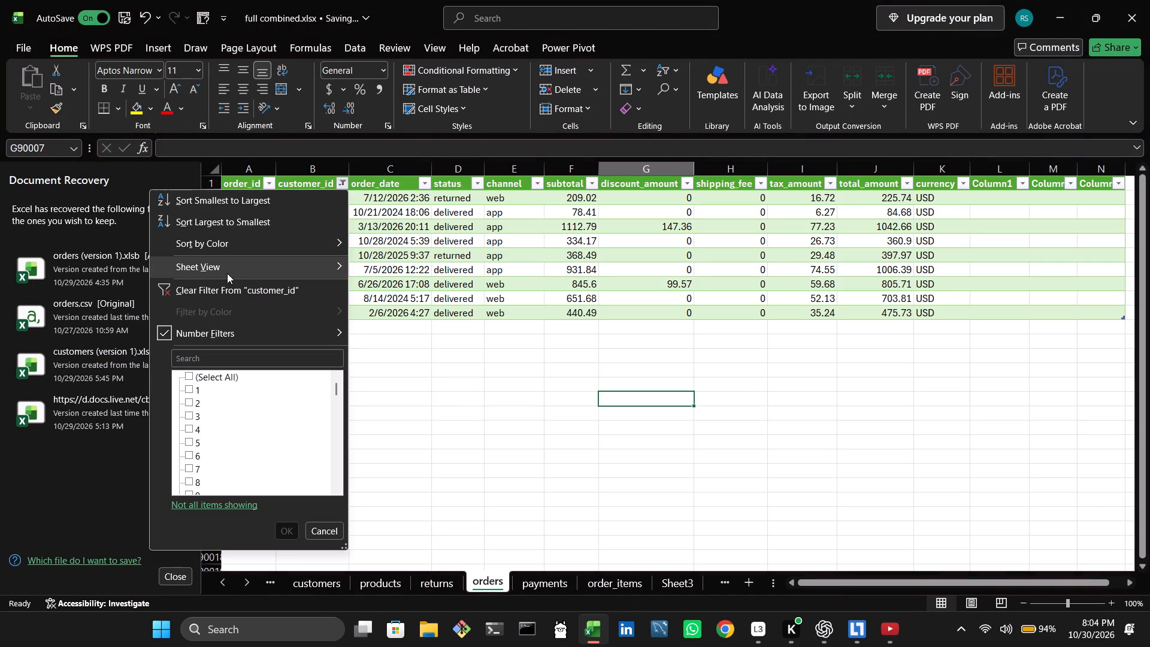
pyautogui.click(233, 289)
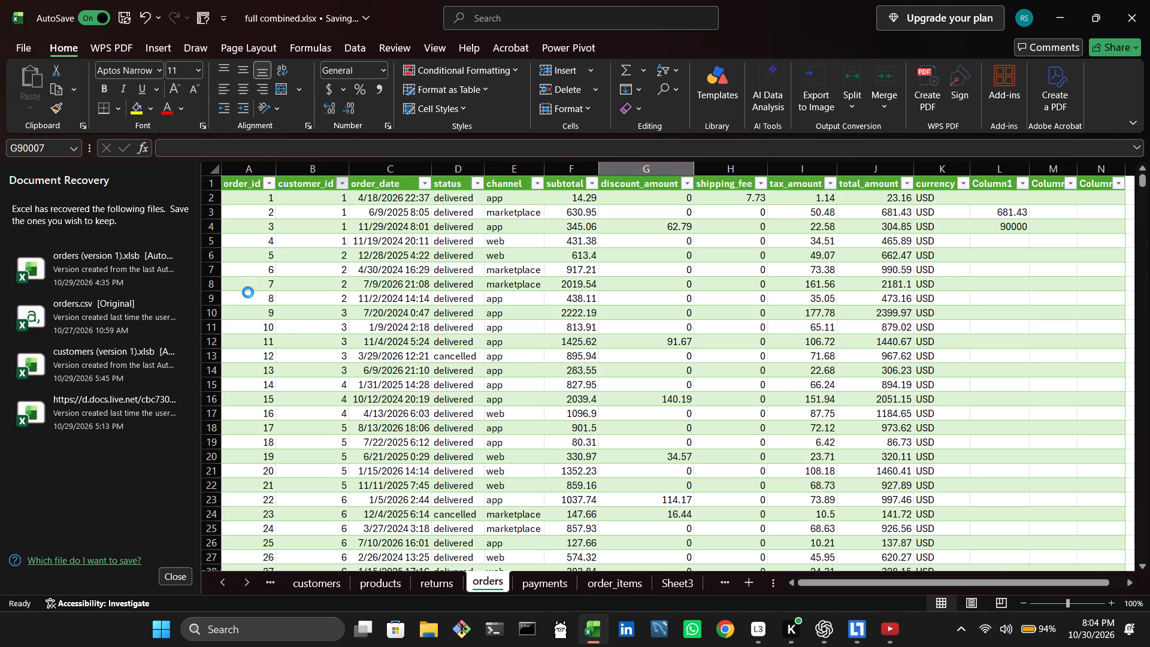
# Delete the leftover values in cells L3 and L4 of Column1 in the orders table.
pyautogui.moveTo(1019, 211); pyautogui.dragTo(1019, 227)
pyautogui.press('Delete')
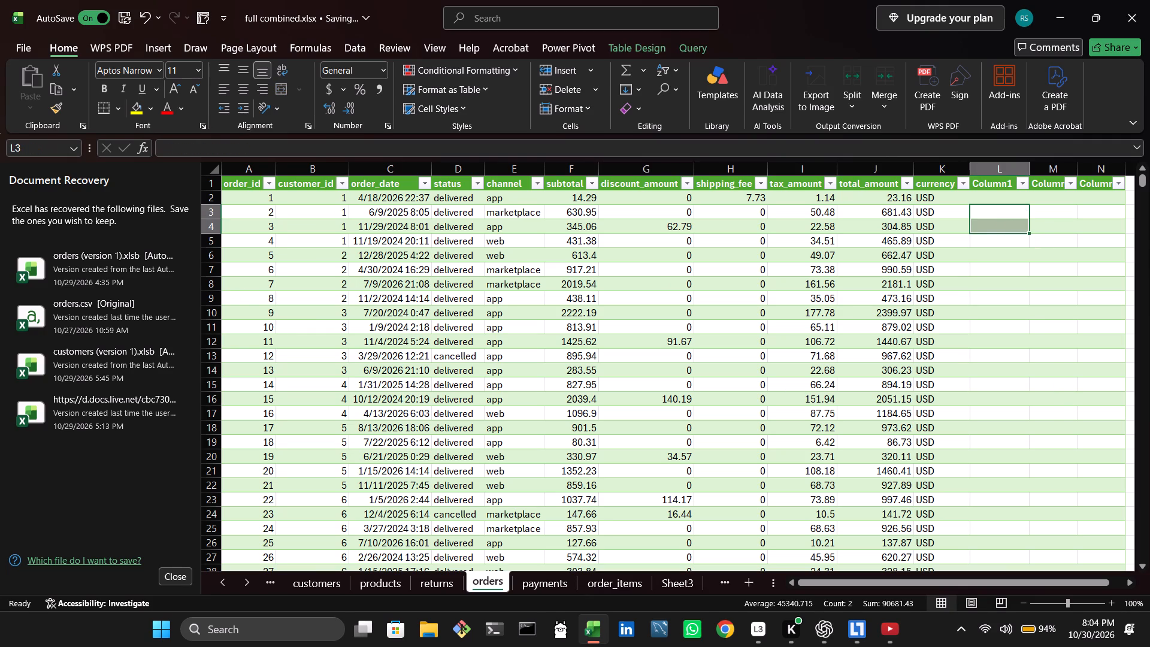
pyautogui.click(1019, 227)
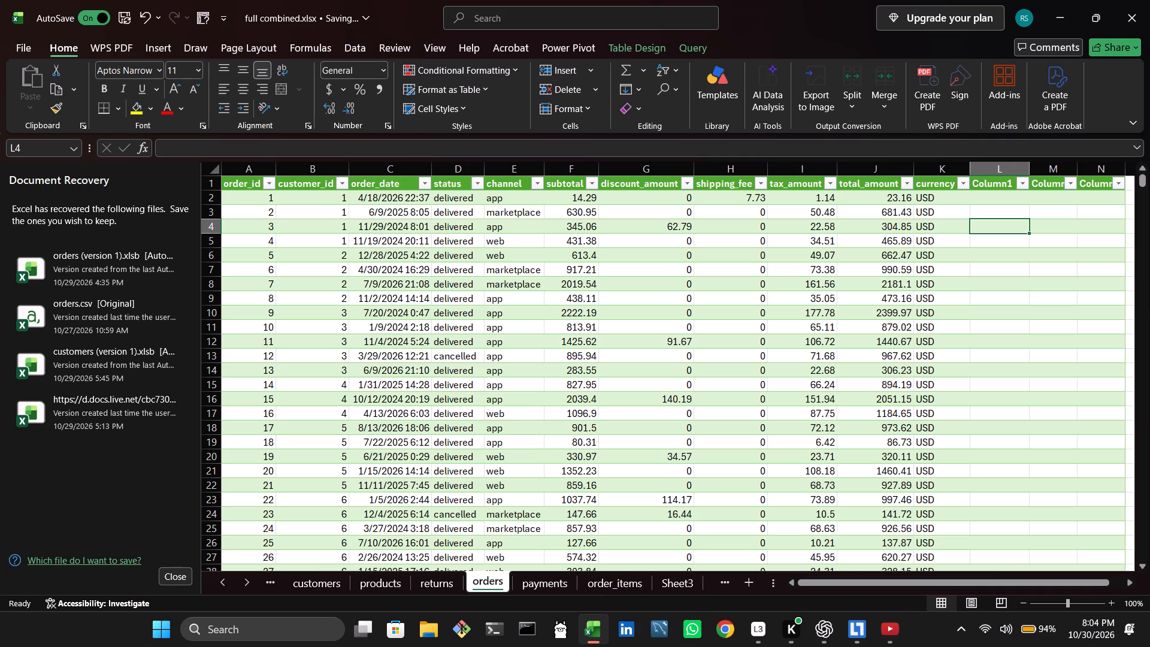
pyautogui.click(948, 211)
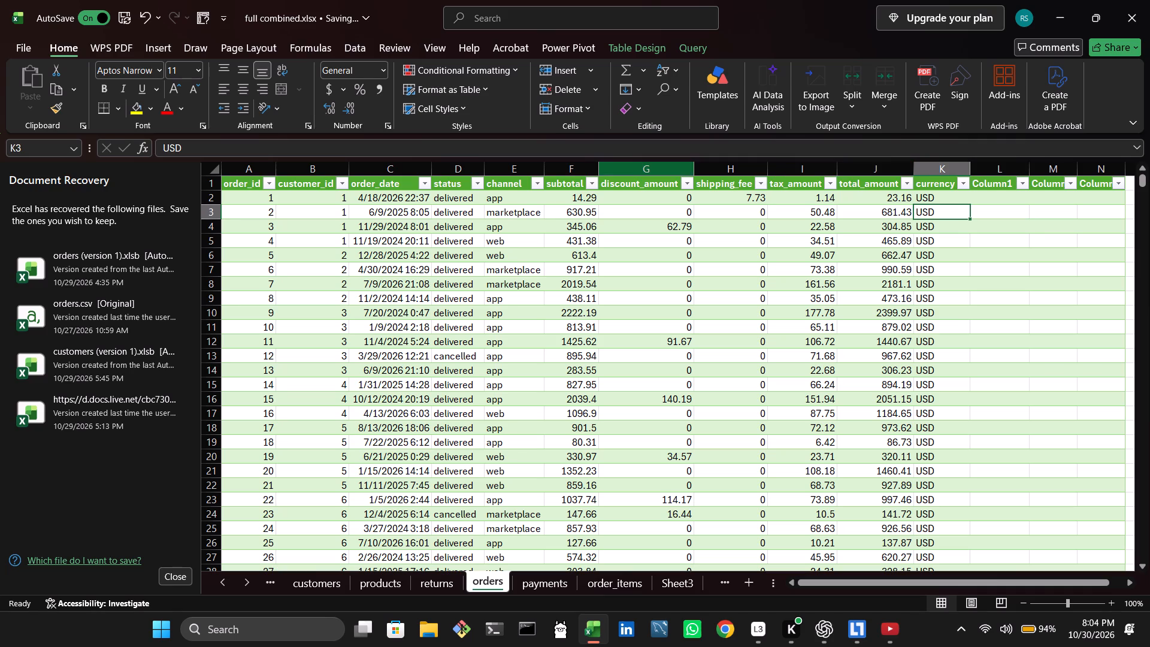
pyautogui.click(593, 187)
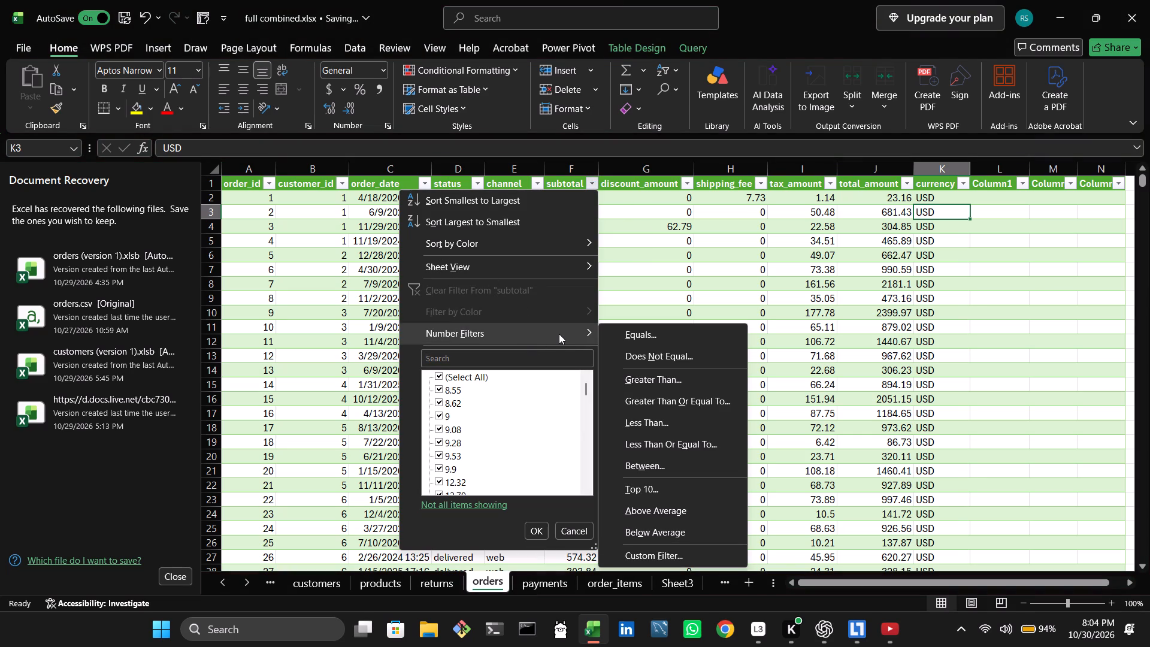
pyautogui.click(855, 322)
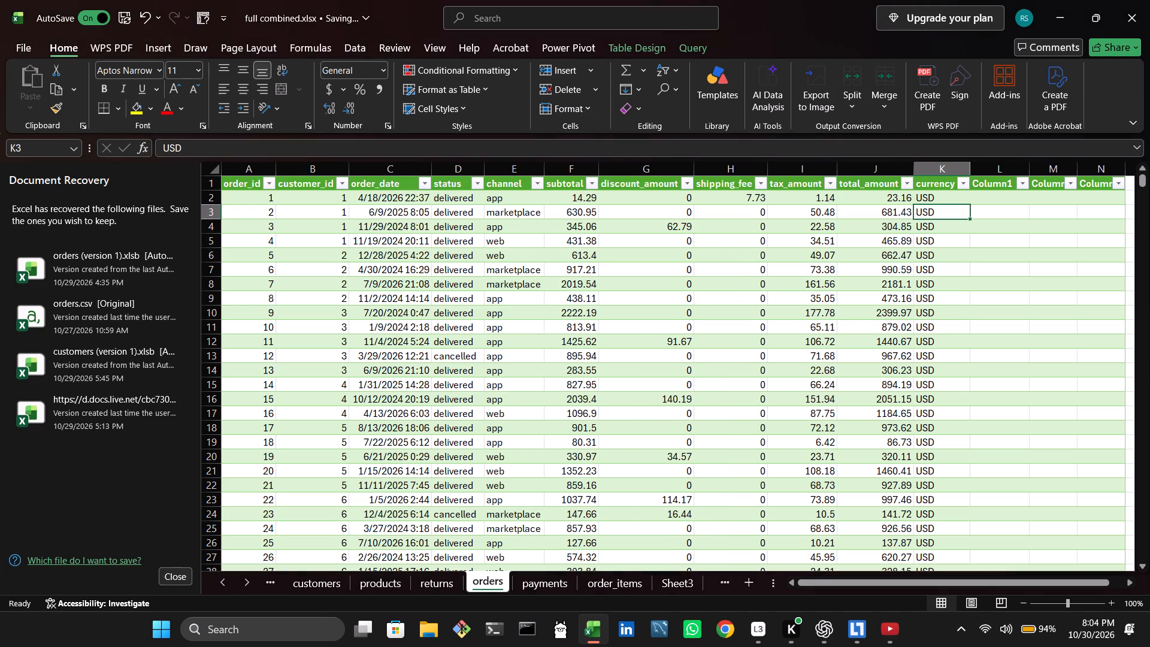
# Look over the returns and products sheets, and examine the customers sheet's columns and the empty cells beside the table.
pyautogui.click(443, 585)
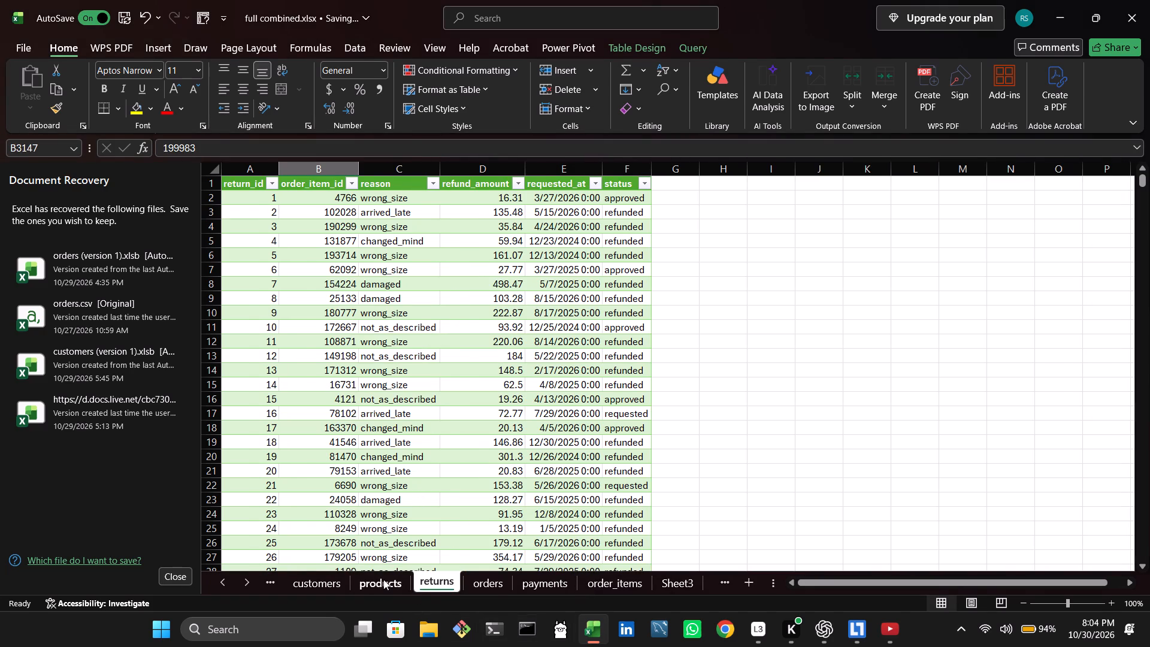
pyautogui.click(383, 579)
pyautogui.click(326, 583)
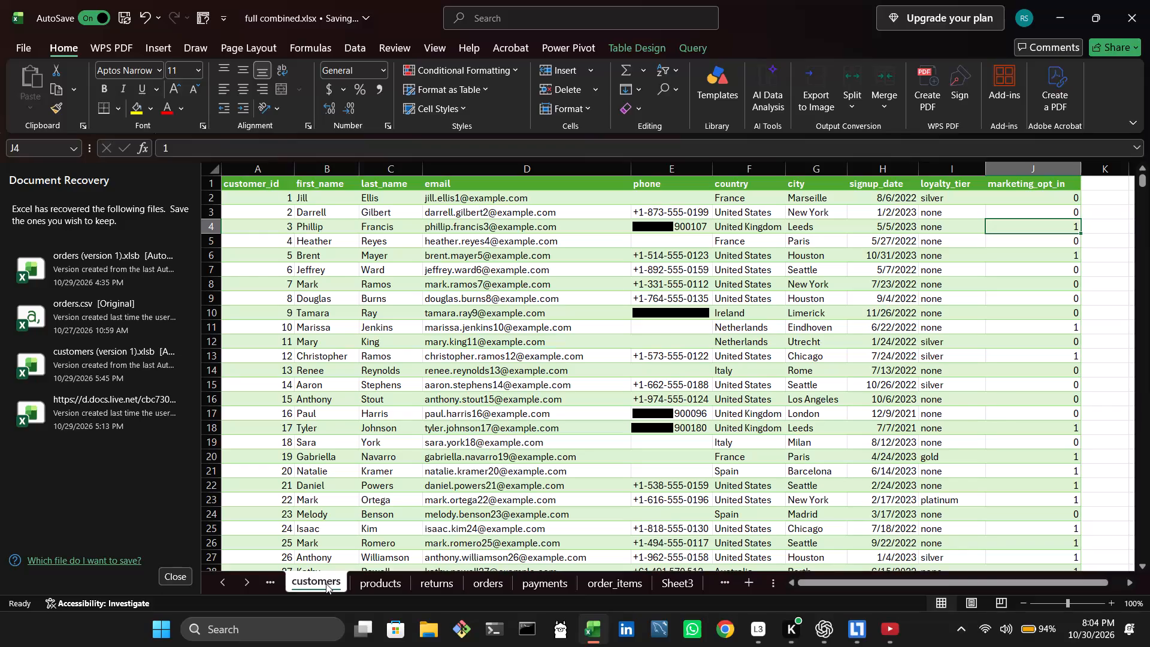
pyautogui.press('Right')
pyautogui.press('Right')
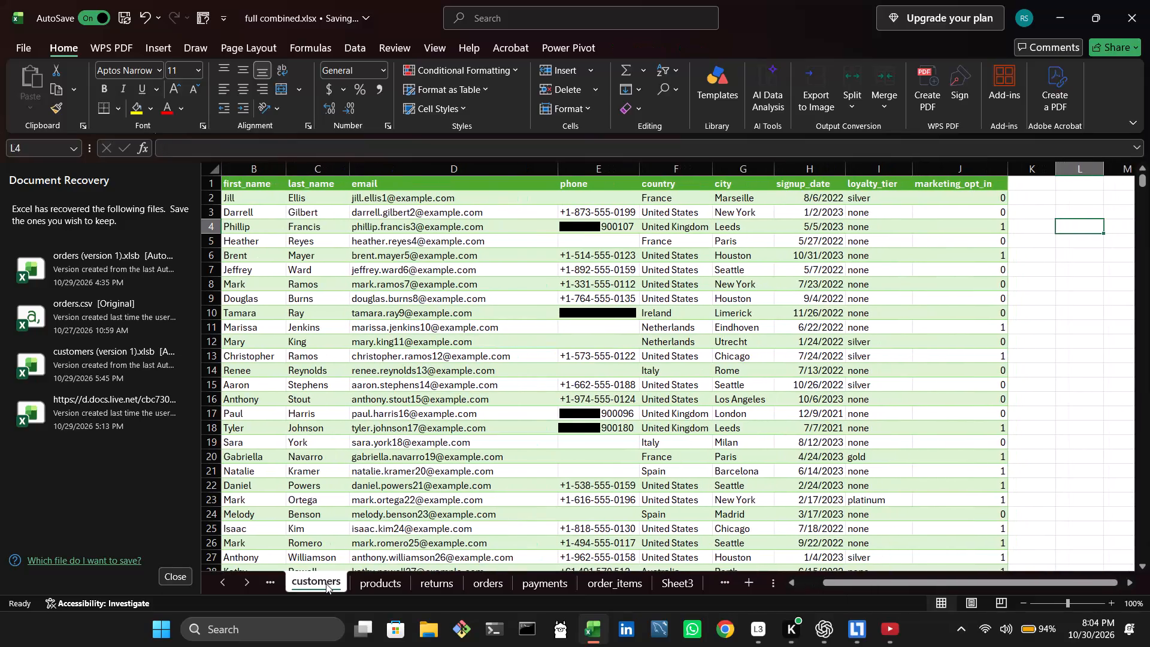
pyautogui.press('Left')
pyautogui.press('Up')
pyautogui.press('Up')
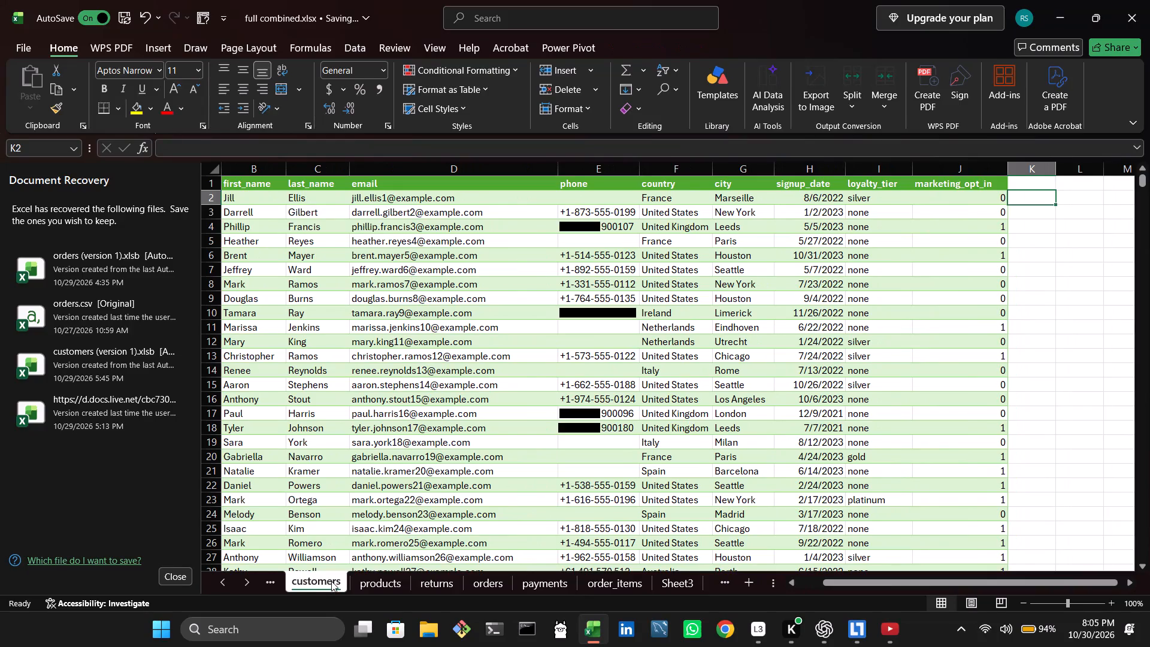
pyautogui.click(331, 581)
pyautogui.click(331, 581)
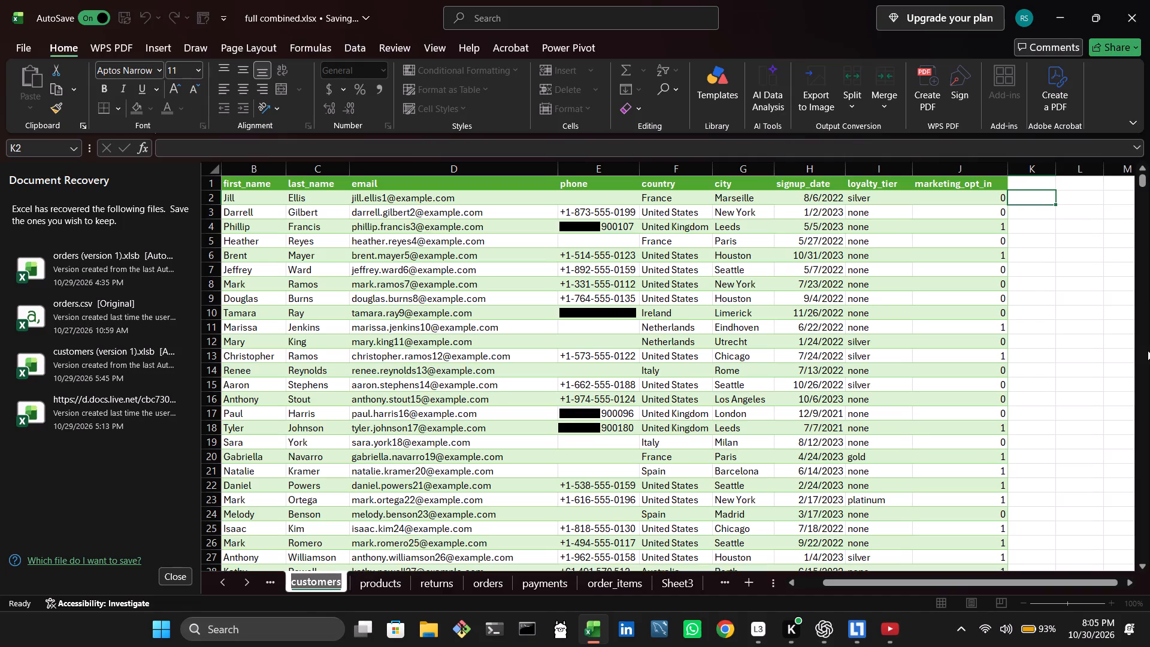
pyautogui.click(1114, 297)
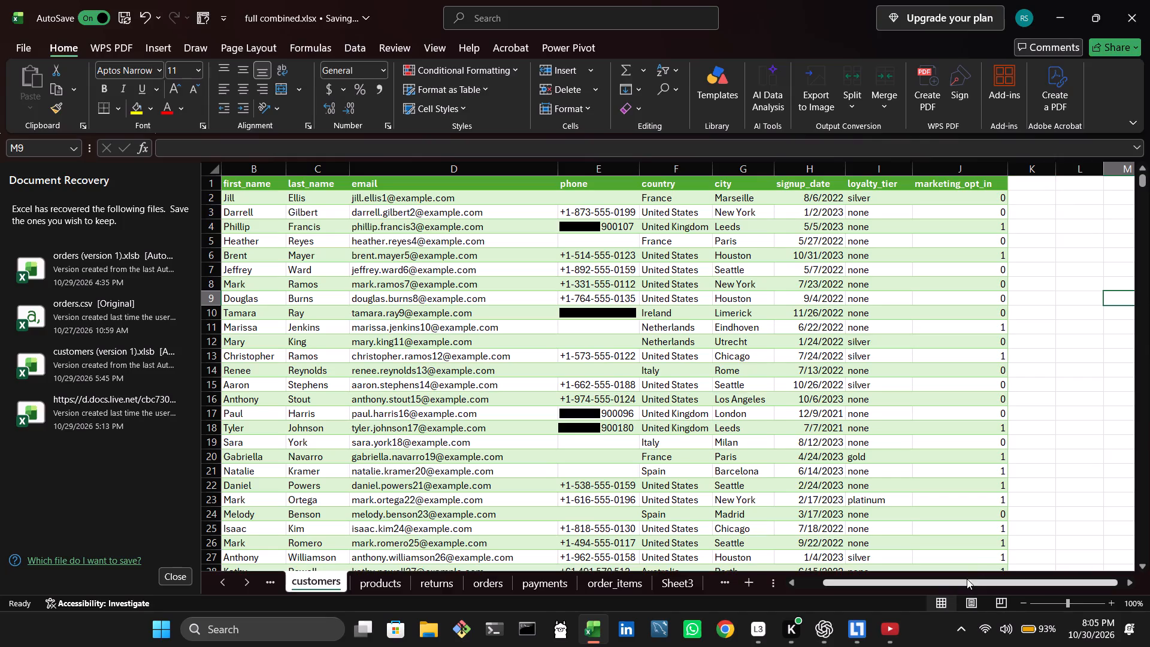
pyautogui.moveTo(966, 581); pyautogui.dragTo(831, 583)
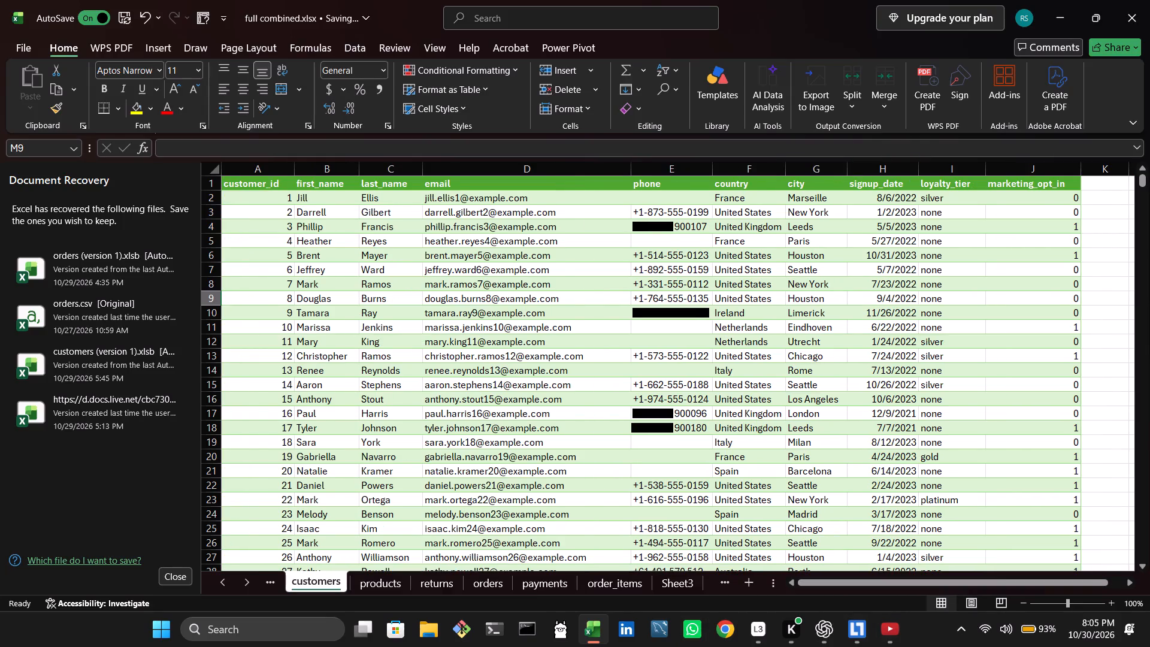
# On Sheet5, list the distinct customer countries from cell I27 with =UNIQUE(customers[country]).
pyautogui.tripleClick(229, 579)
pyautogui.doubleClick(229, 579)
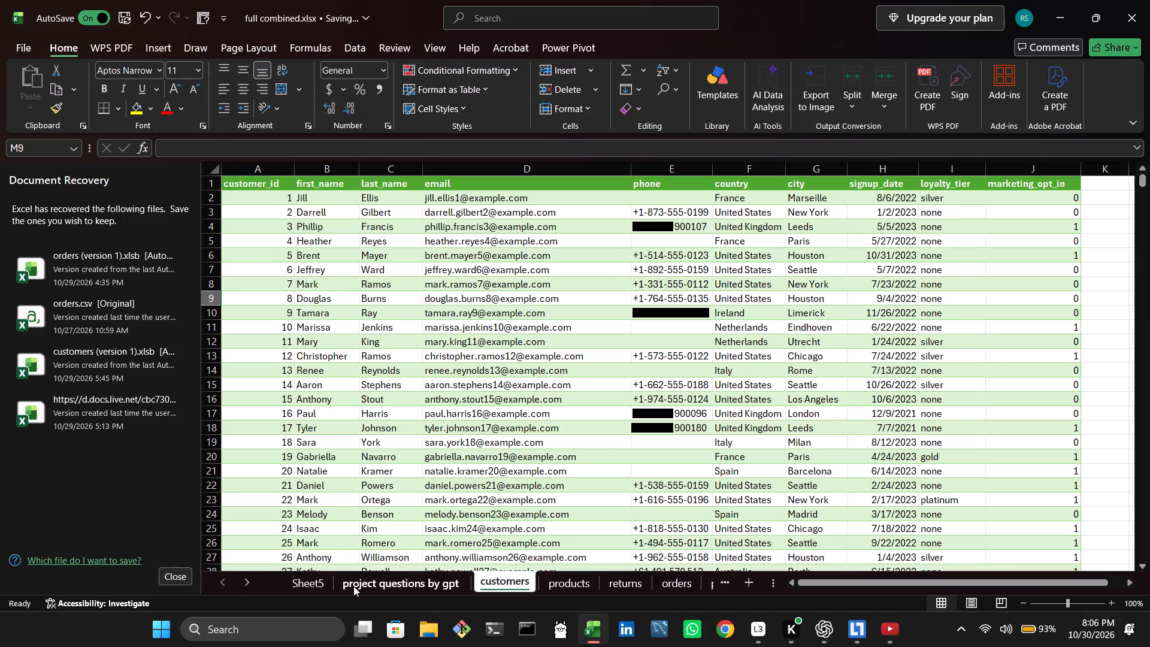
pyautogui.click(296, 575)
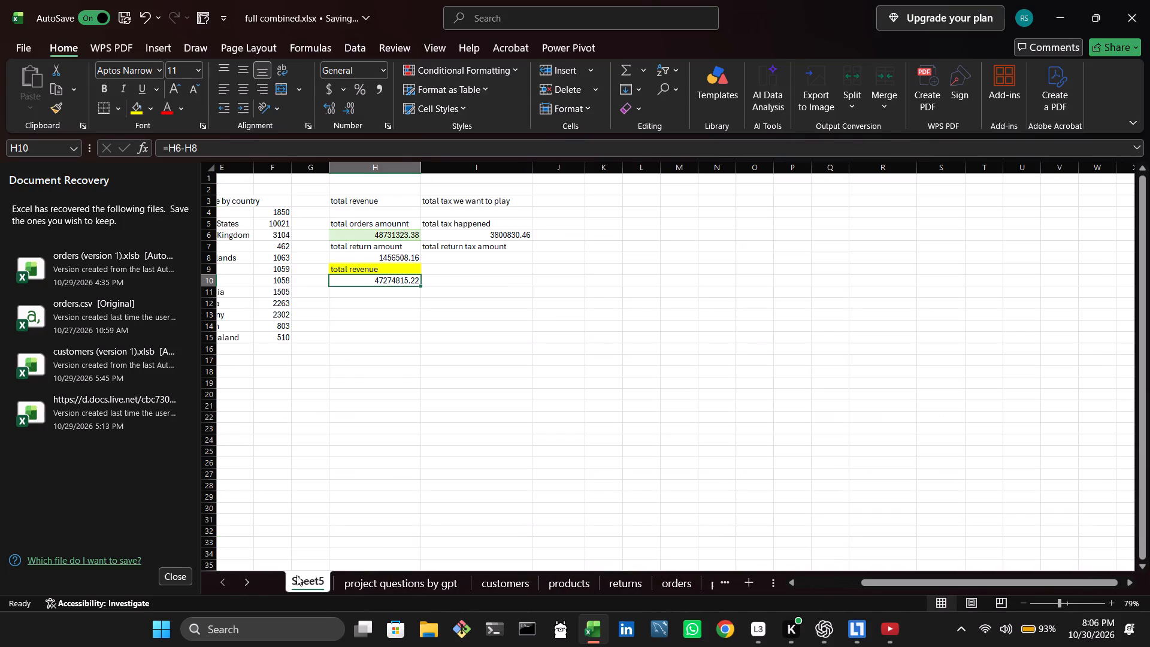
pyautogui.click(458, 471)
pyautogui.press('=')
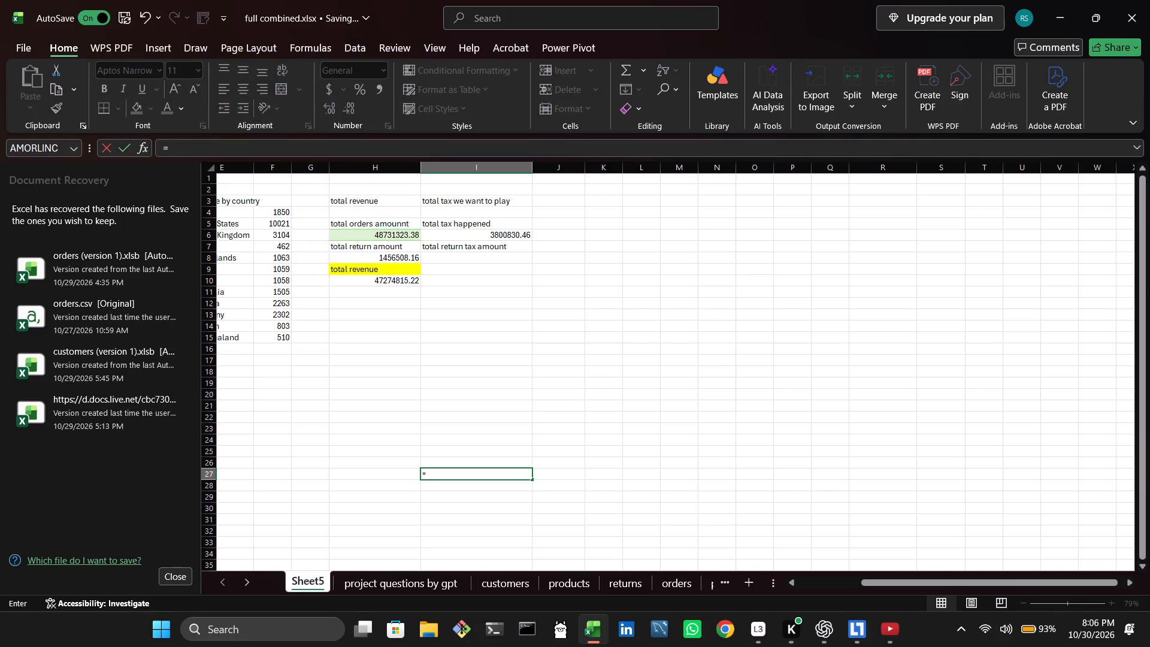
pyautogui.write('uni')
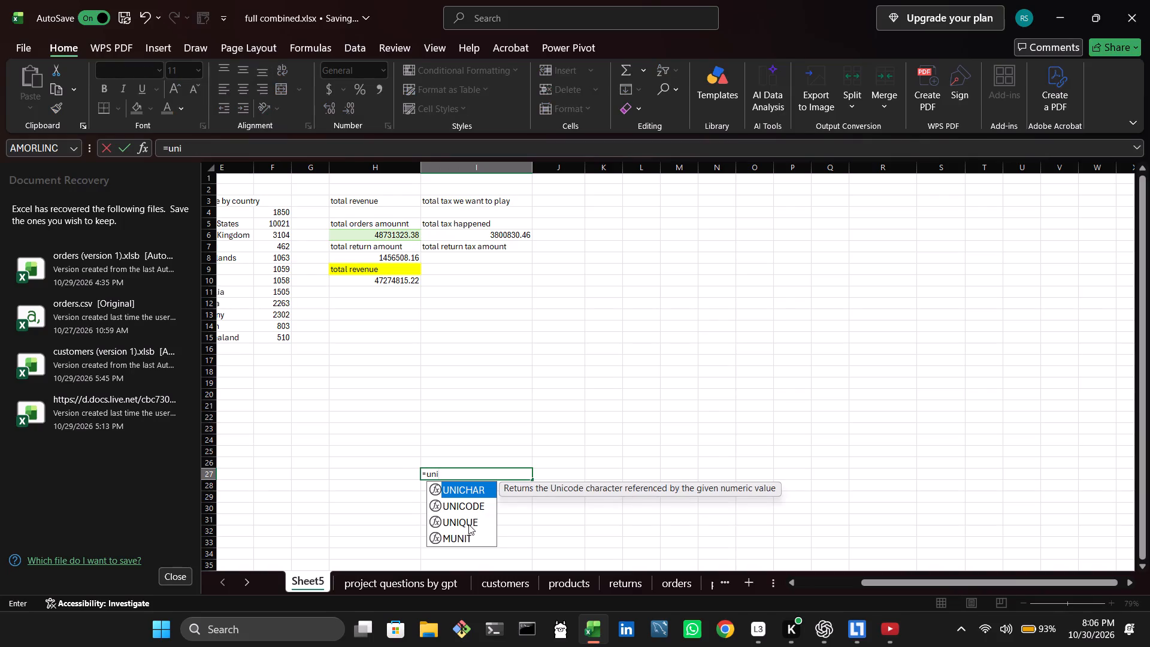
pyautogui.doubleClick(468, 524)
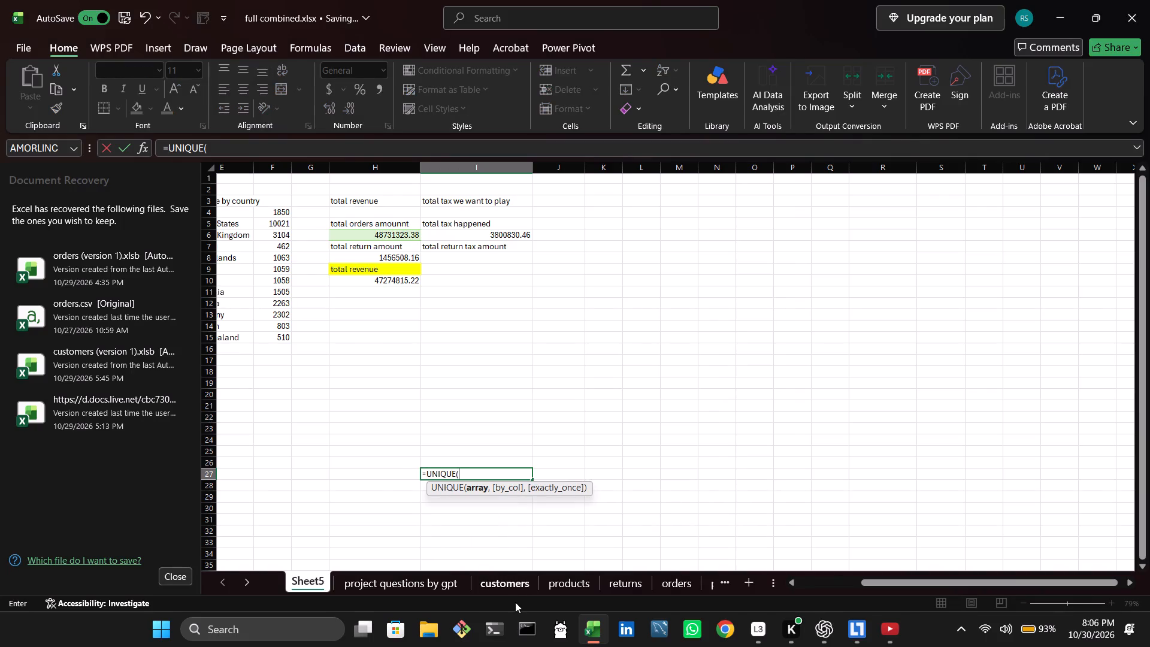
pyautogui.click(513, 587)
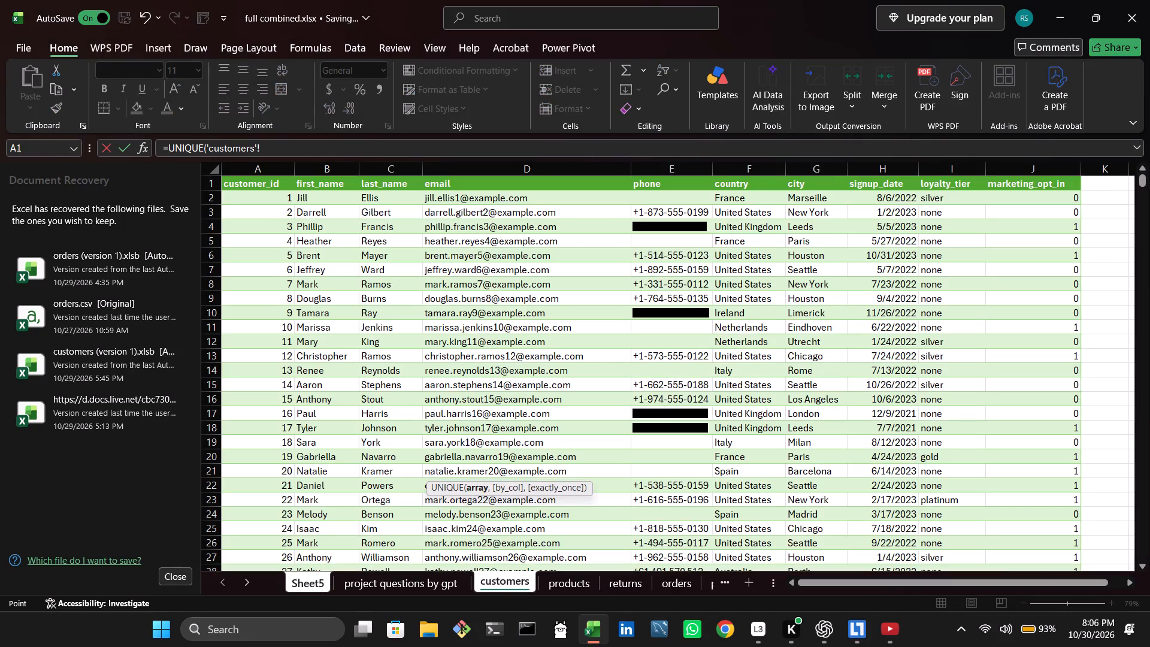
pyautogui.click(752, 195)
pyautogui.hotkey('ctrl', 'shift', 'Down')
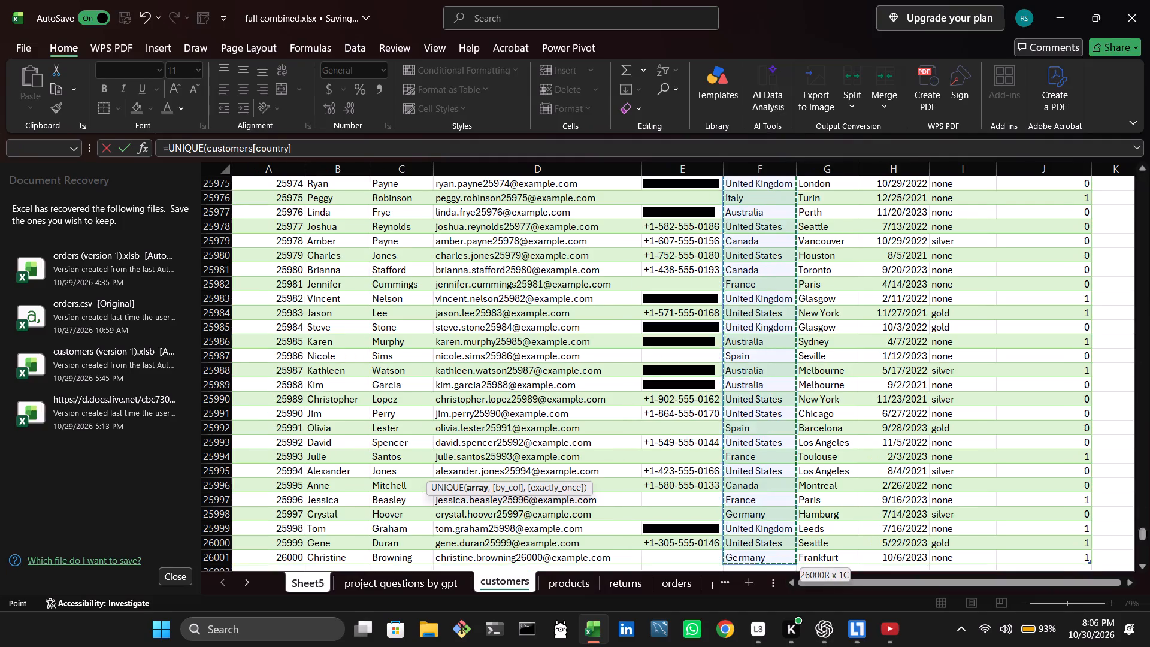
pyautogui.press('Return')
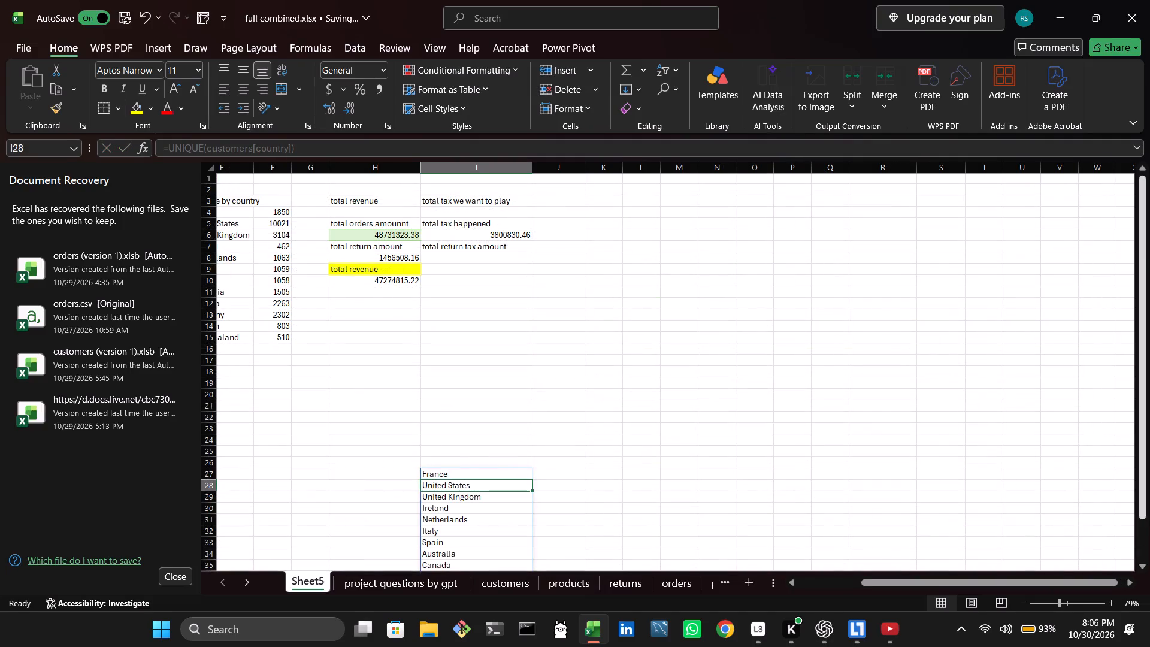
pyautogui.moveTo(1141, 252); pyautogui.dragTo(1144, 340)
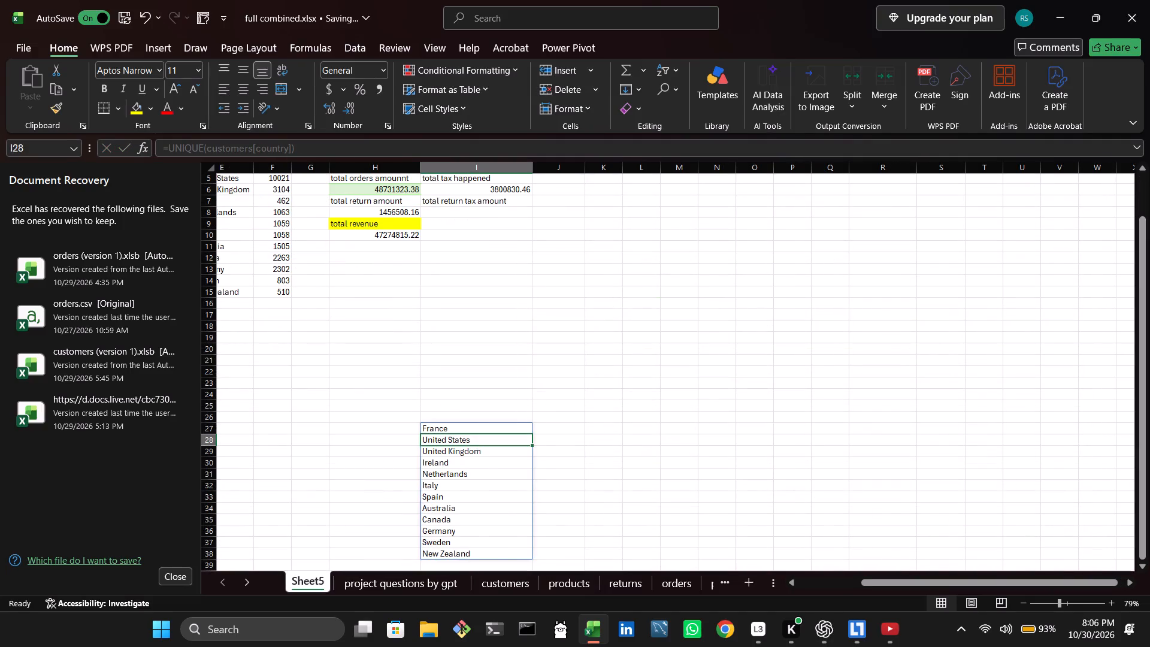
# Review the customers, products and project questions sheets against the Sheet5 country list for data to work out revenue by country.
pyautogui.doubleClick(549, 431)
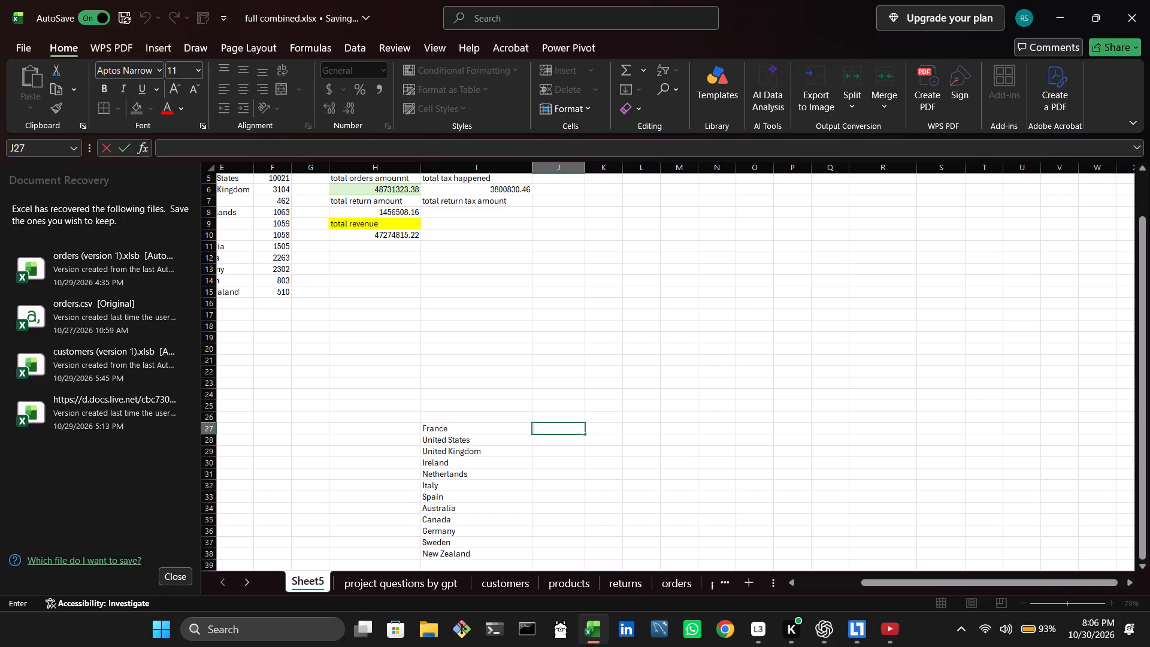
pyautogui.click(522, 586)
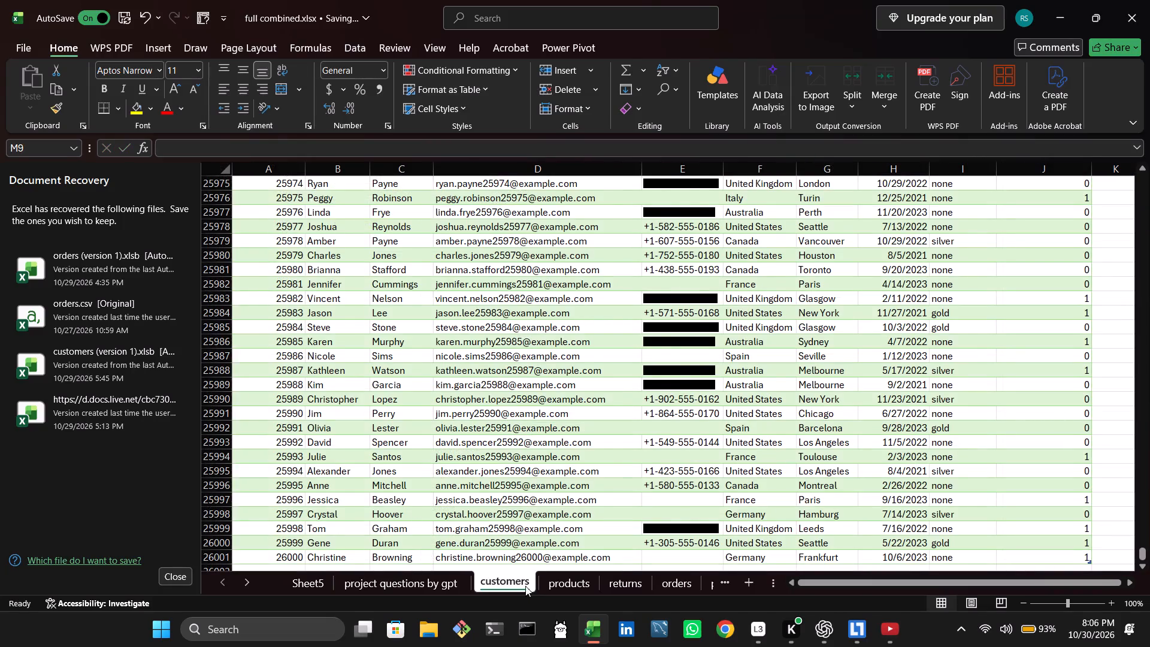
pyautogui.click(440, 589)
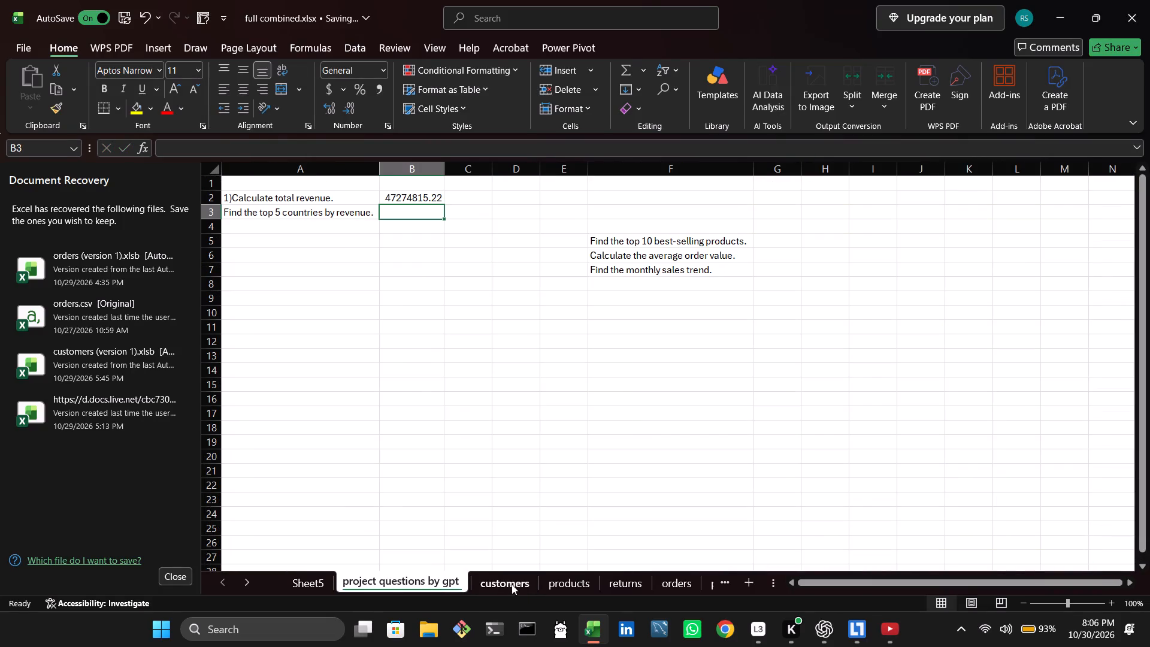
pyautogui.click(516, 582)
pyautogui.click(561, 583)
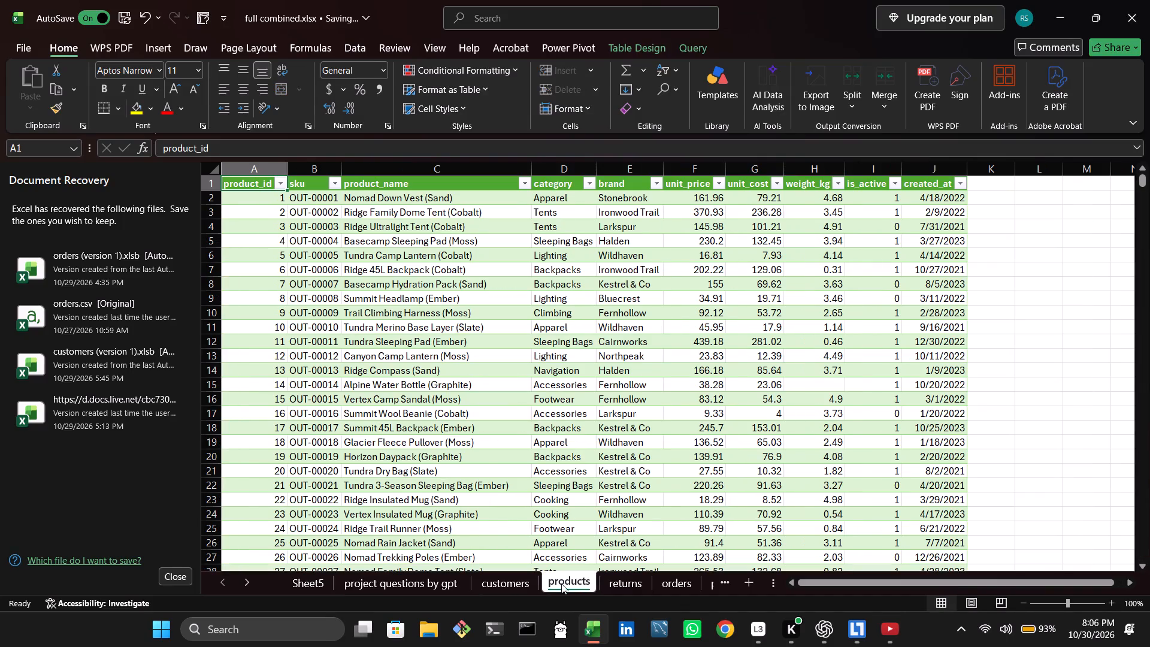
pyautogui.click(1149, 424)
pyautogui.click(458, 583)
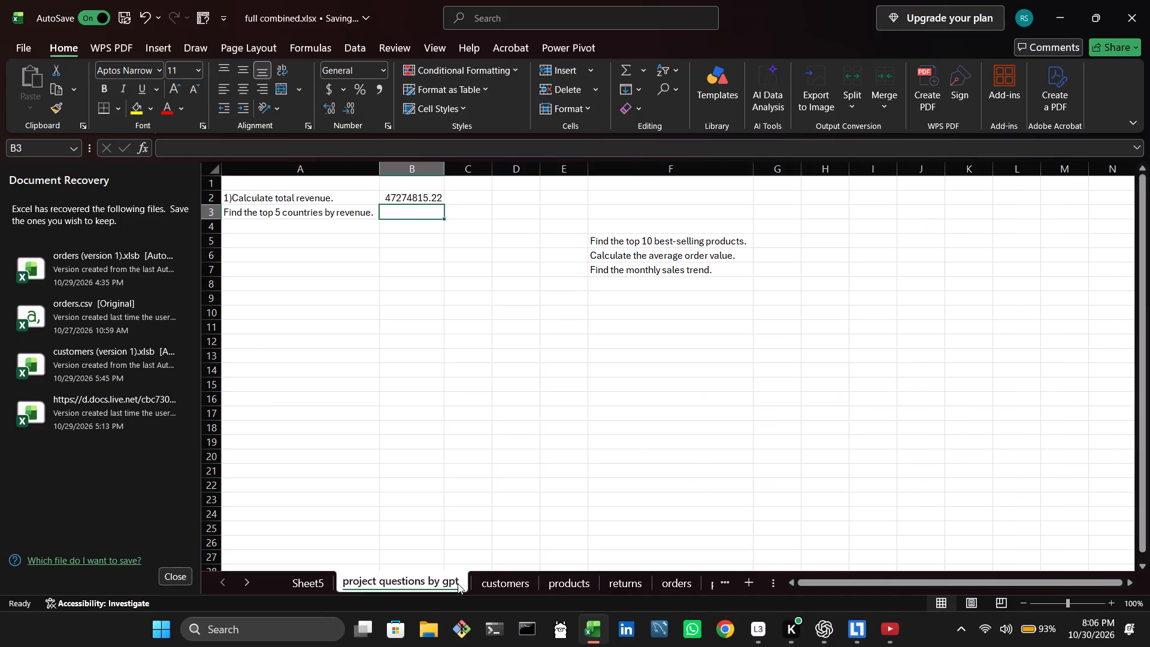
pyautogui.click(477, 582)
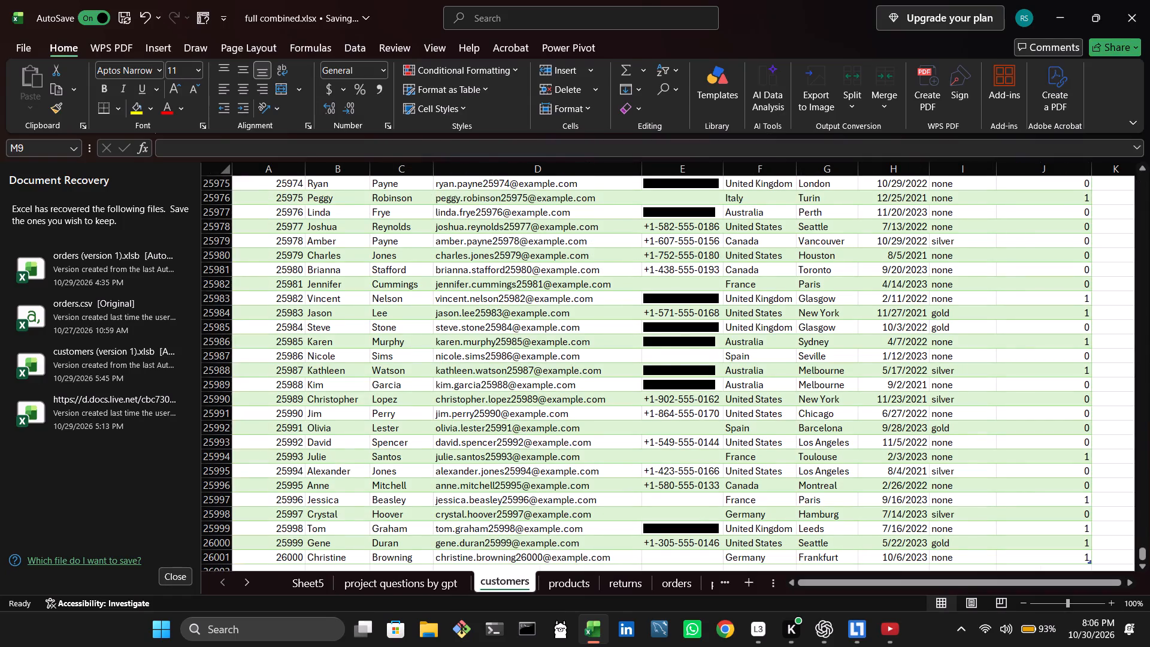
pyautogui.moveTo(1140, 552); pyautogui.dragTo(1112, 332)
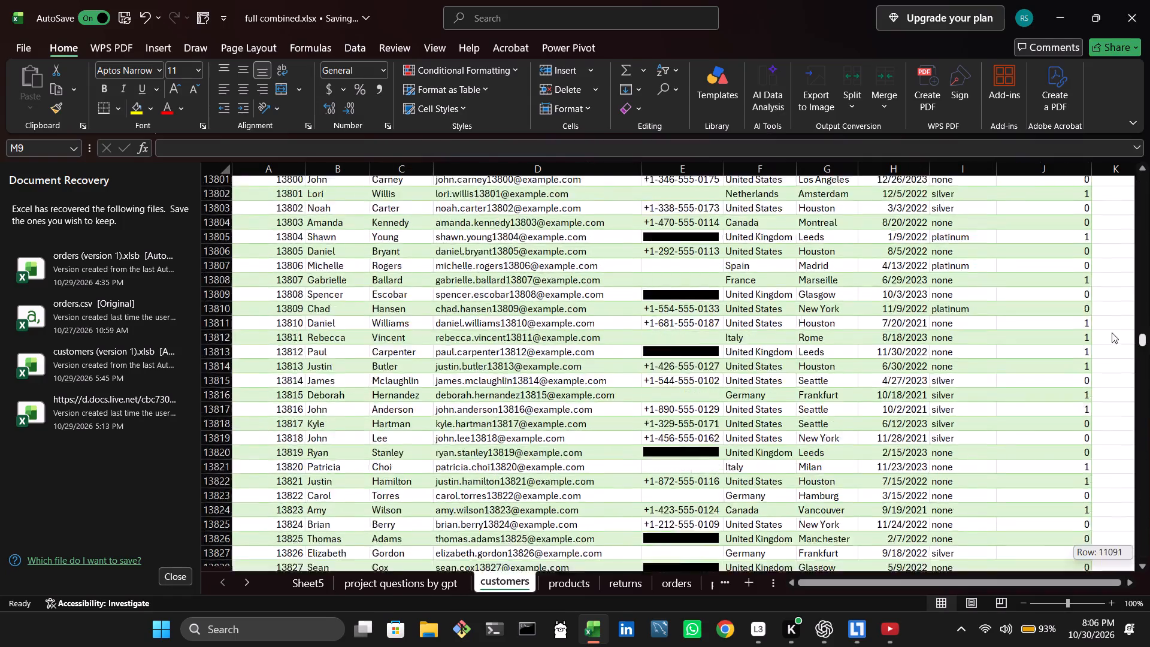
pyautogui.moveTo(1112, 332); pyautogui.dragTo(1112, 132)
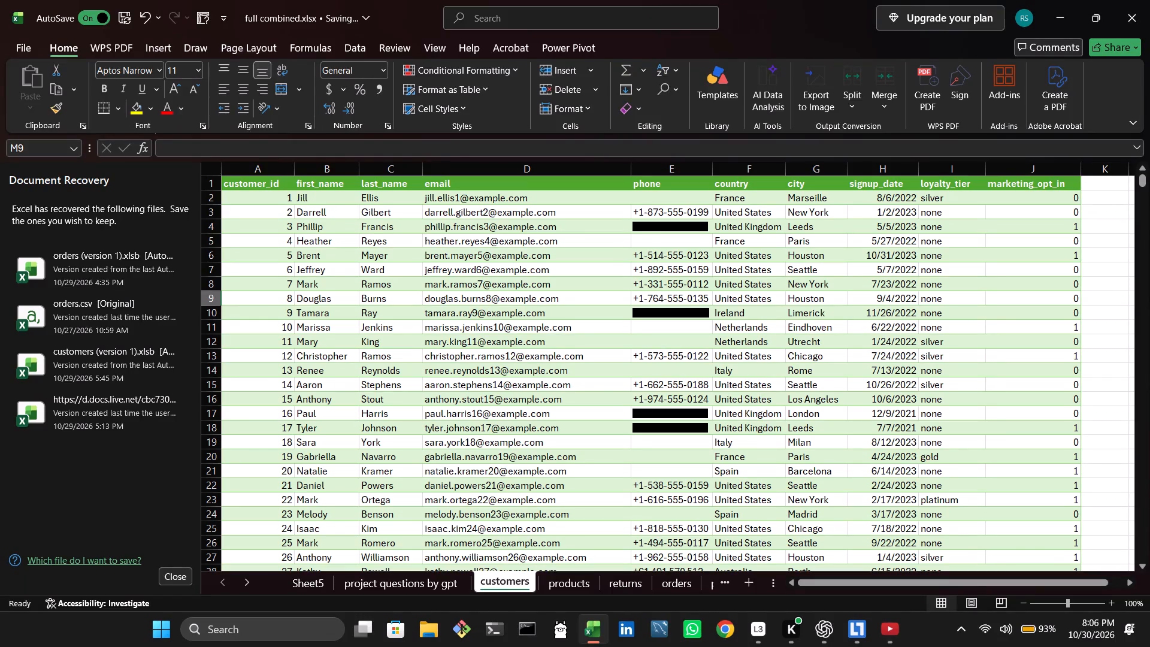
pyautogui.click(297, 581)
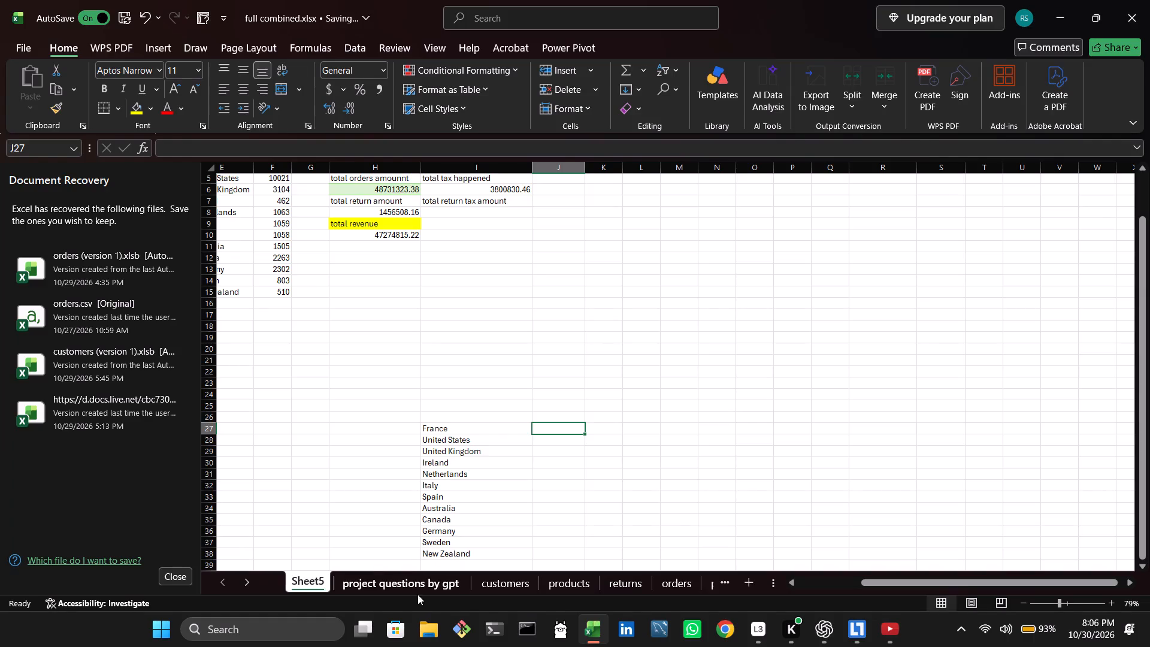
pyautogui.click(488, 580)
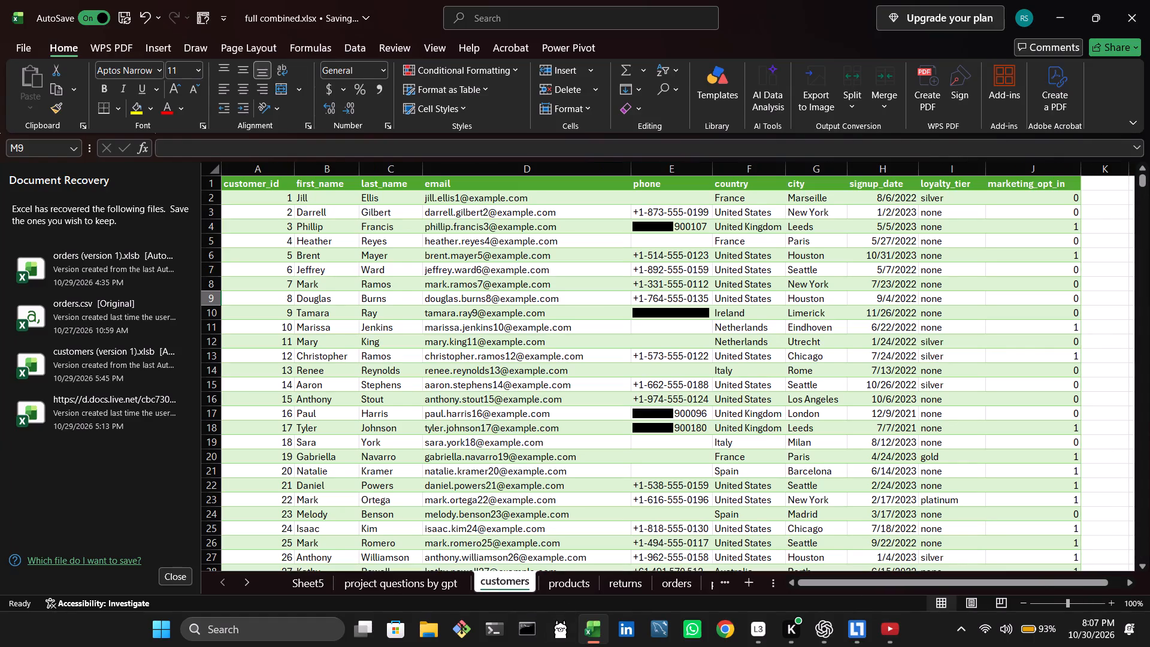
pyautogui.click(1141, 175)
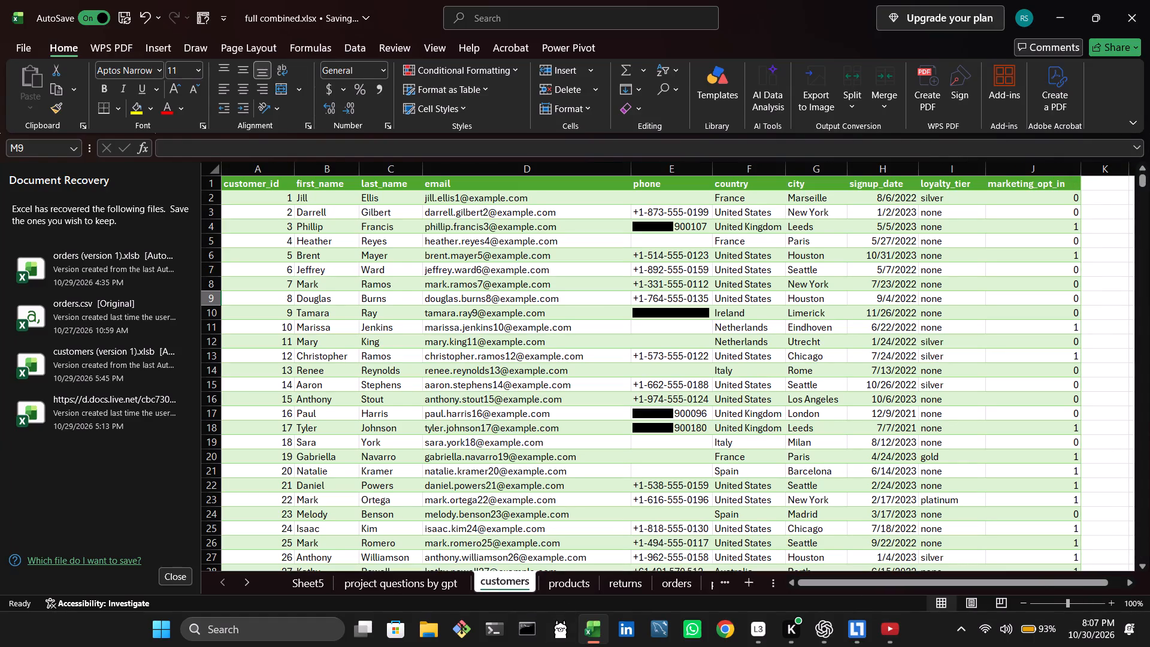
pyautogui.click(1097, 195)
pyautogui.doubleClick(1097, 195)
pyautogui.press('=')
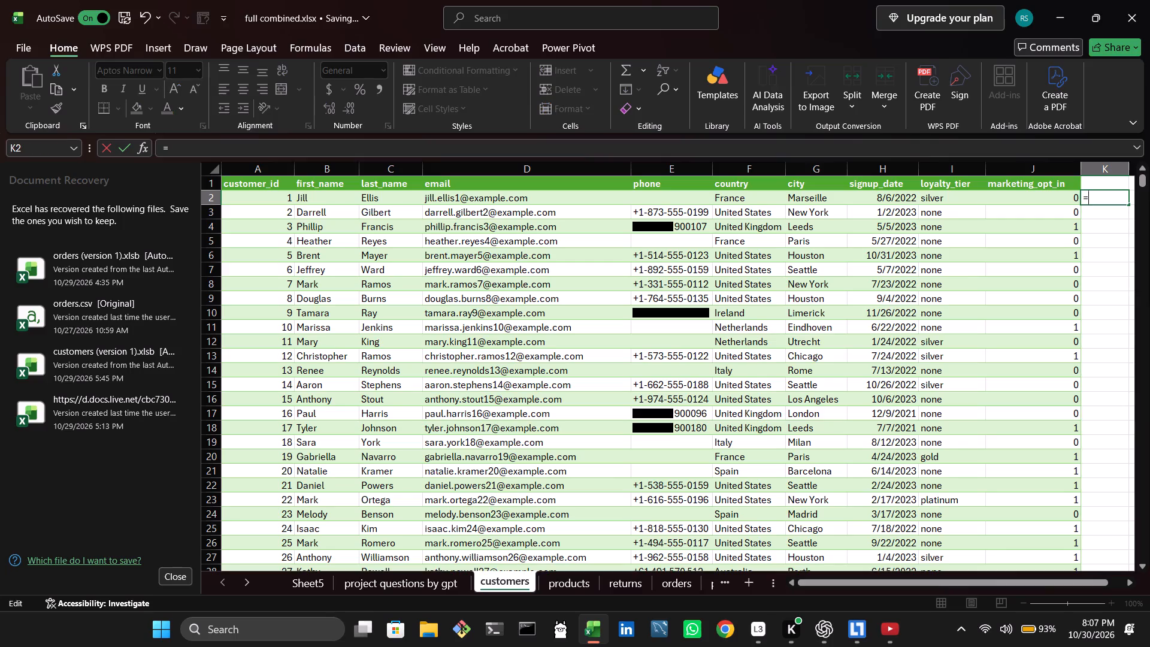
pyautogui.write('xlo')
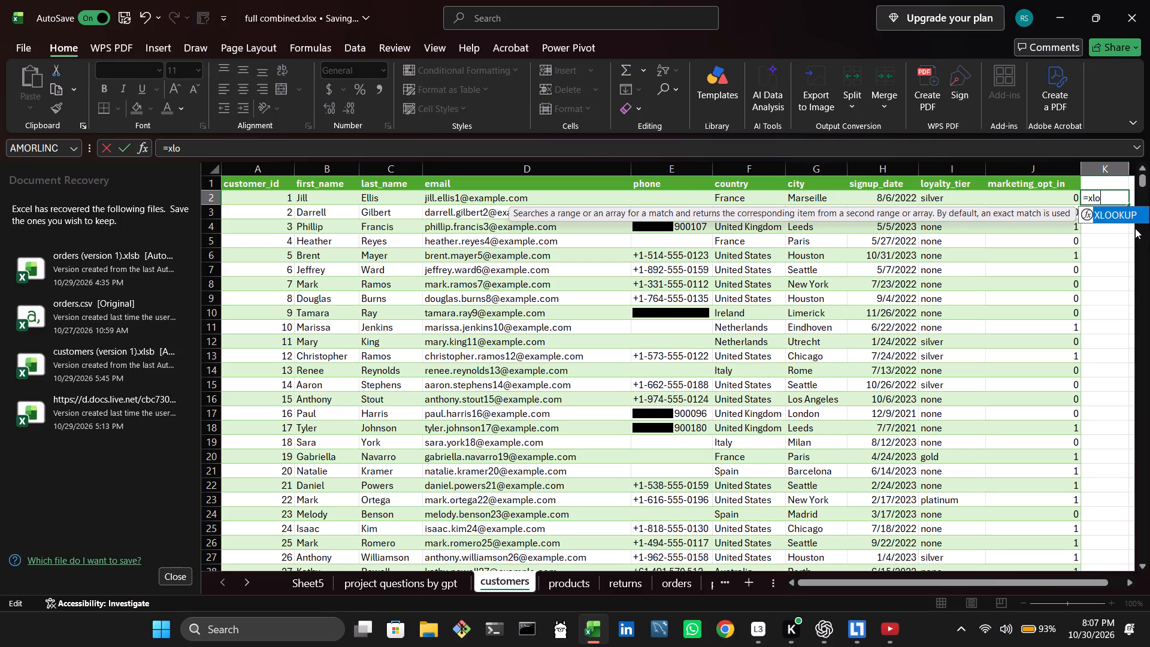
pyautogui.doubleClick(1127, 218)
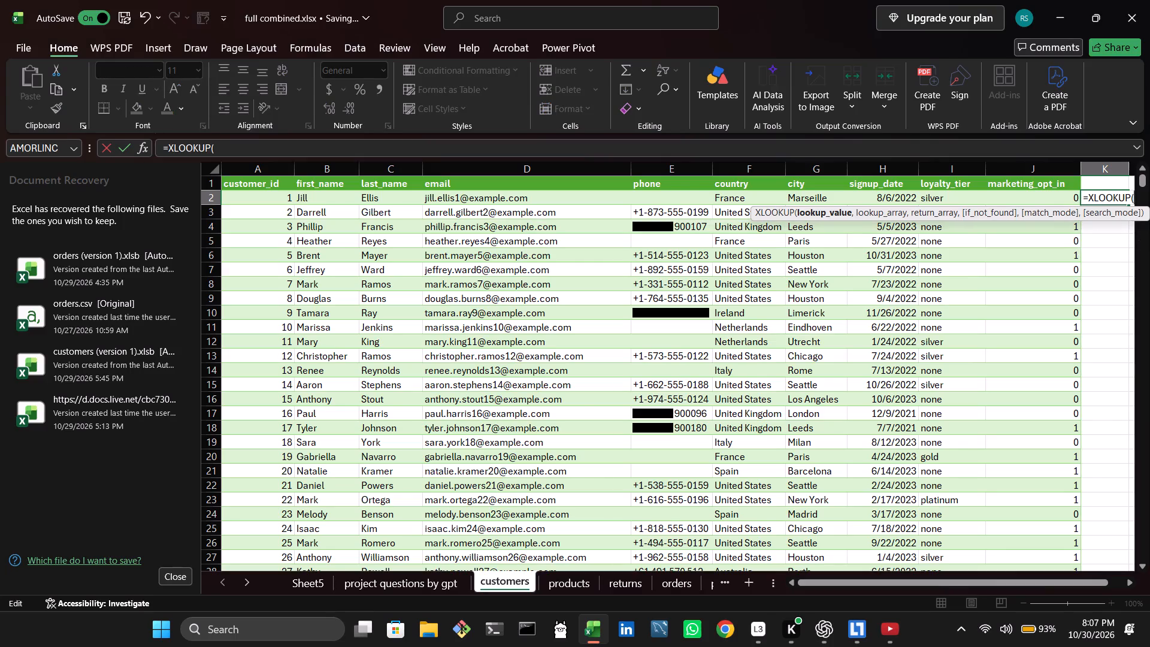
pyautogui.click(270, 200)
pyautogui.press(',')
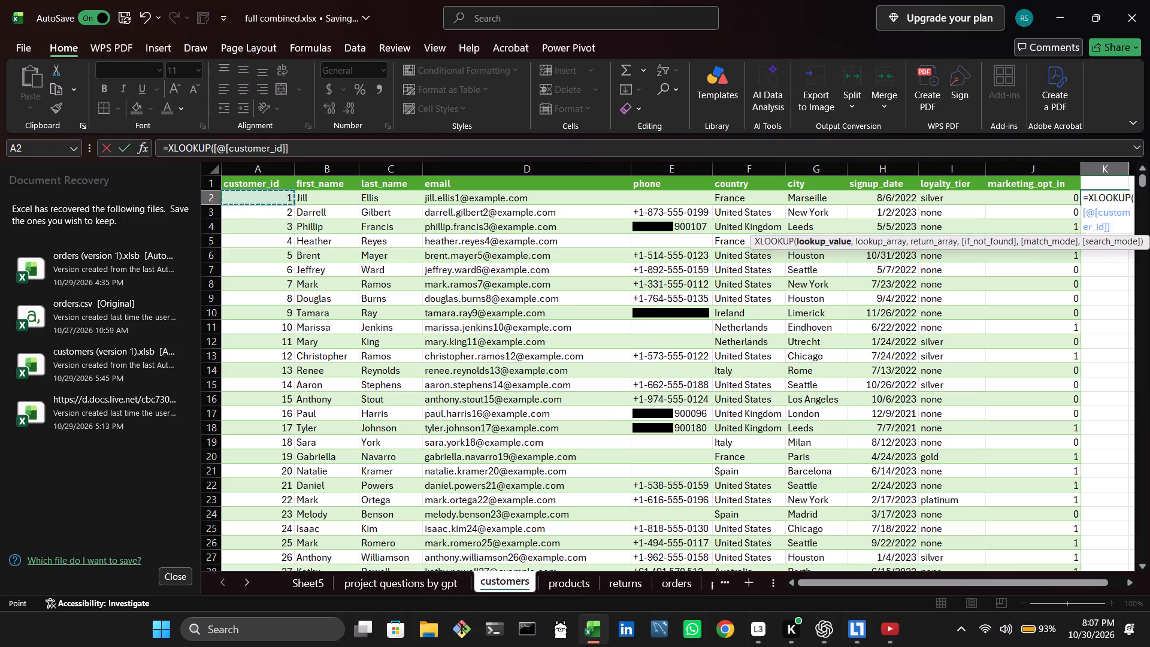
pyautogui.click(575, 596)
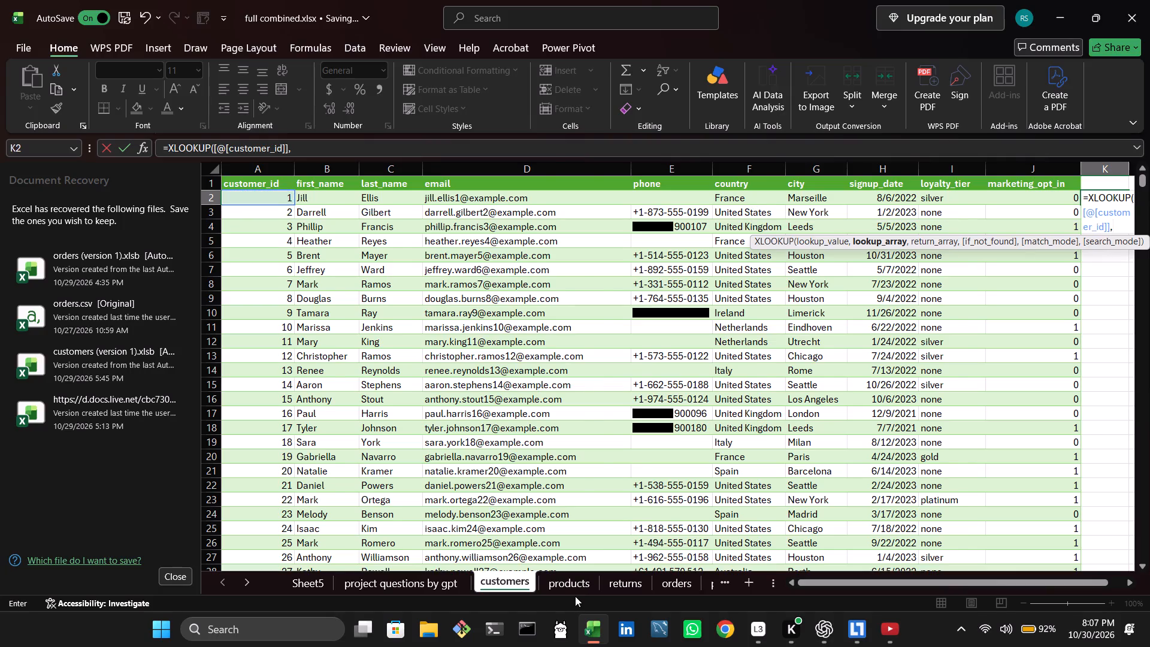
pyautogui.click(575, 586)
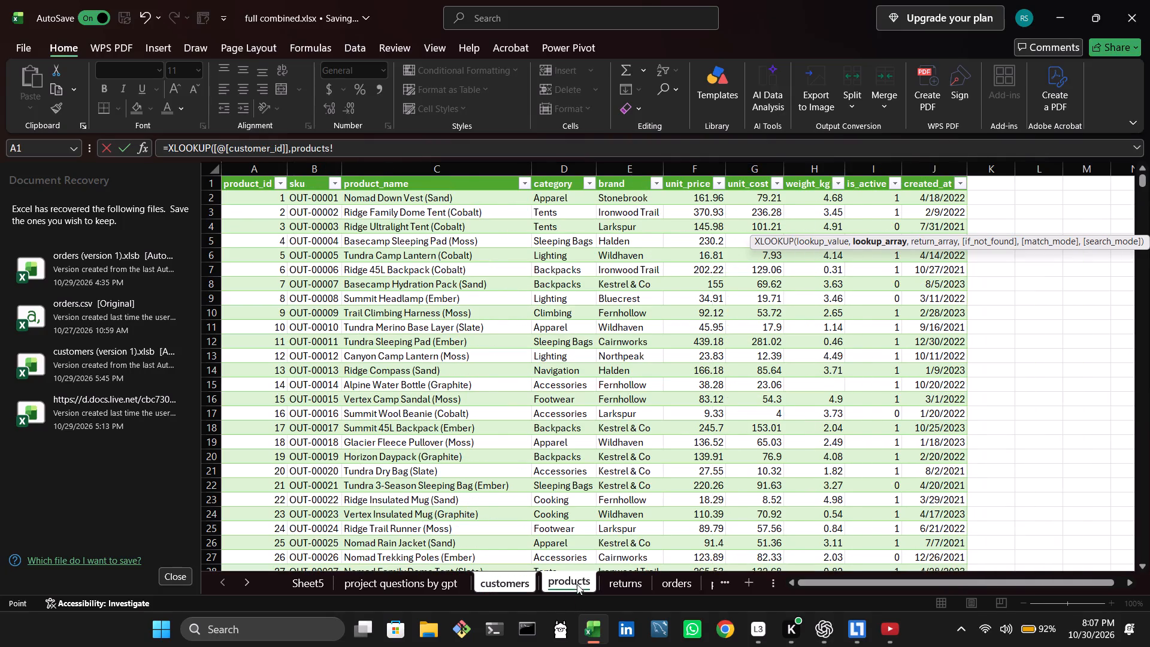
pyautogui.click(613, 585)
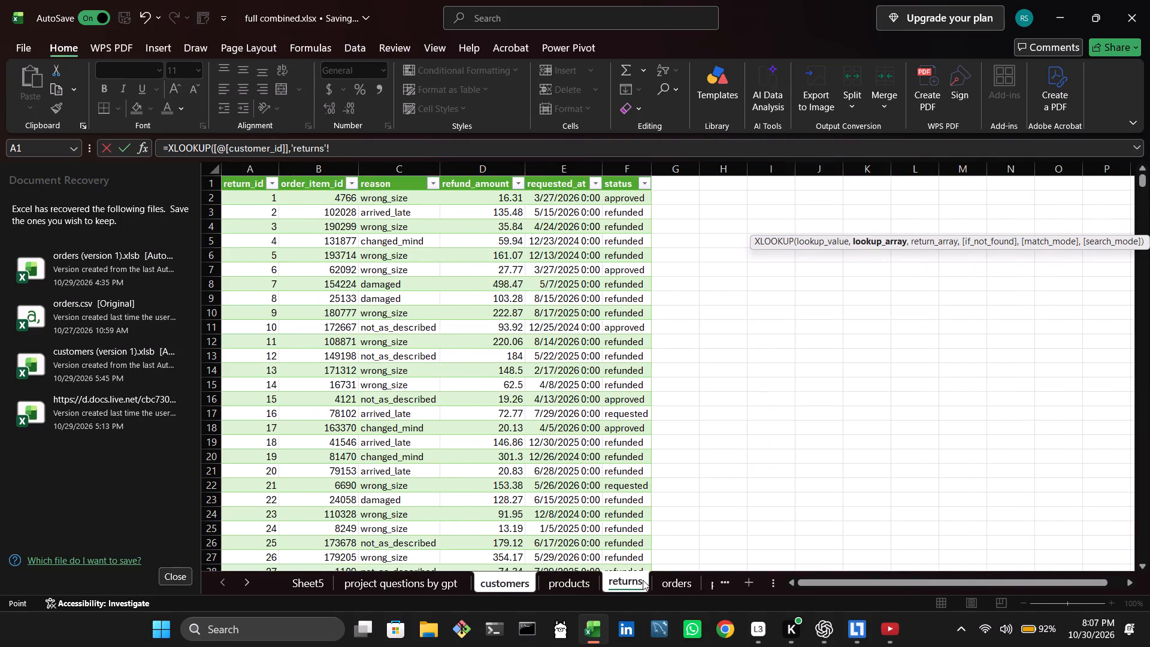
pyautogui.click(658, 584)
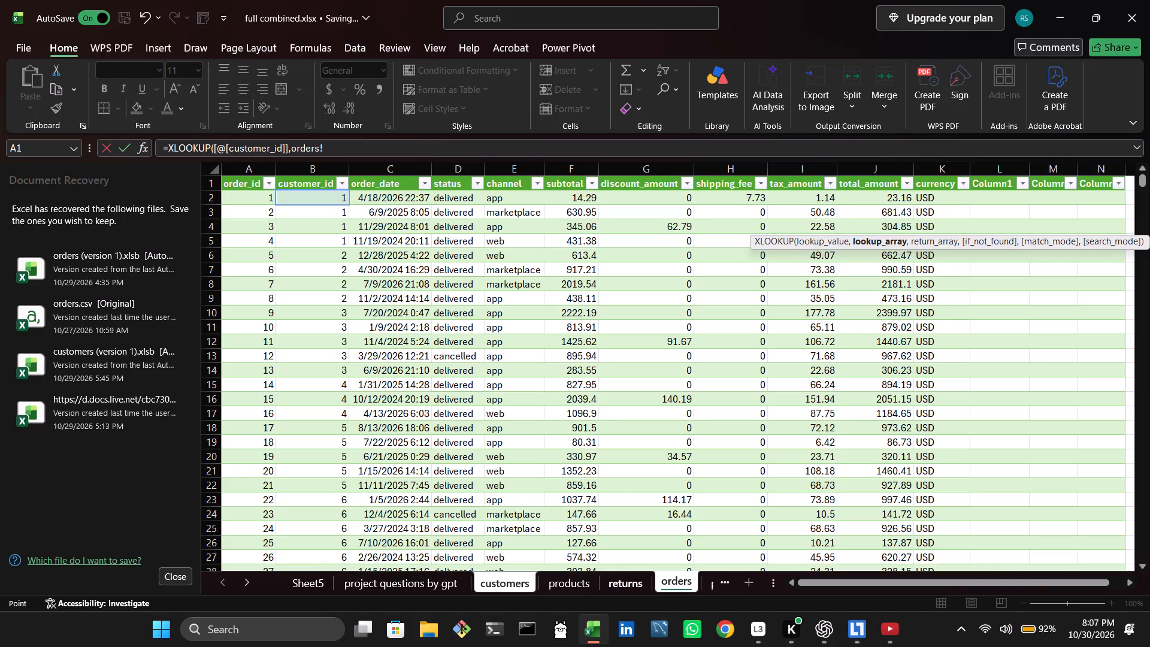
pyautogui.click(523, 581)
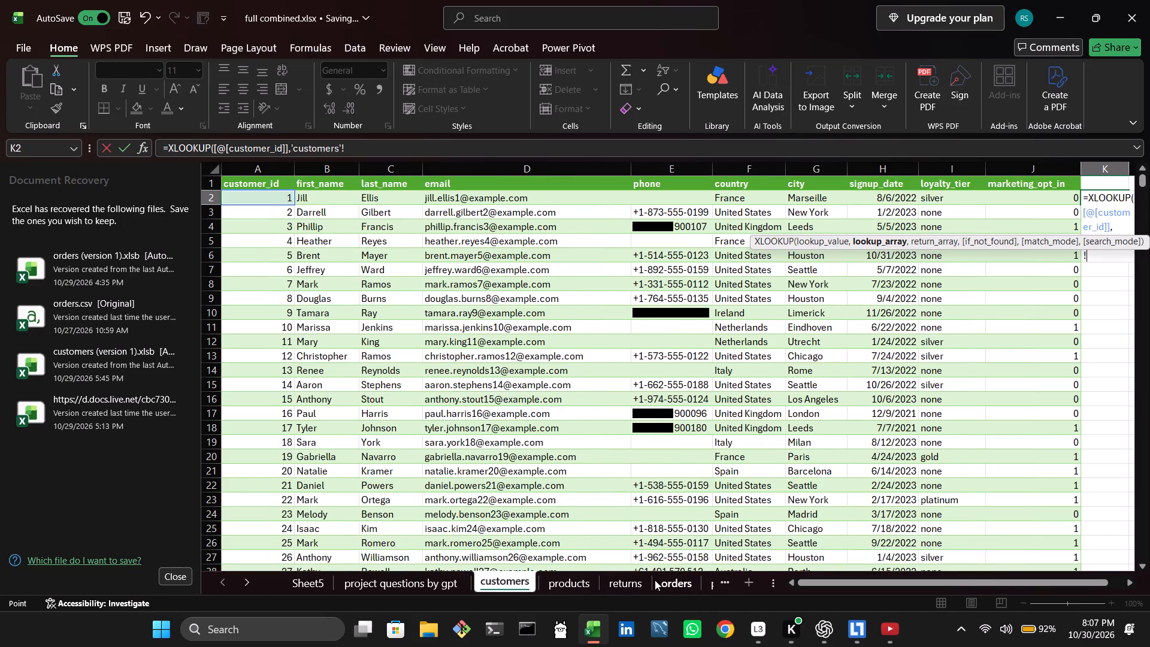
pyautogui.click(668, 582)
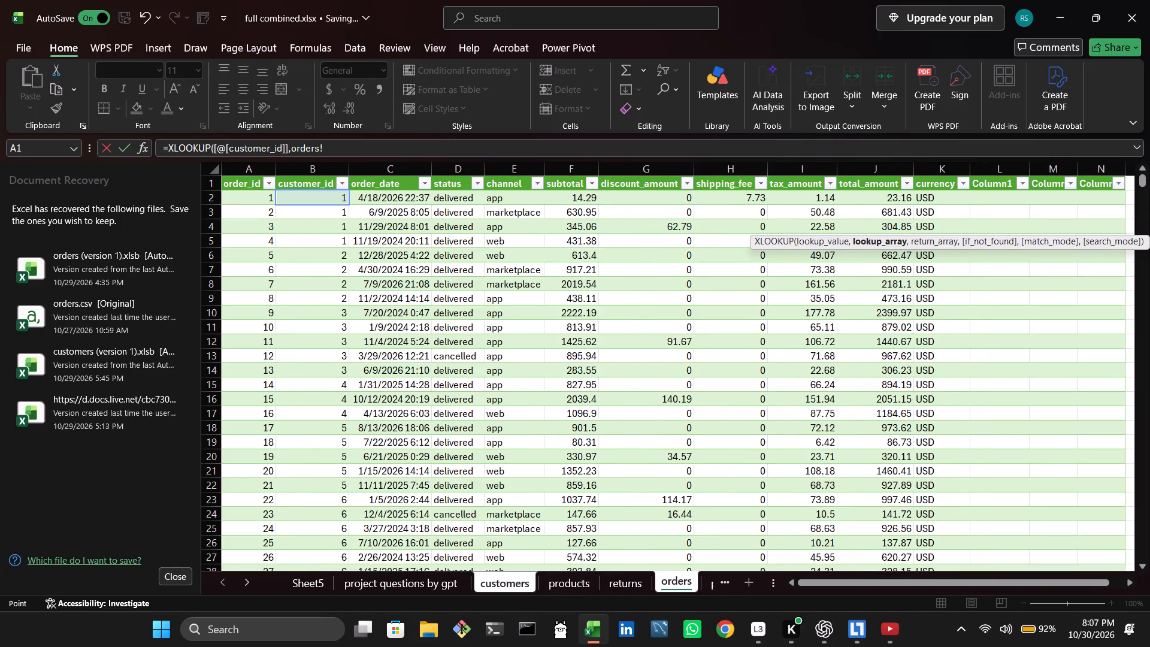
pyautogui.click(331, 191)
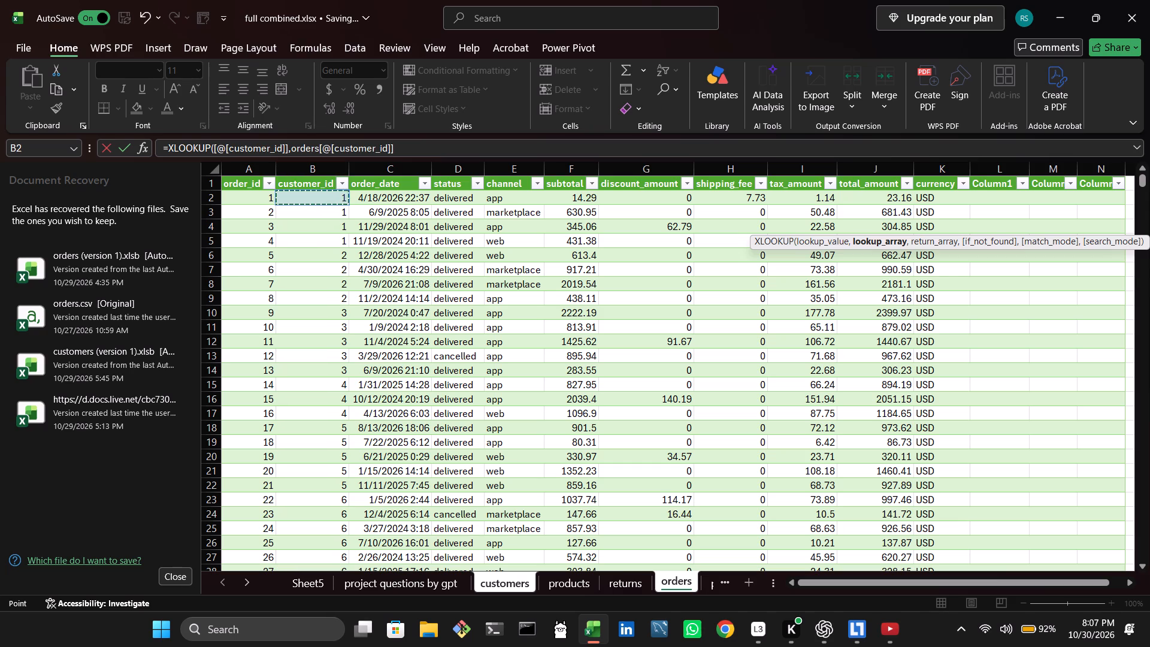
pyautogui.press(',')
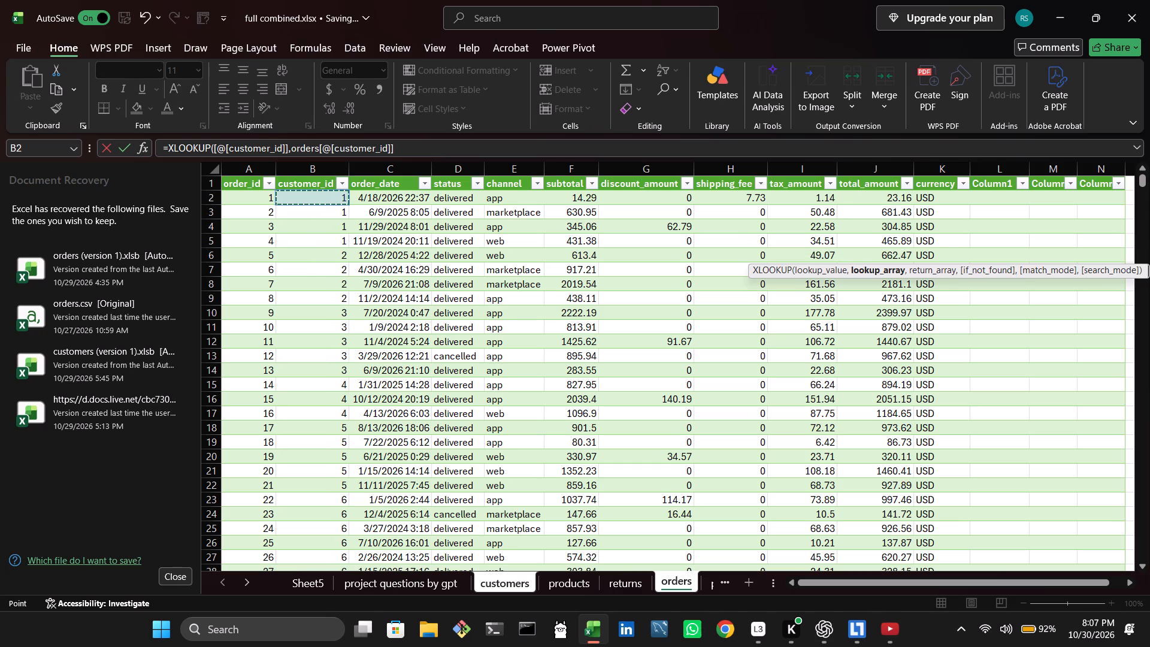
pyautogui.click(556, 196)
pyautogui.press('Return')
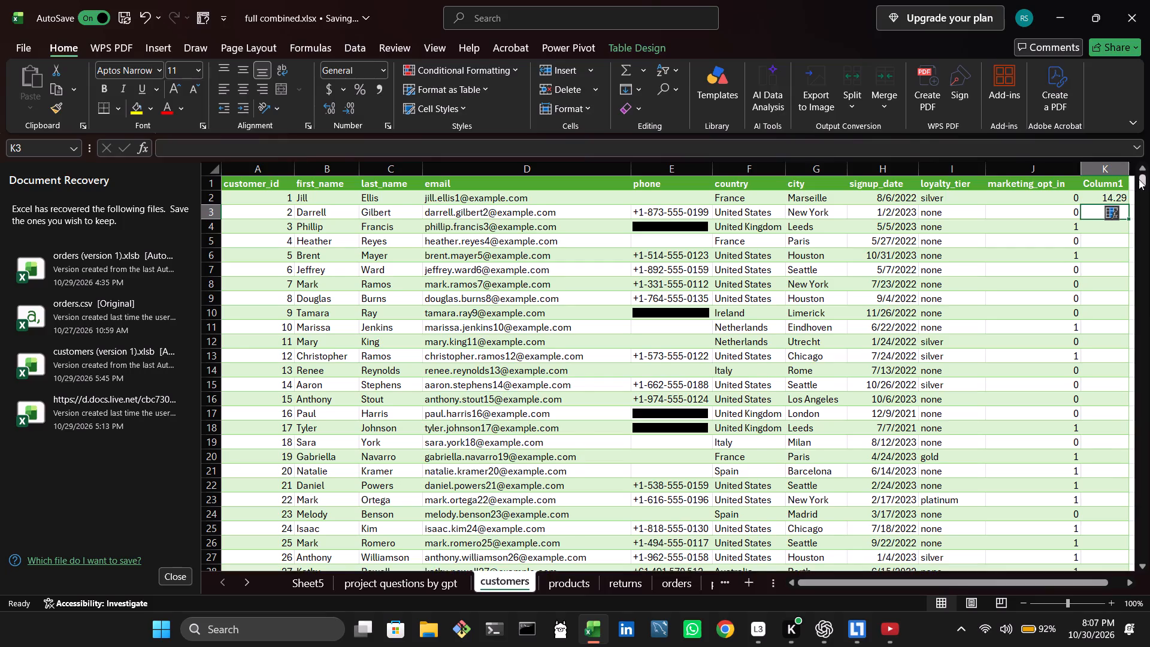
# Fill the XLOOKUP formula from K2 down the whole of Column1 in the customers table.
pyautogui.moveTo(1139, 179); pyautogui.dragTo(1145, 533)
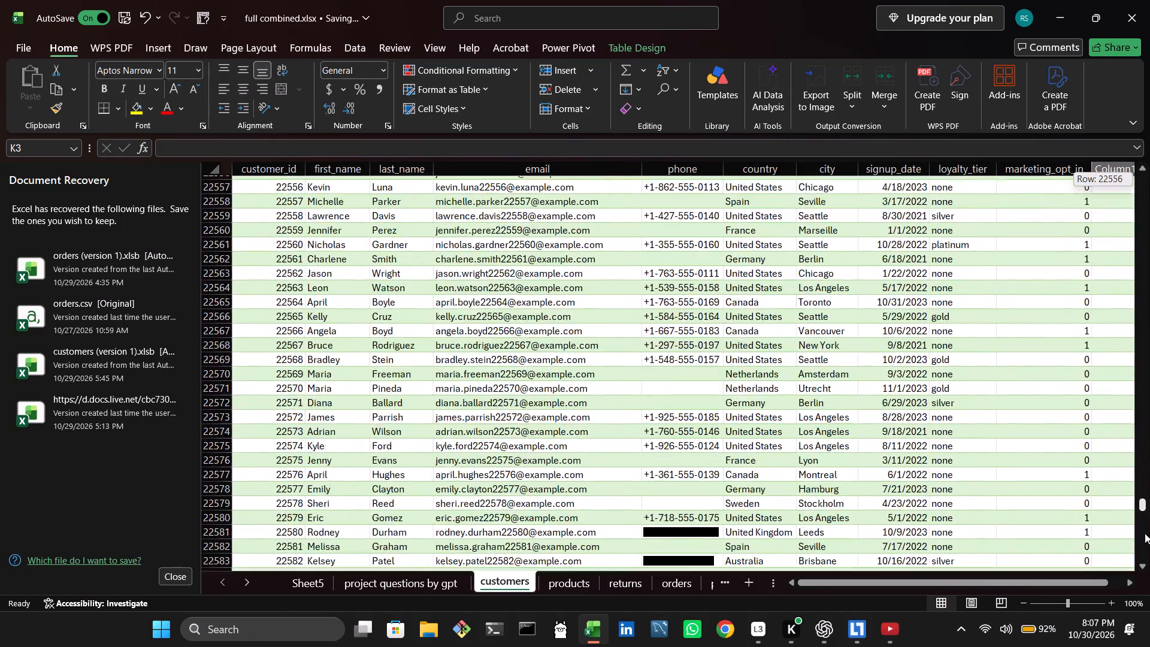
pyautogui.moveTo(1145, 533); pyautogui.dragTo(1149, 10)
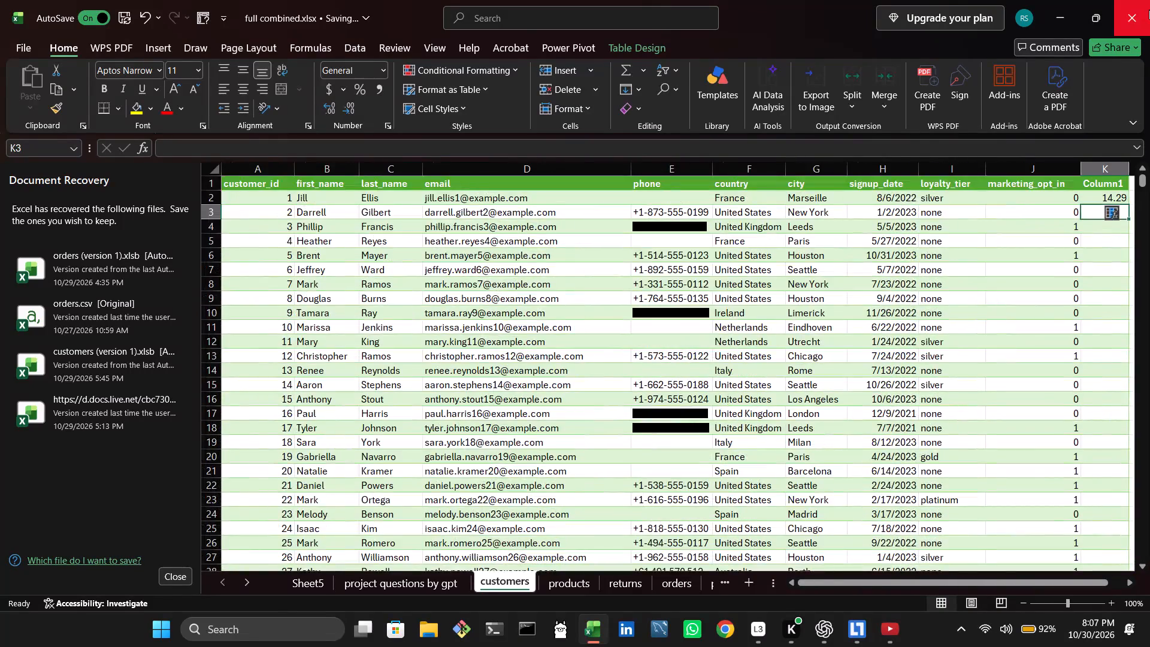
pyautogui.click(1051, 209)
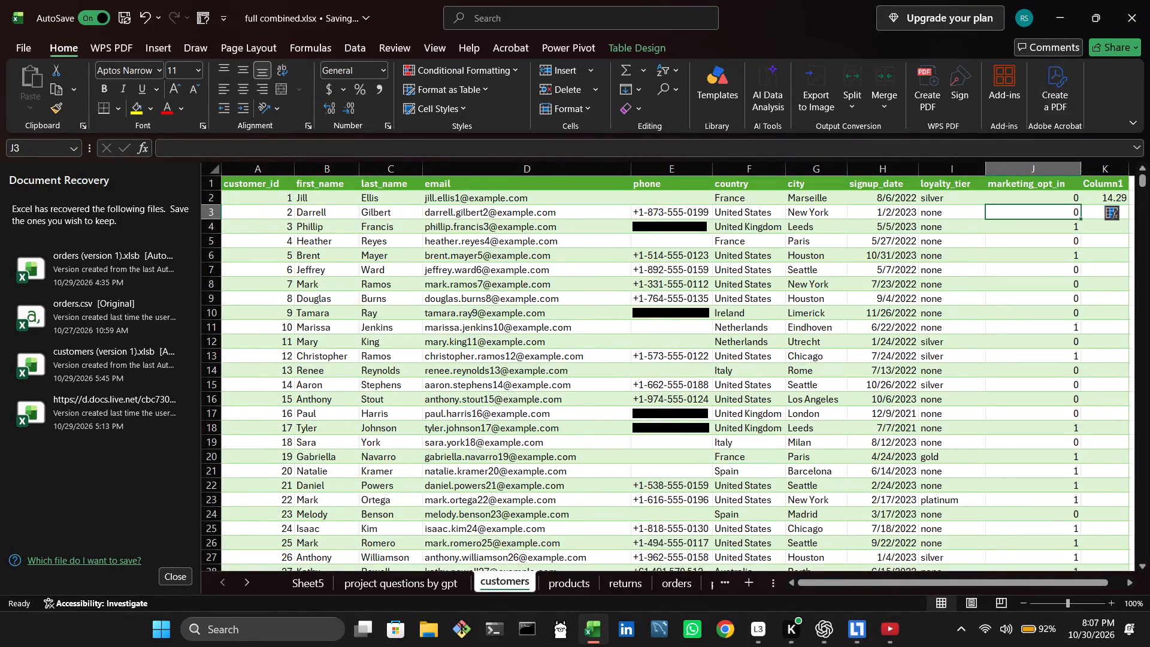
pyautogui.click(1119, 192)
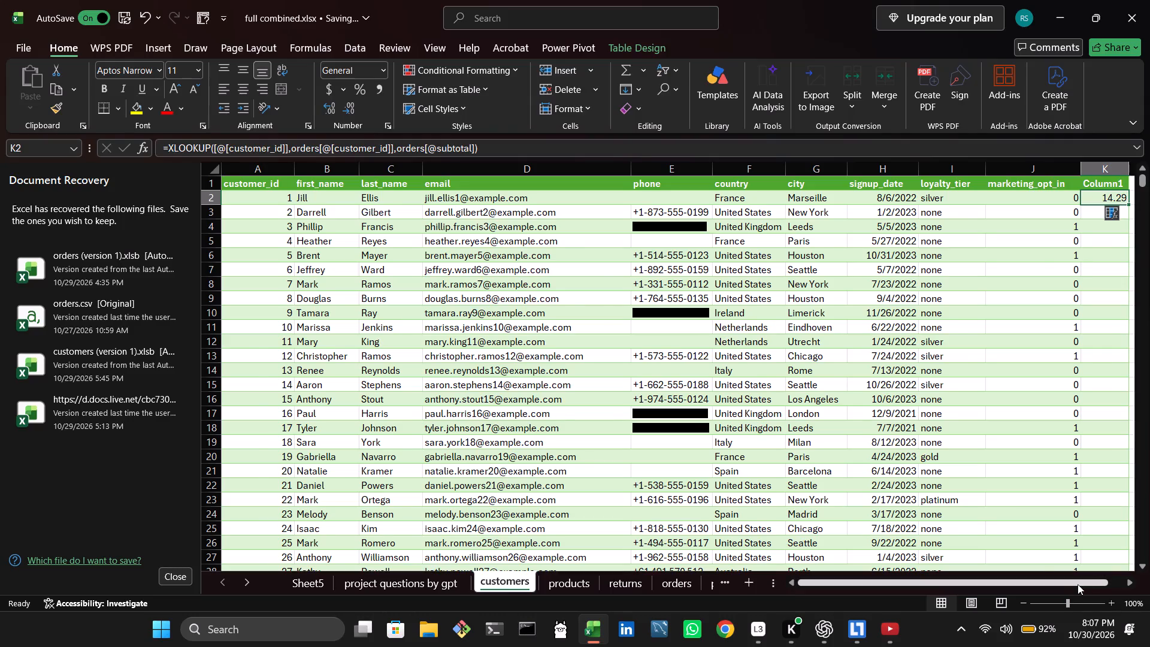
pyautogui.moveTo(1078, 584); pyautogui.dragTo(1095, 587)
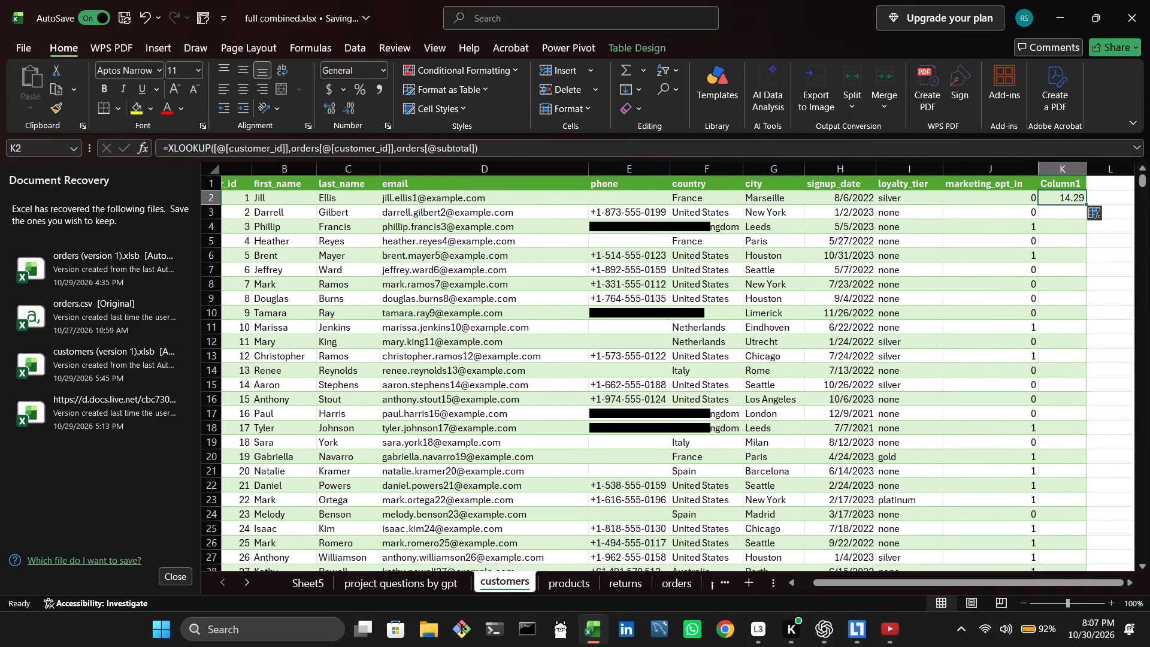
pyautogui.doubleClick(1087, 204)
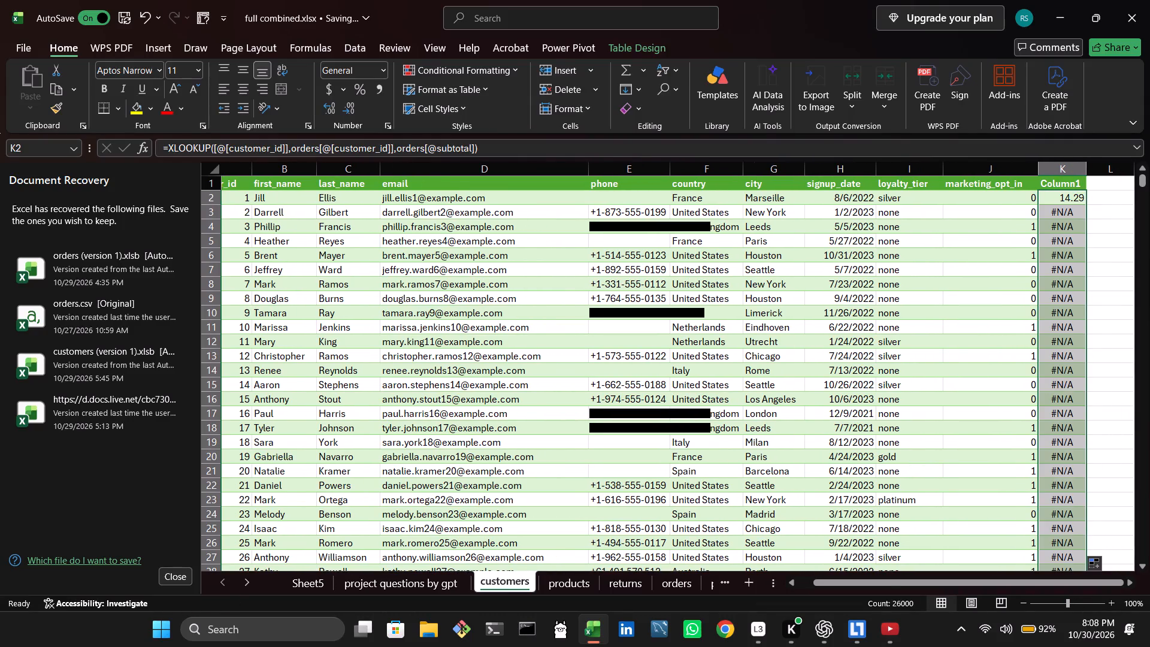
# Examine the XLOOKUP formula in cell K3 and its lookup_value and lookup_array arguments, comparing it with the formula in K2.
pyautogui.doubleClick(1061, 214)
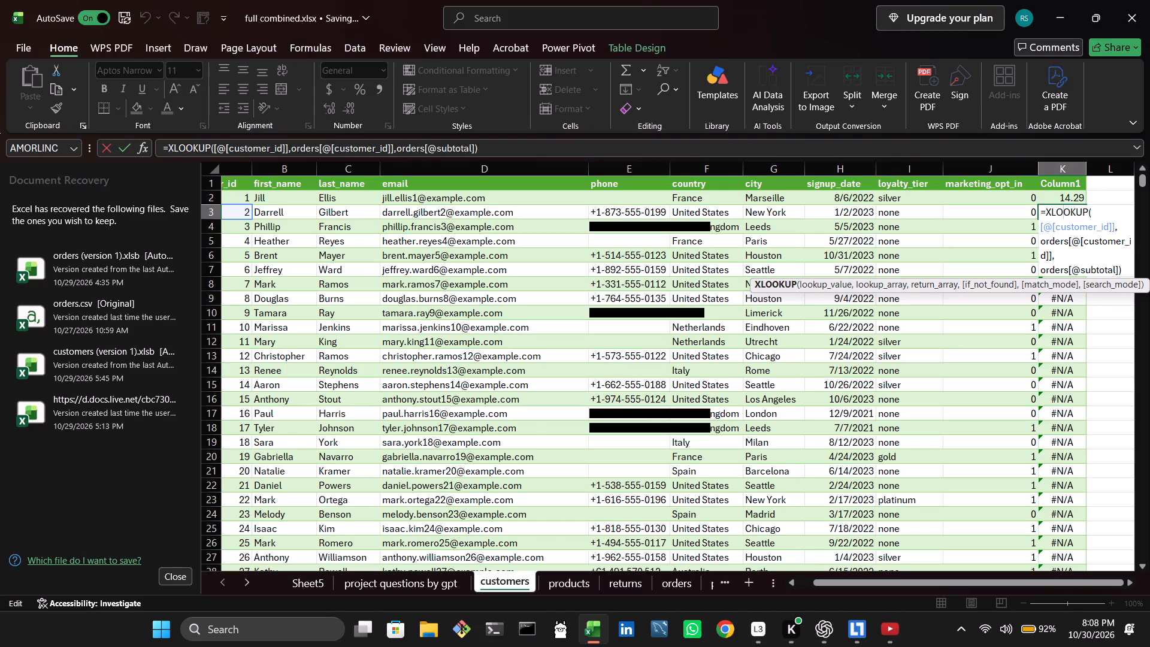
pyautogui.click(262, 147)
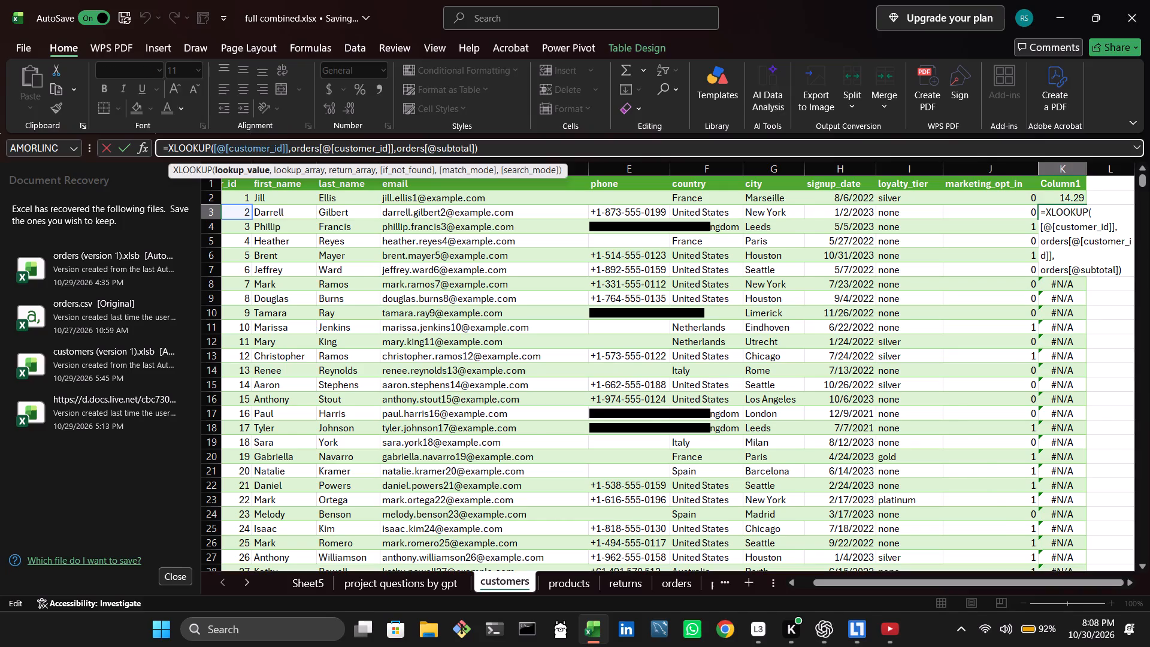
pyautogui.click(344, 147)
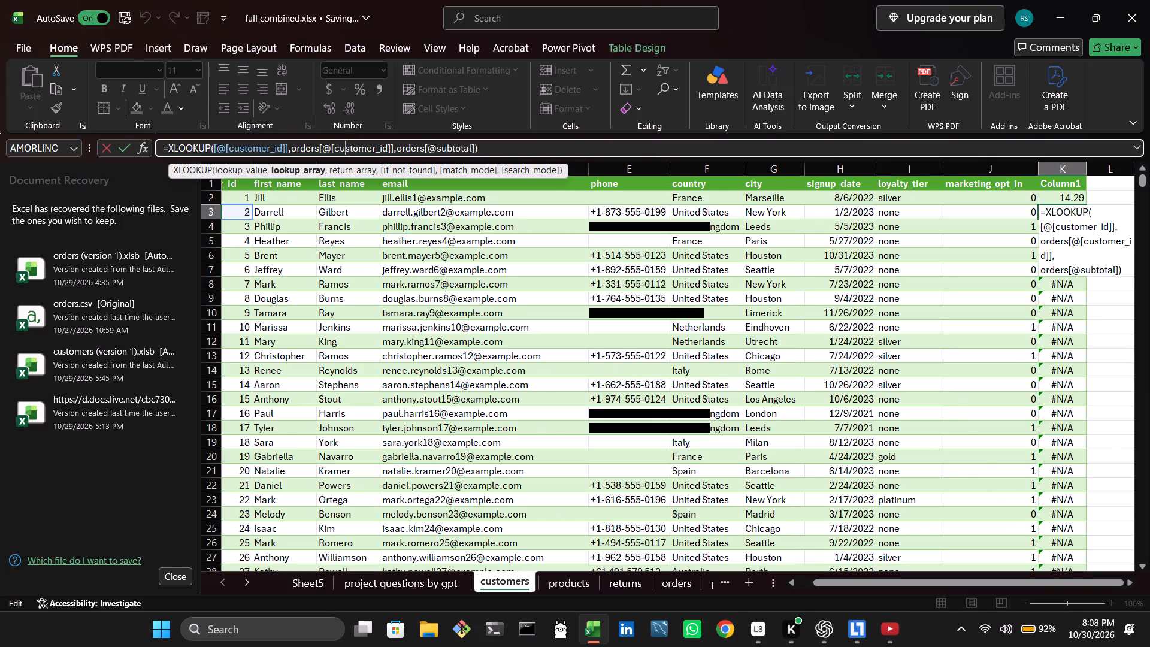
pyautogui.click(1149, 363)
pyautogui.click(1124, 318)
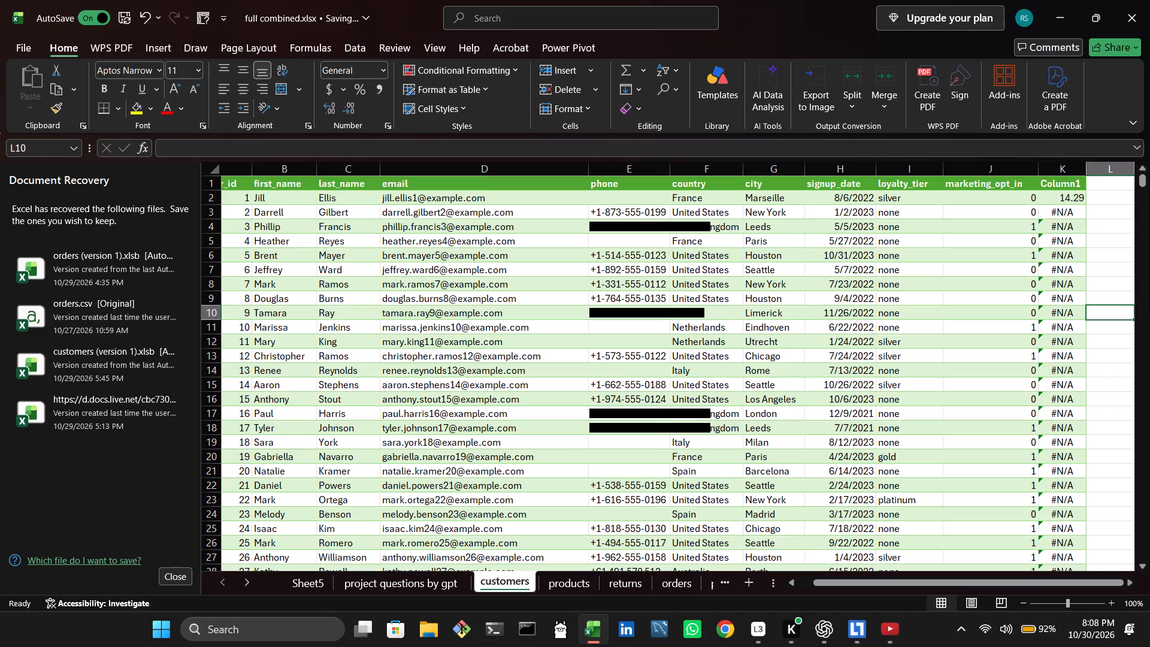
pyautogui.click(1075, 215)
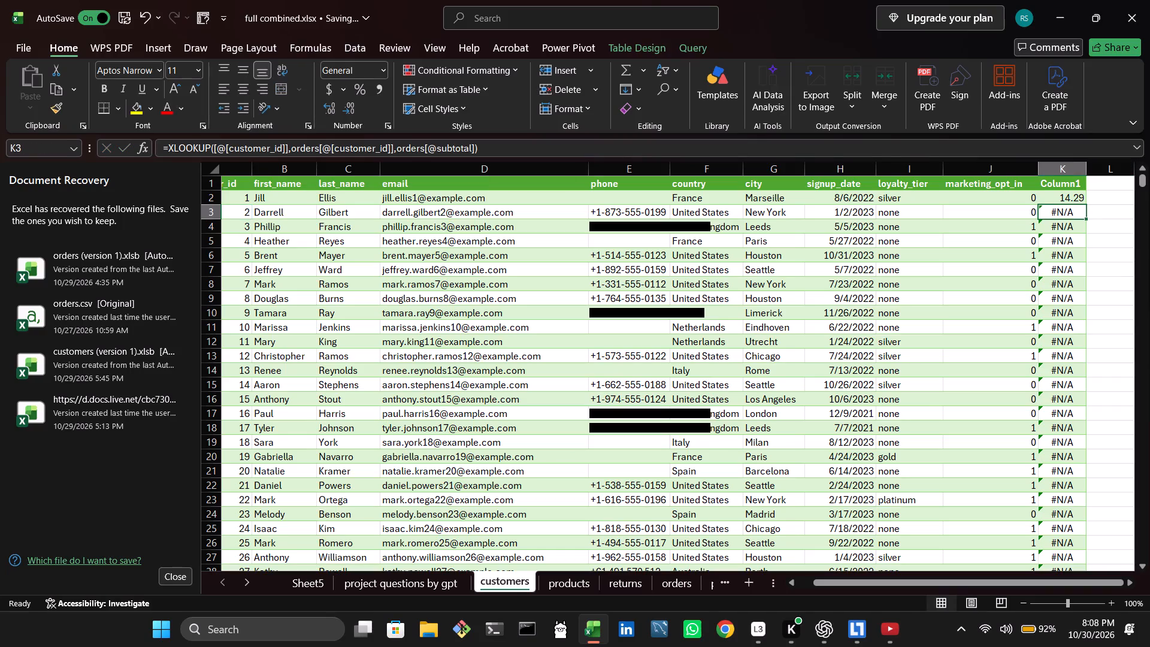
pyautogui.click(1076, 201)
pyautogui.click(1075, 213)
pyautogui.click(1075, 213)
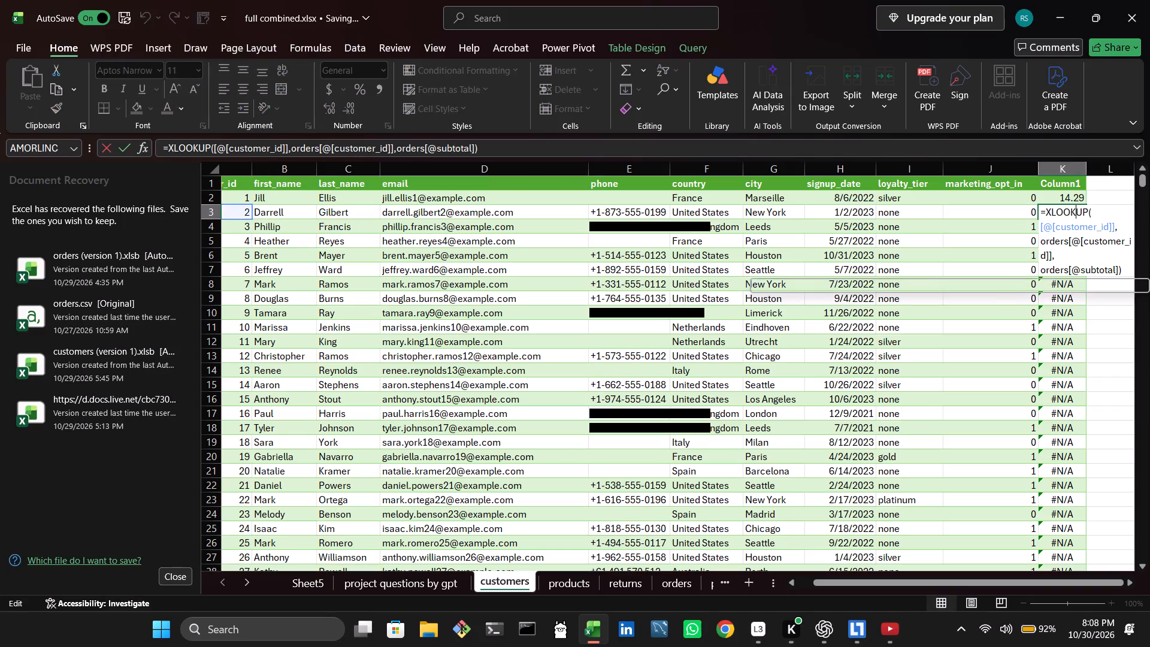
pyautogui.press('Return')
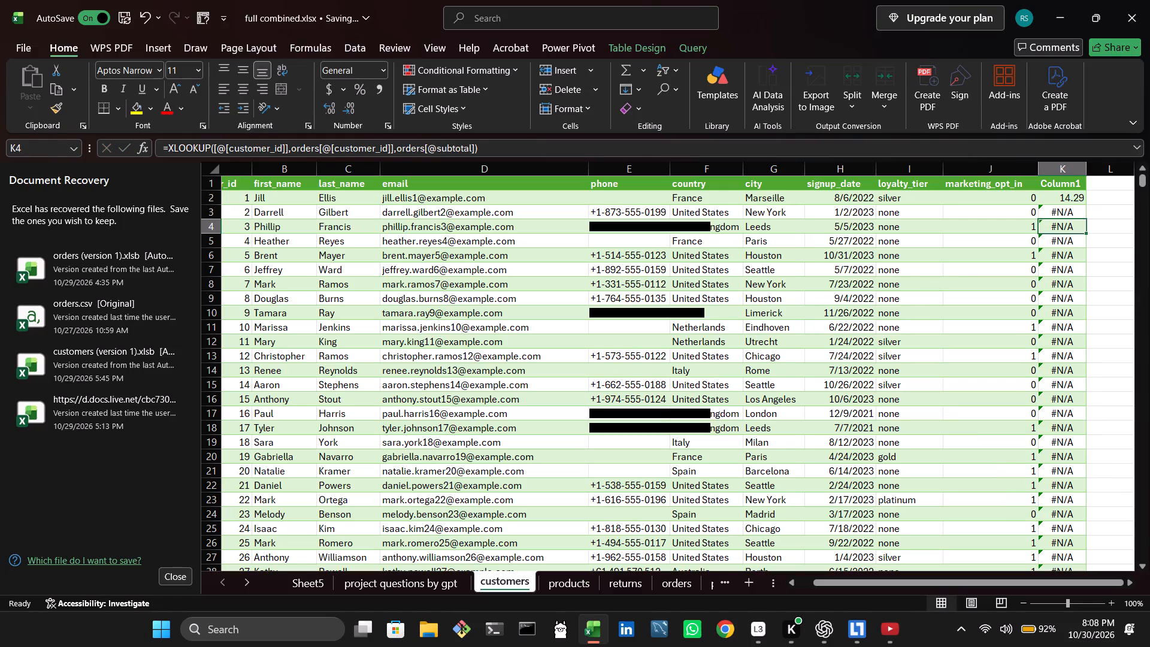
pyautogui.doubleClick(1073, 213)
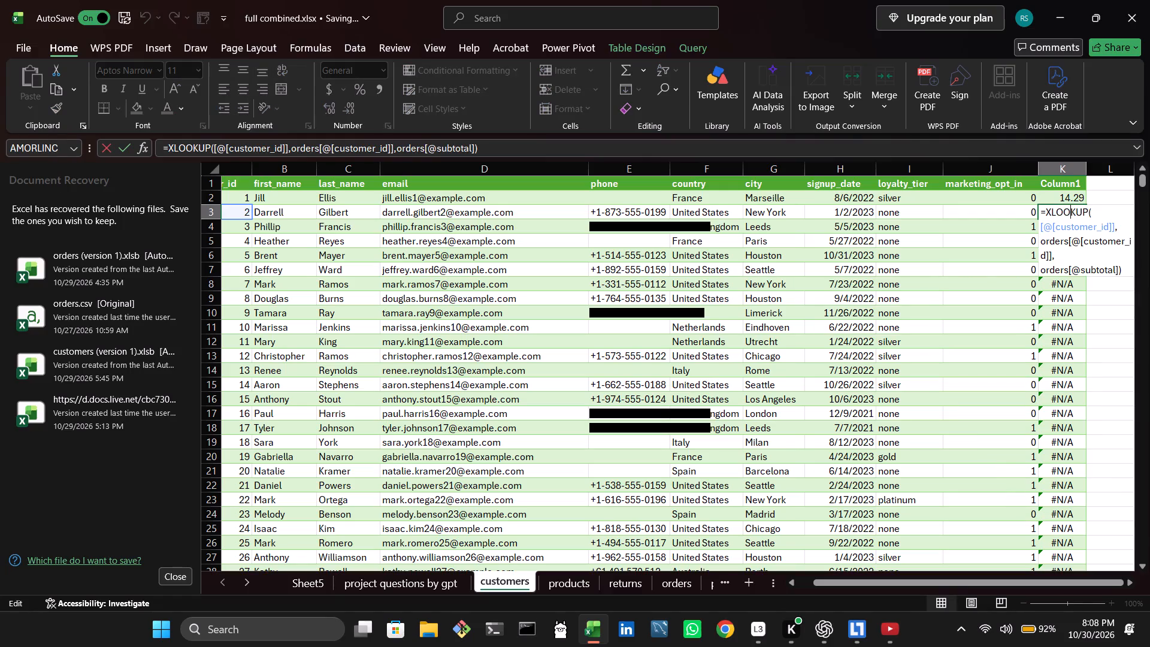
pyautogui.click(1096, 340)
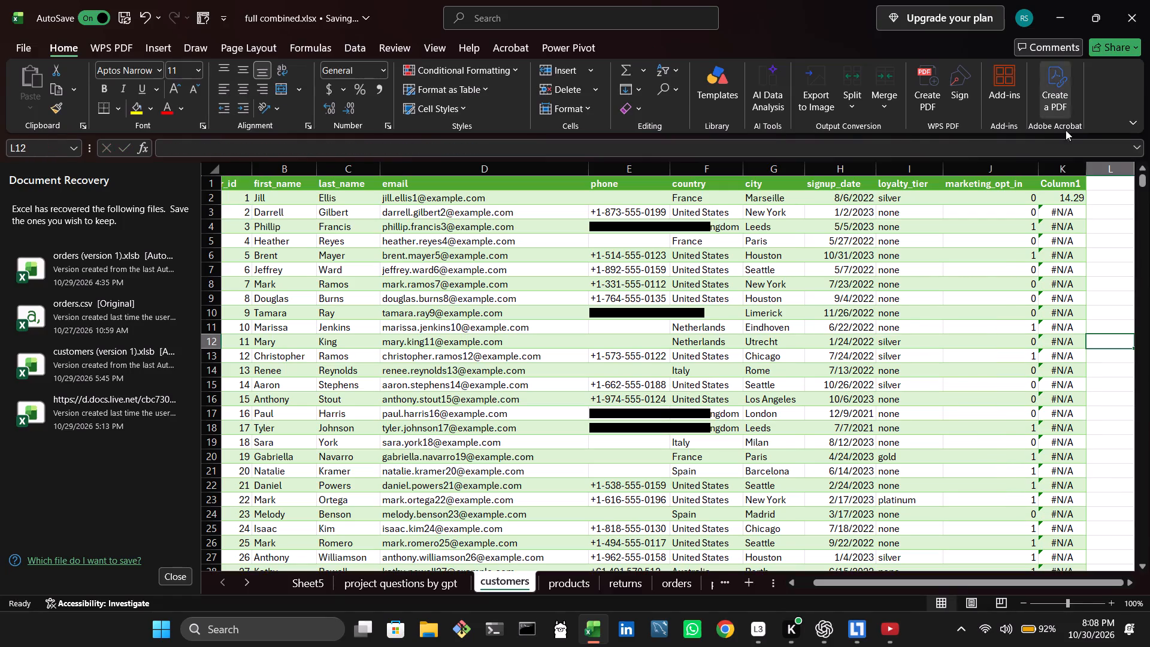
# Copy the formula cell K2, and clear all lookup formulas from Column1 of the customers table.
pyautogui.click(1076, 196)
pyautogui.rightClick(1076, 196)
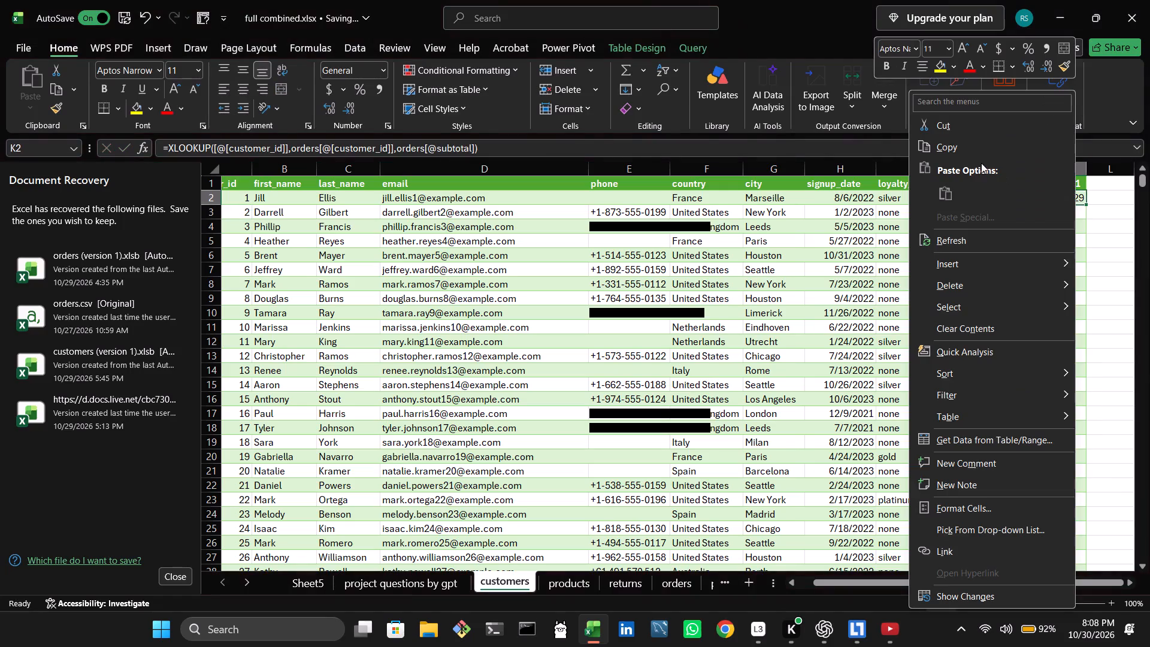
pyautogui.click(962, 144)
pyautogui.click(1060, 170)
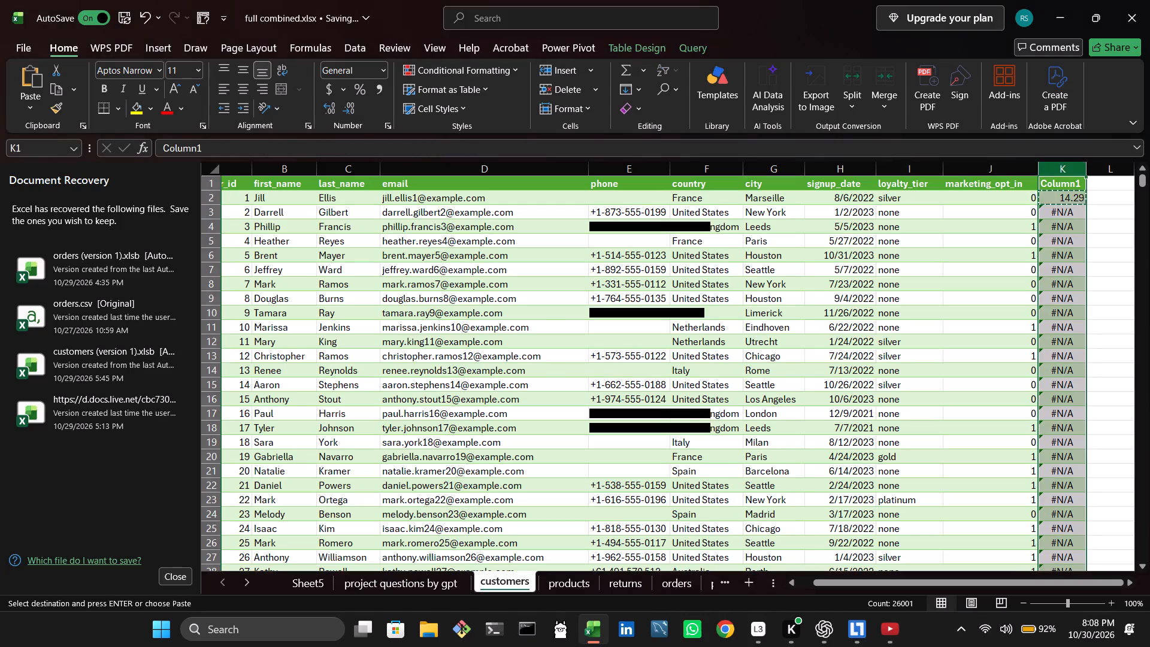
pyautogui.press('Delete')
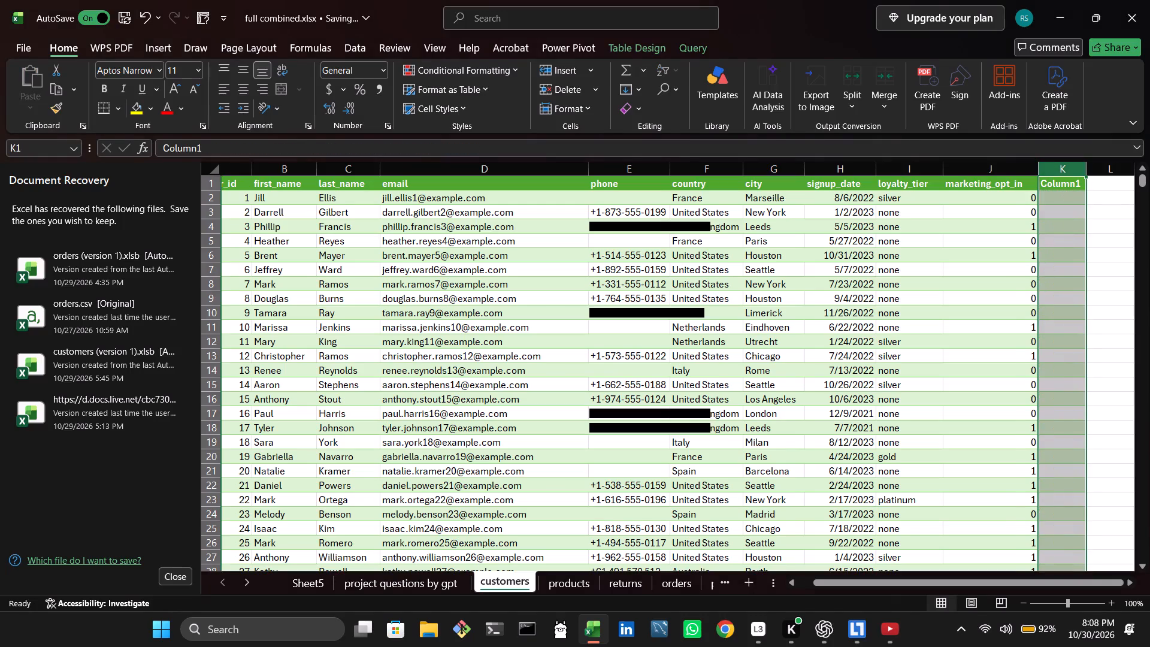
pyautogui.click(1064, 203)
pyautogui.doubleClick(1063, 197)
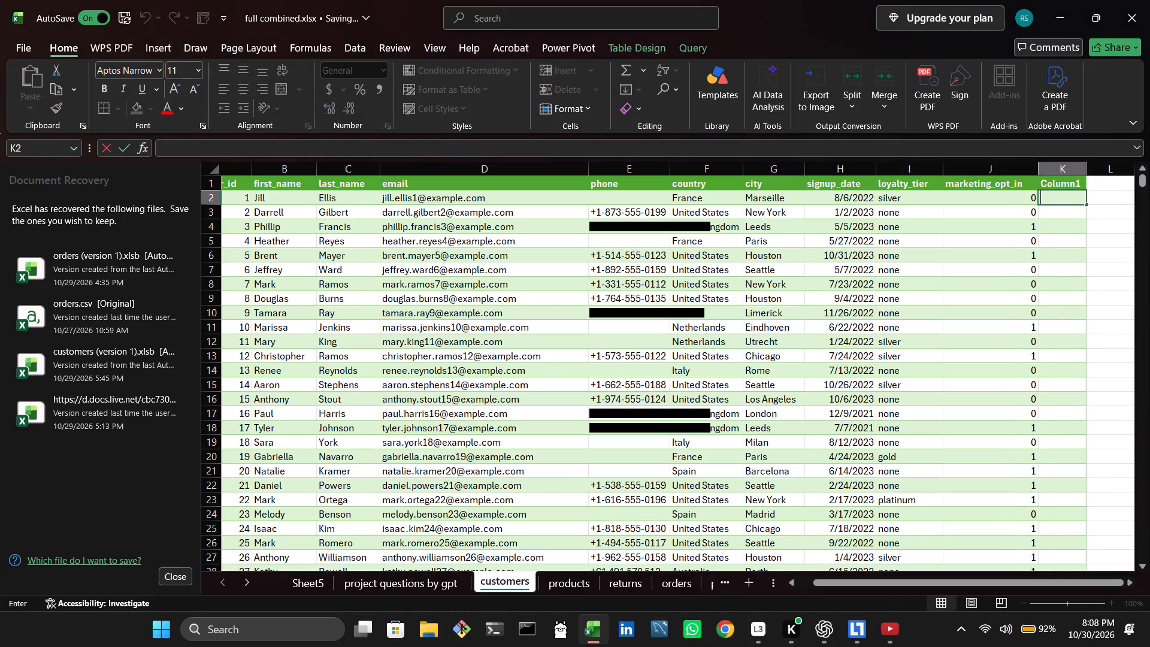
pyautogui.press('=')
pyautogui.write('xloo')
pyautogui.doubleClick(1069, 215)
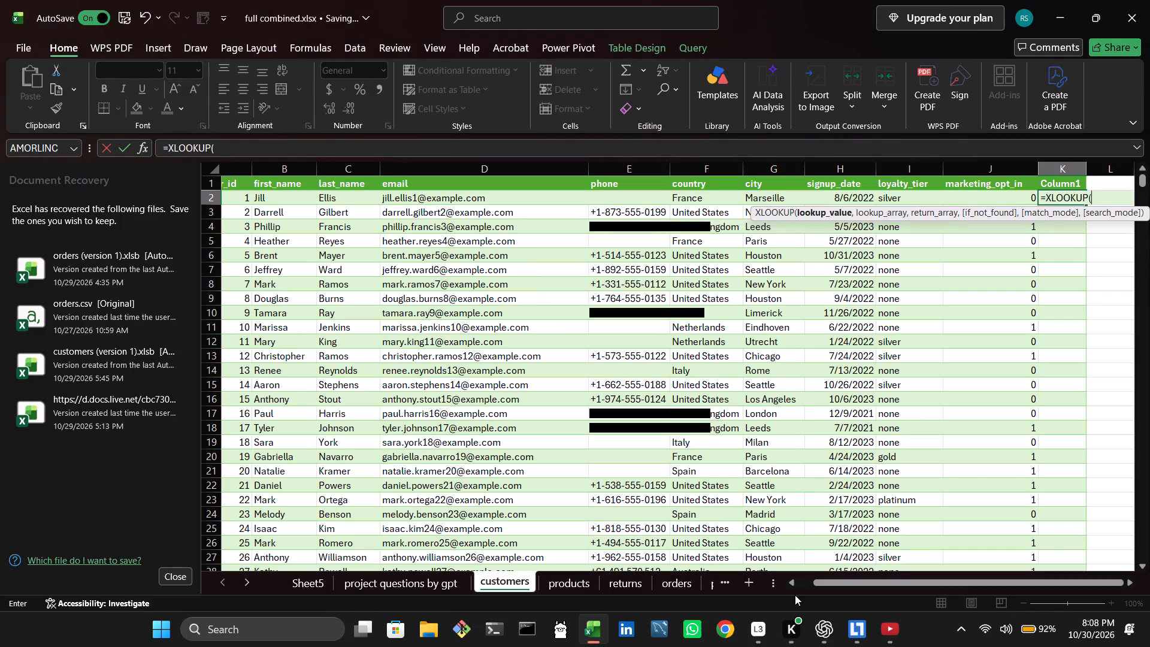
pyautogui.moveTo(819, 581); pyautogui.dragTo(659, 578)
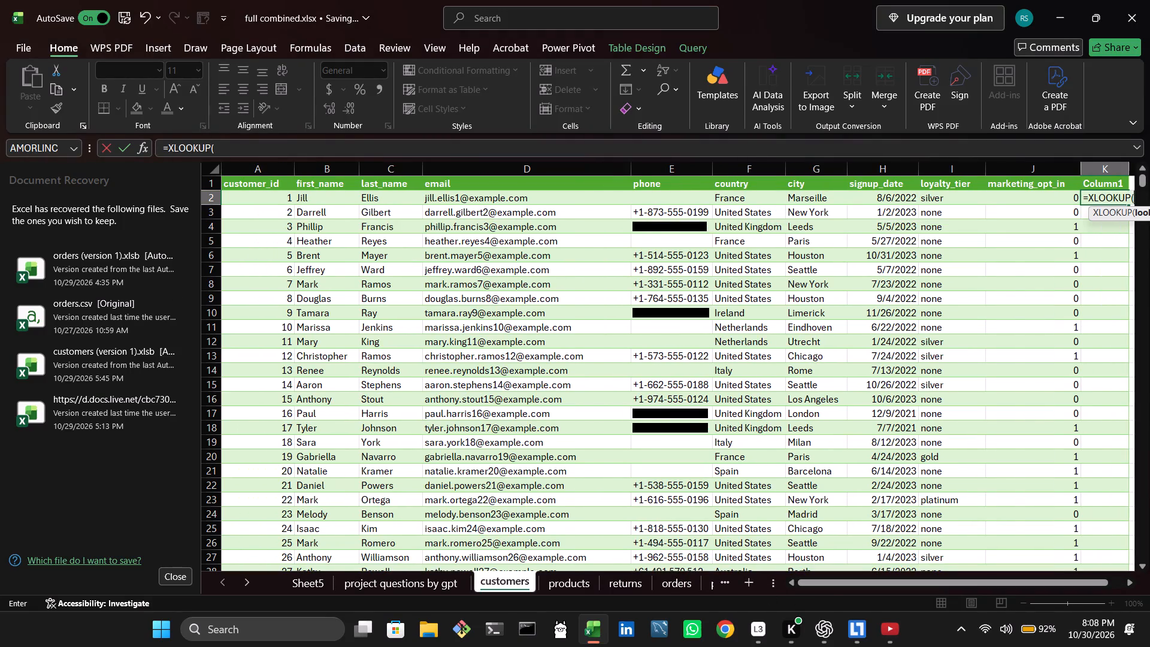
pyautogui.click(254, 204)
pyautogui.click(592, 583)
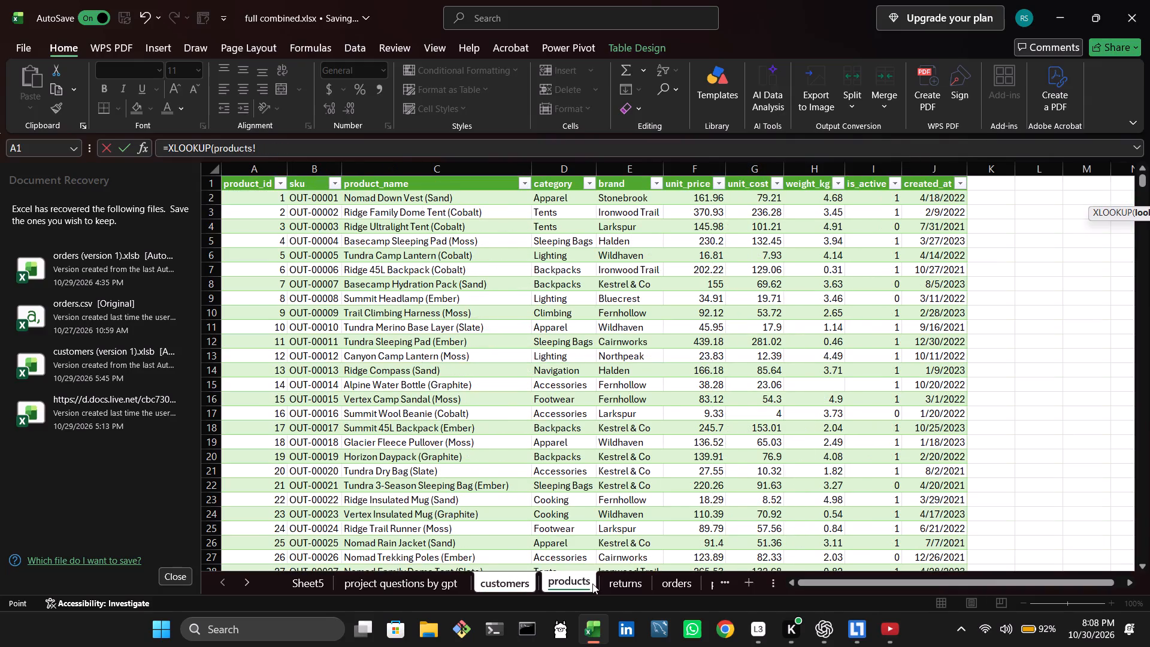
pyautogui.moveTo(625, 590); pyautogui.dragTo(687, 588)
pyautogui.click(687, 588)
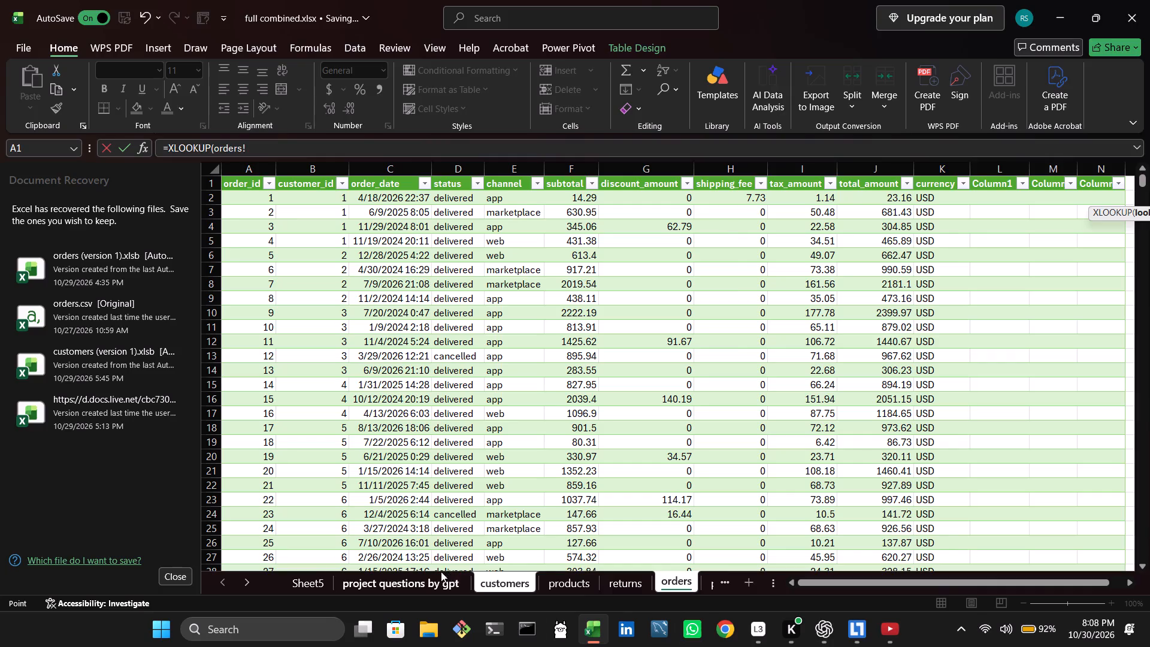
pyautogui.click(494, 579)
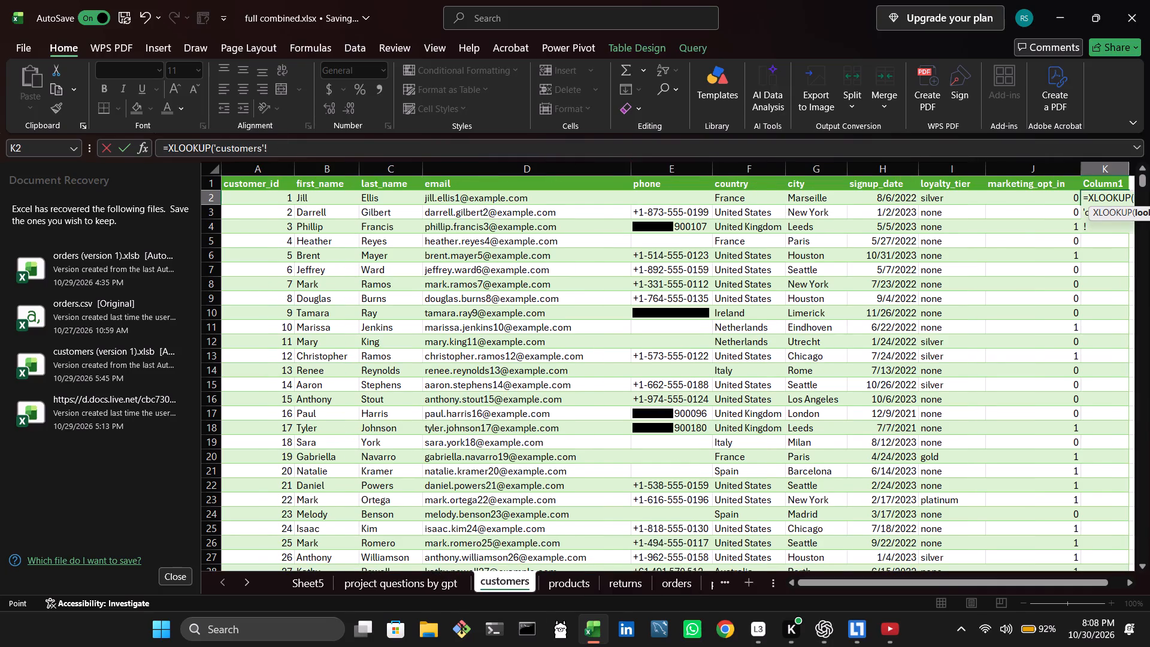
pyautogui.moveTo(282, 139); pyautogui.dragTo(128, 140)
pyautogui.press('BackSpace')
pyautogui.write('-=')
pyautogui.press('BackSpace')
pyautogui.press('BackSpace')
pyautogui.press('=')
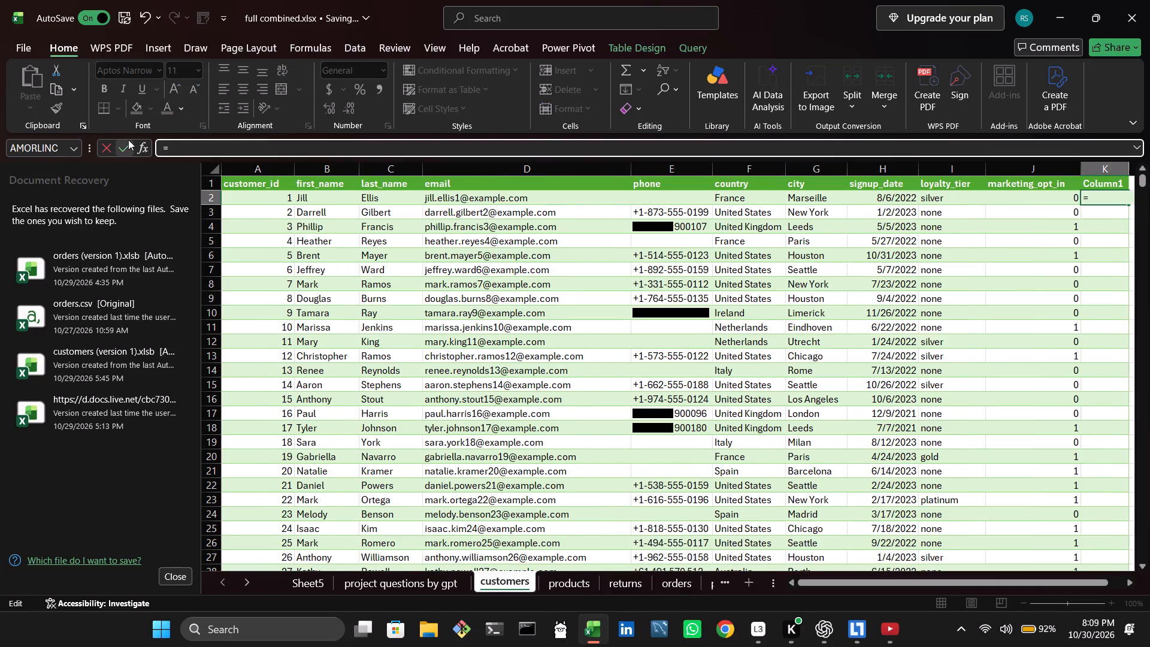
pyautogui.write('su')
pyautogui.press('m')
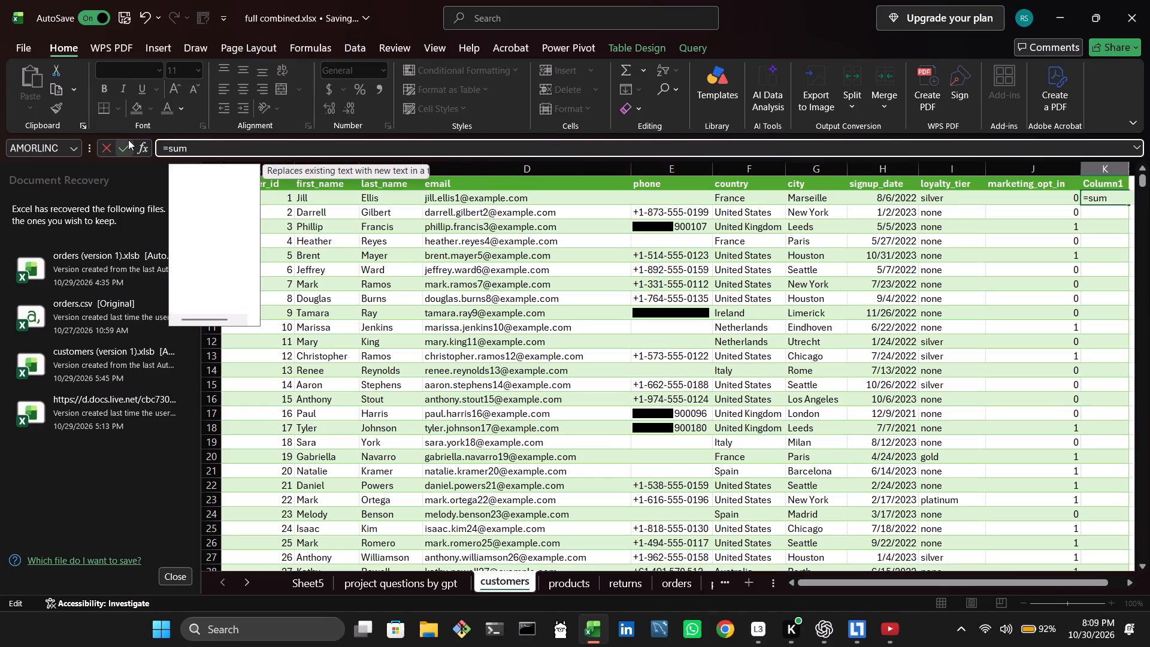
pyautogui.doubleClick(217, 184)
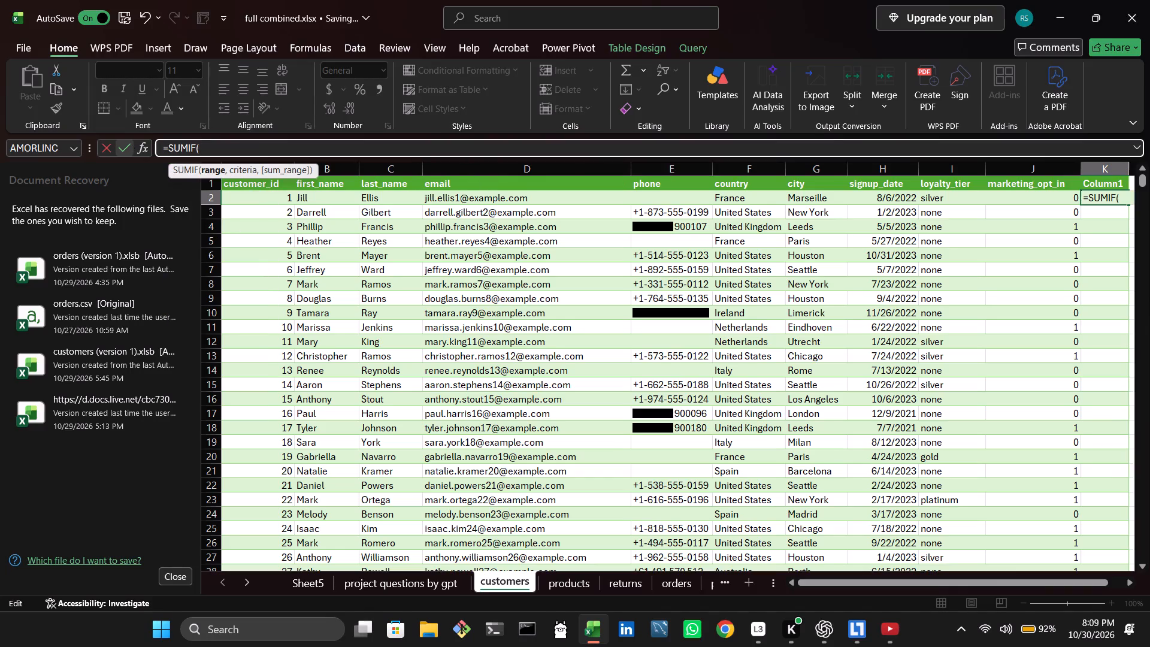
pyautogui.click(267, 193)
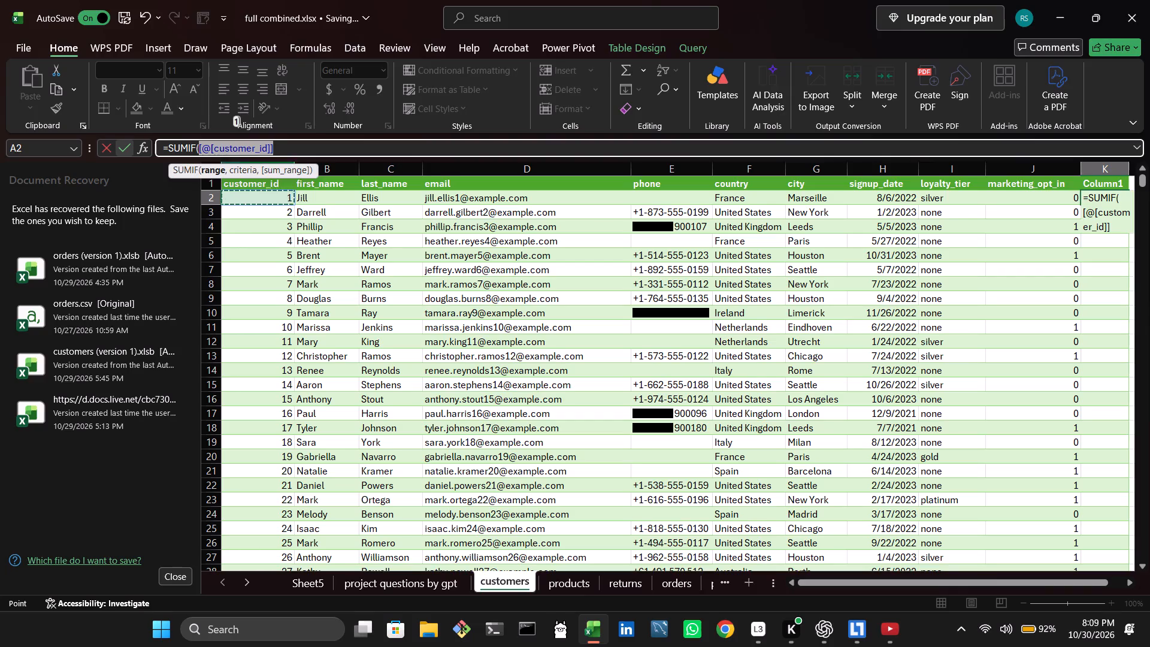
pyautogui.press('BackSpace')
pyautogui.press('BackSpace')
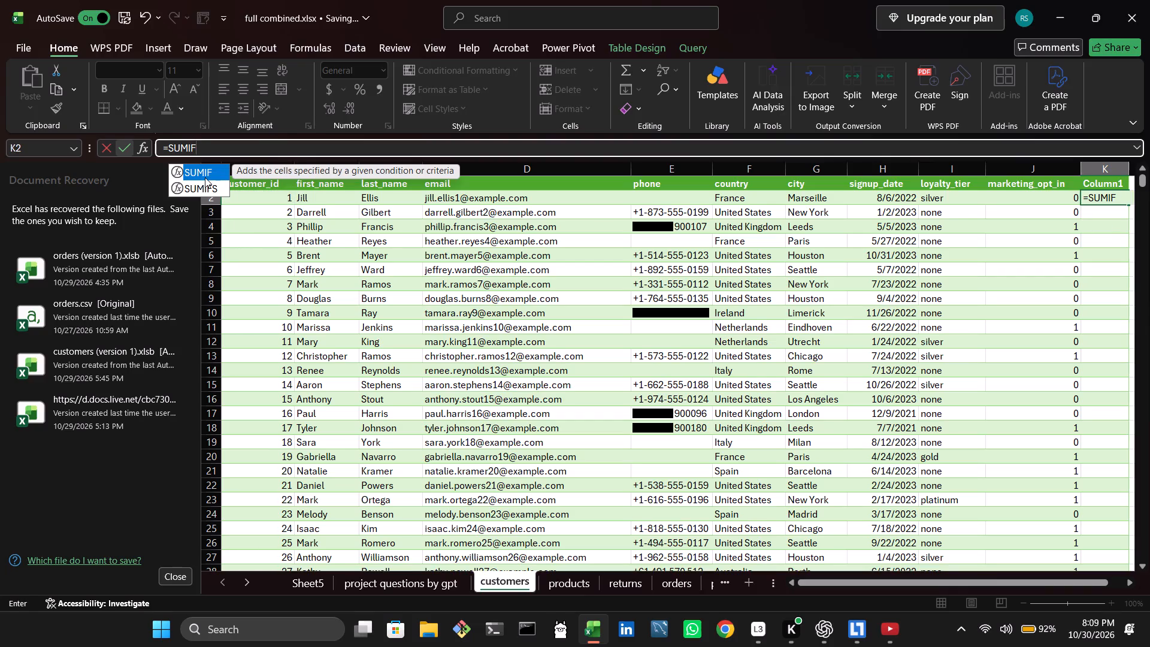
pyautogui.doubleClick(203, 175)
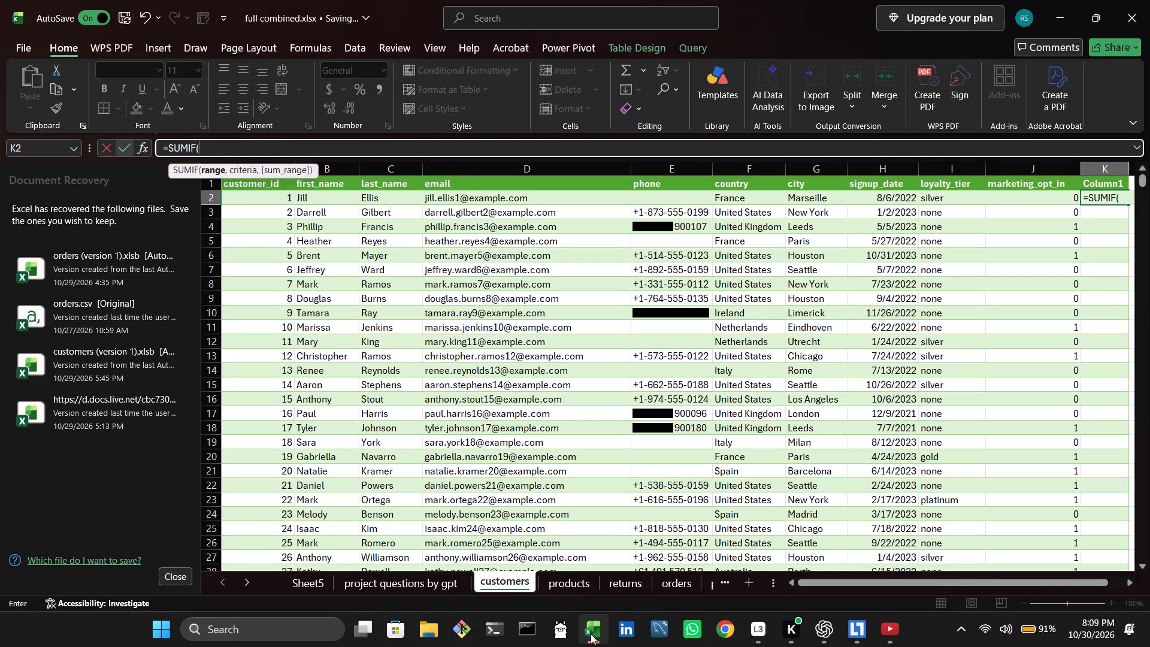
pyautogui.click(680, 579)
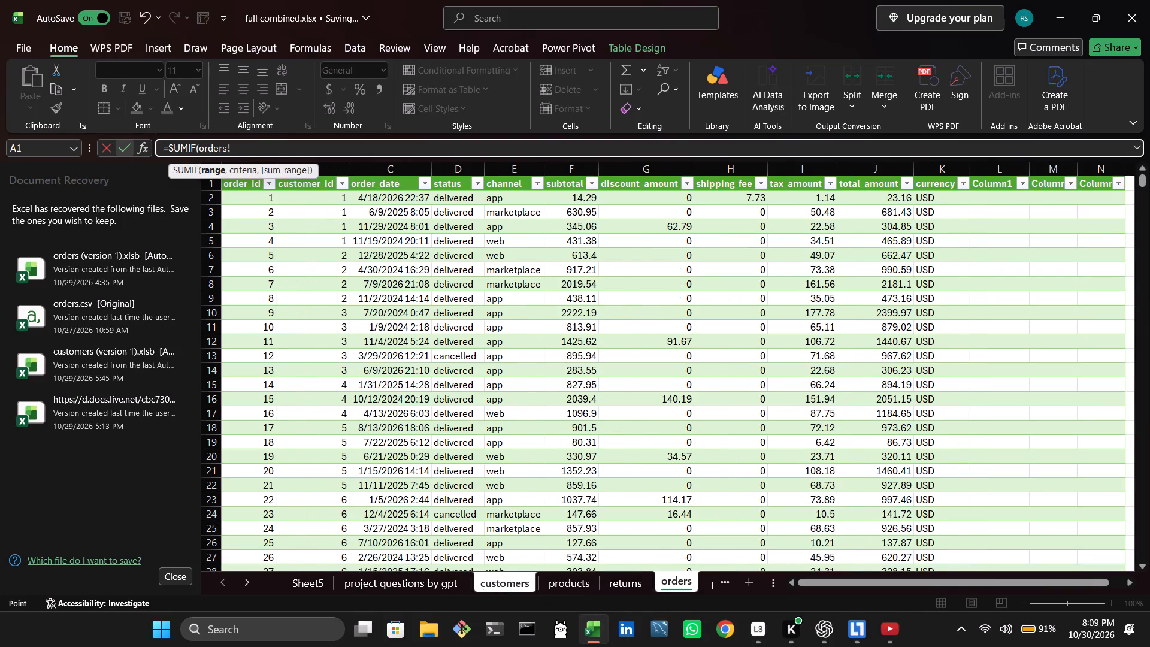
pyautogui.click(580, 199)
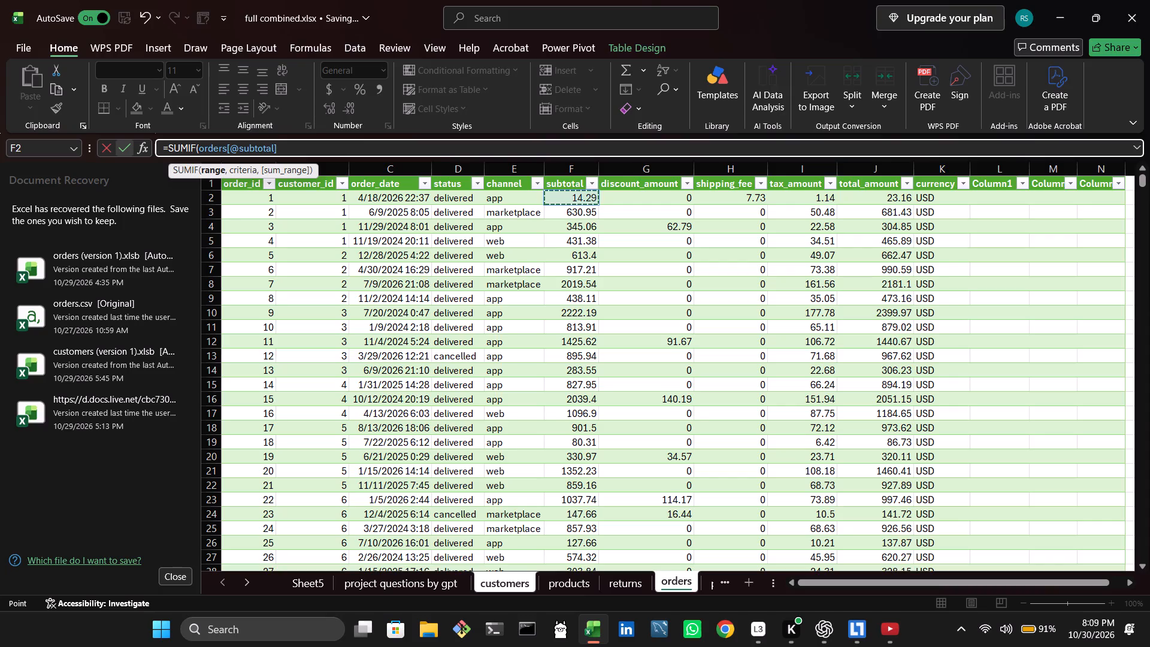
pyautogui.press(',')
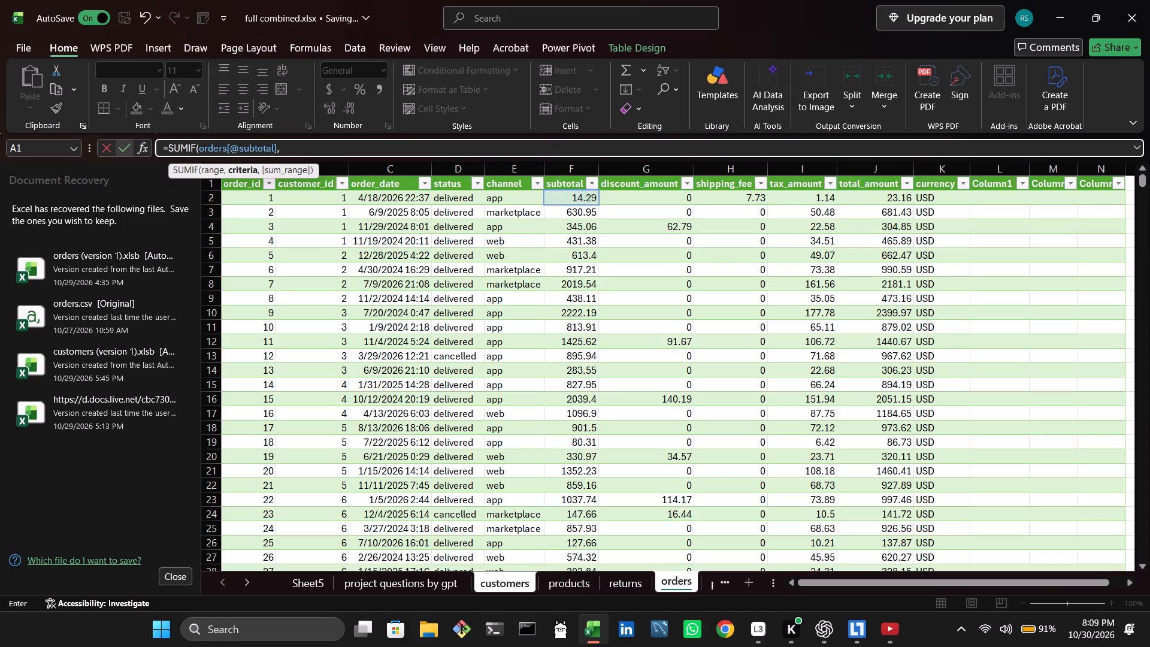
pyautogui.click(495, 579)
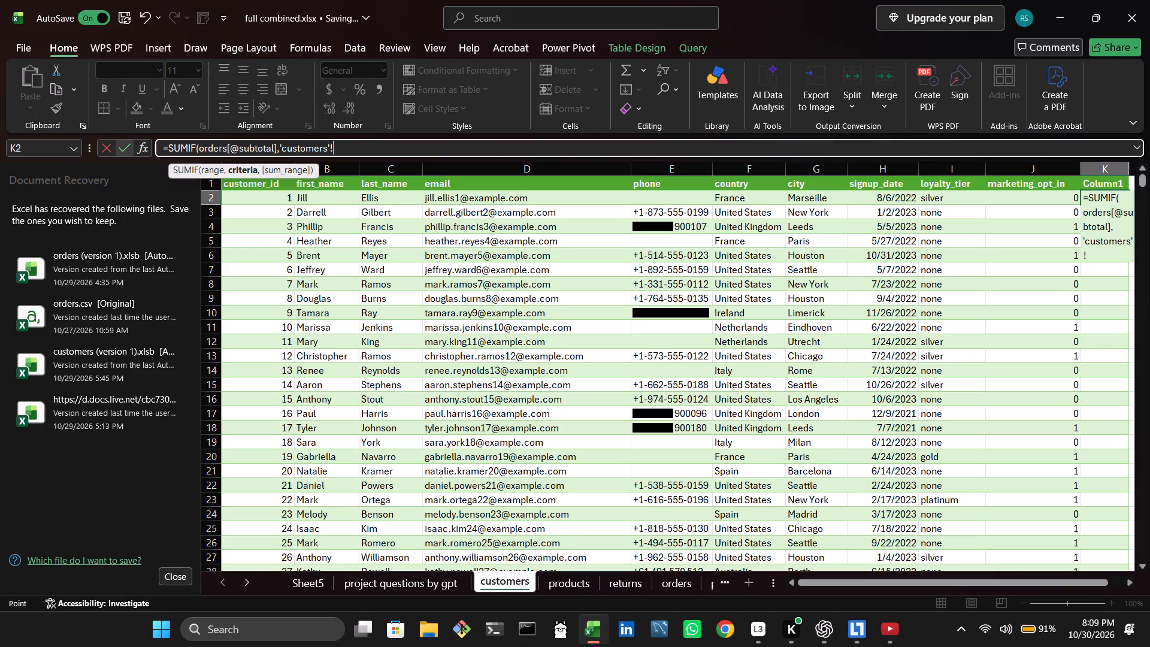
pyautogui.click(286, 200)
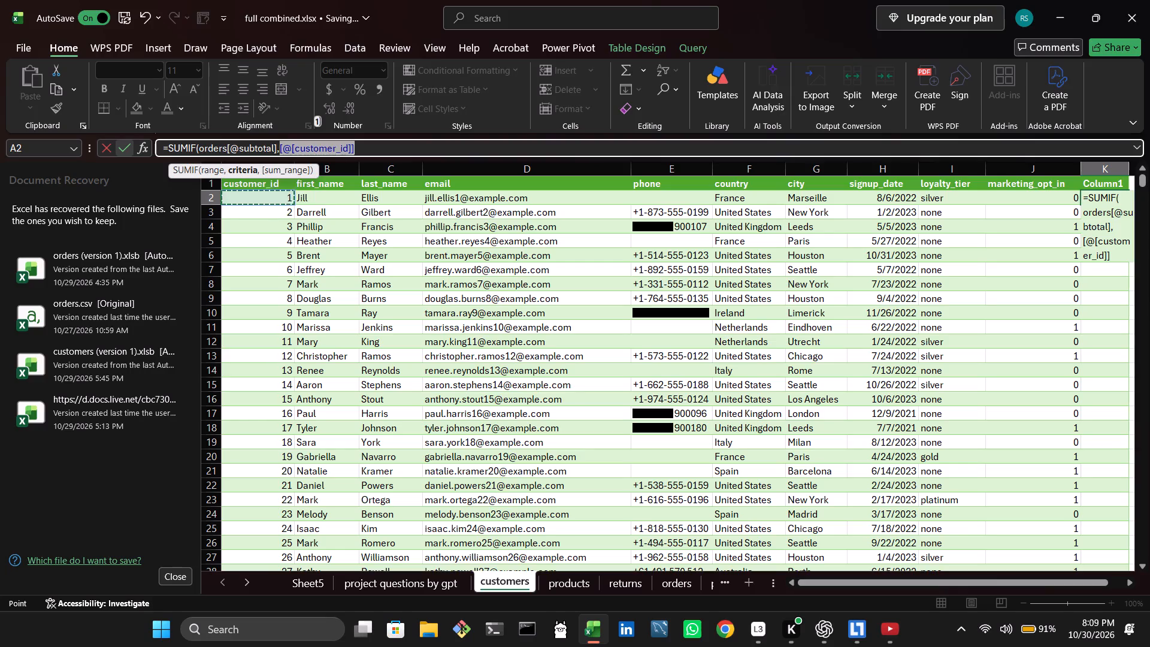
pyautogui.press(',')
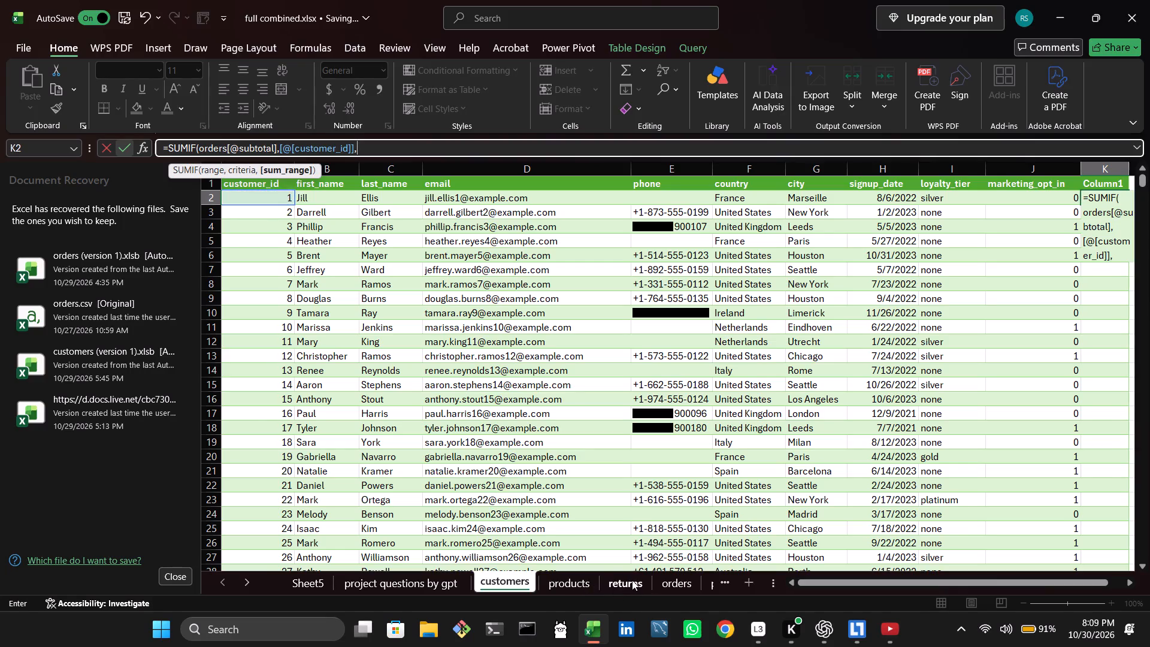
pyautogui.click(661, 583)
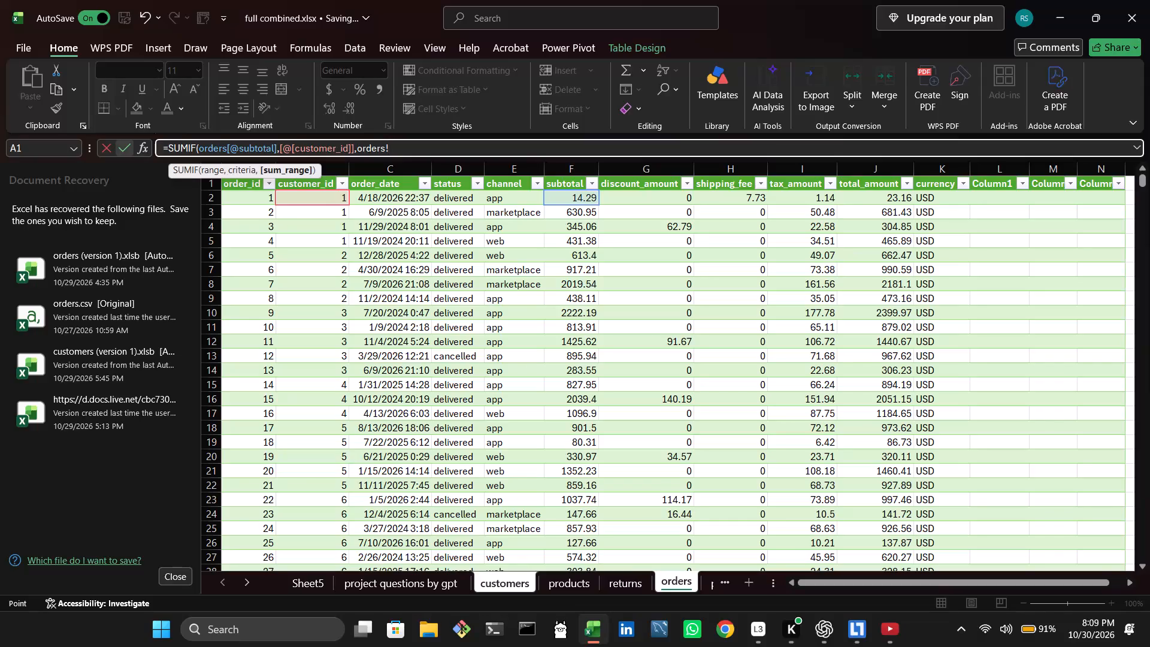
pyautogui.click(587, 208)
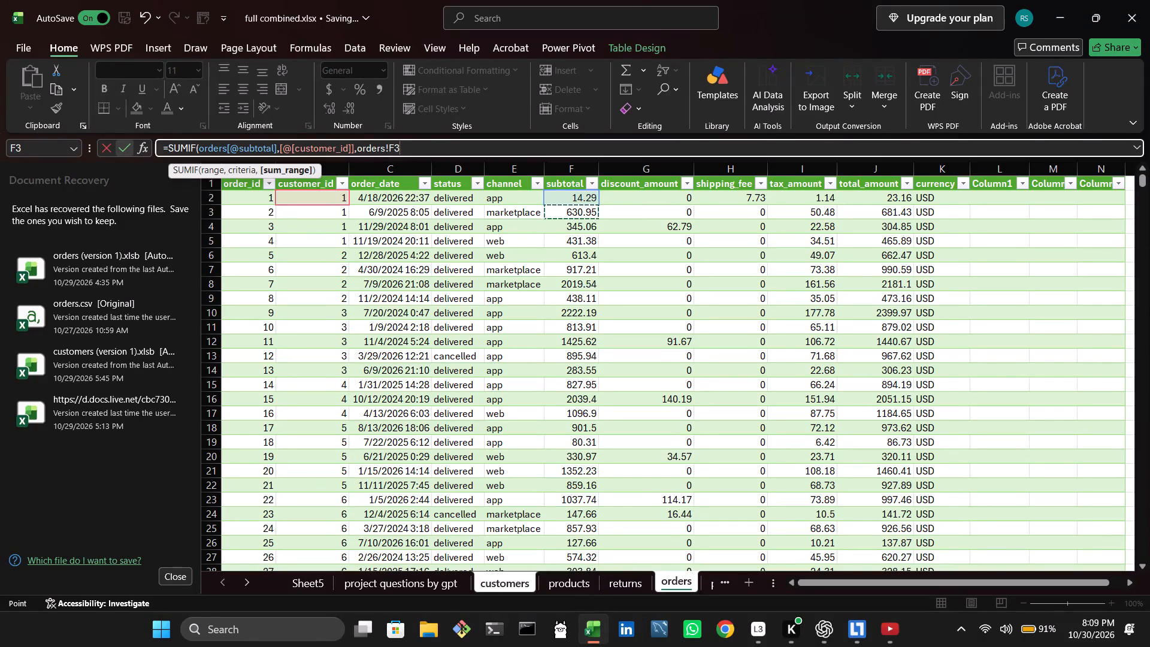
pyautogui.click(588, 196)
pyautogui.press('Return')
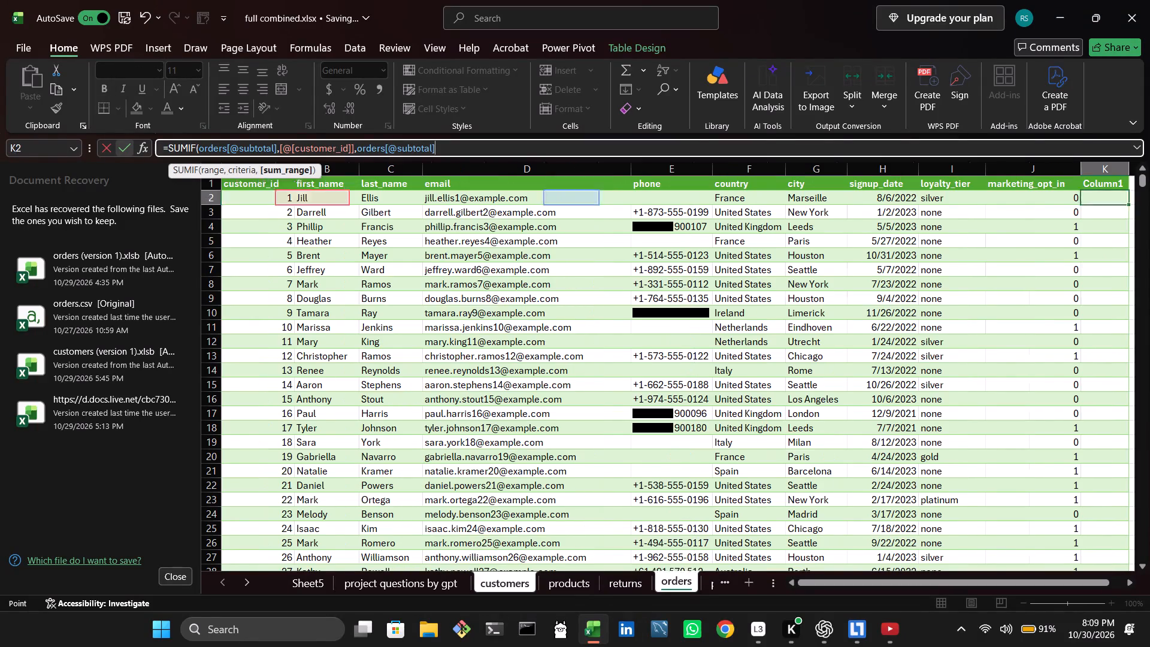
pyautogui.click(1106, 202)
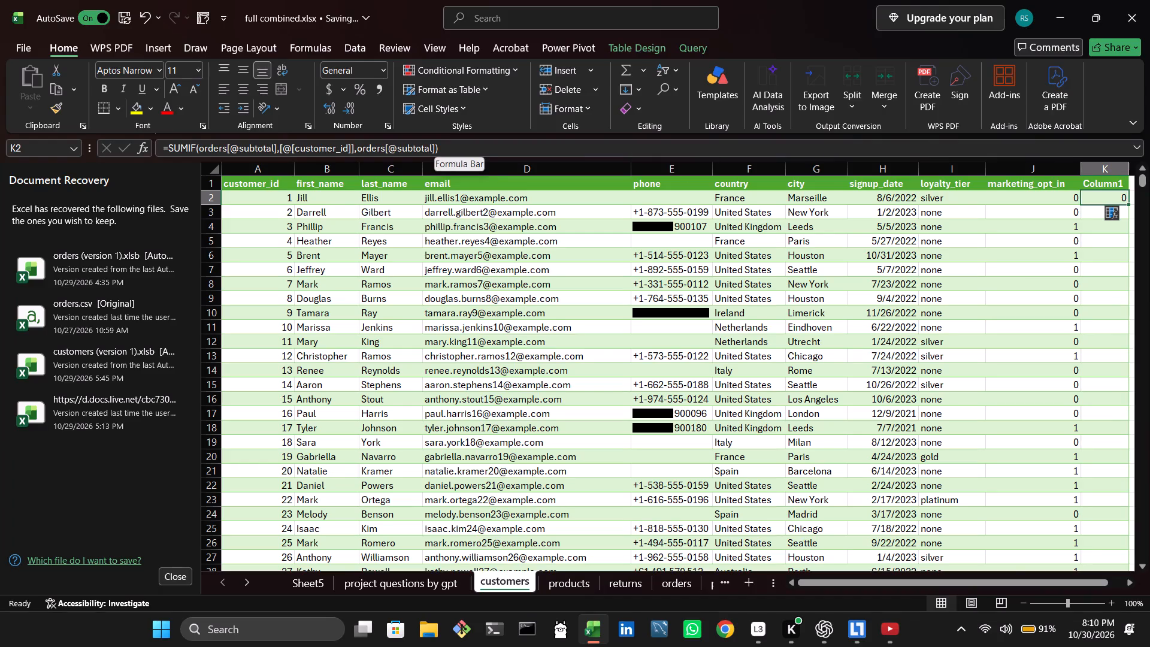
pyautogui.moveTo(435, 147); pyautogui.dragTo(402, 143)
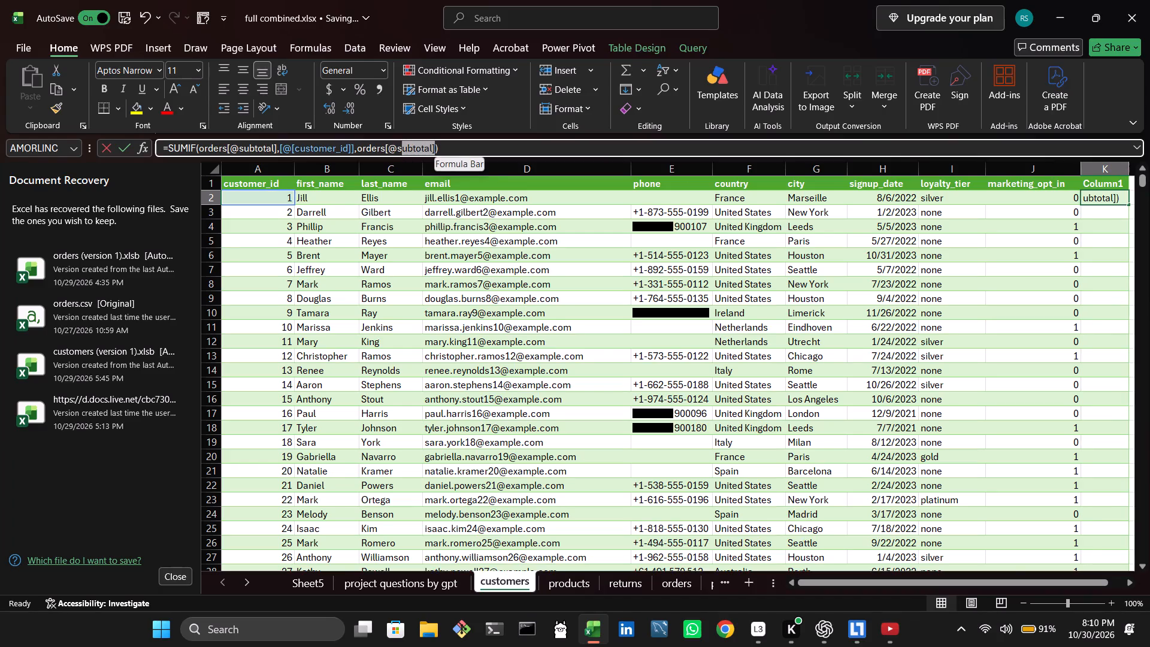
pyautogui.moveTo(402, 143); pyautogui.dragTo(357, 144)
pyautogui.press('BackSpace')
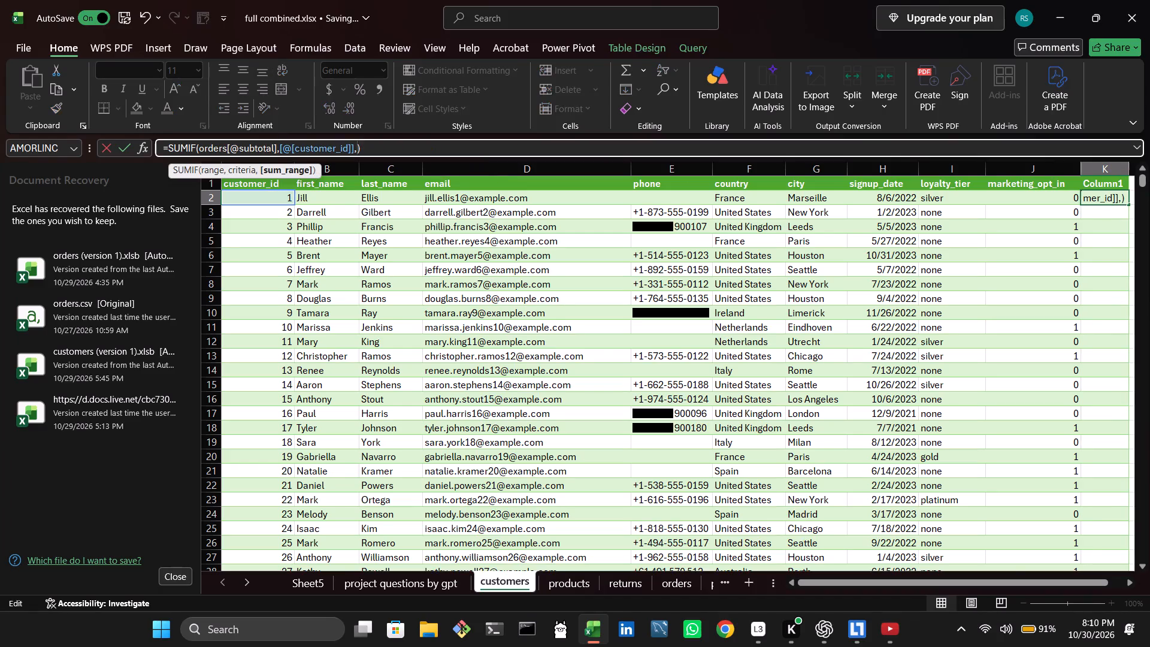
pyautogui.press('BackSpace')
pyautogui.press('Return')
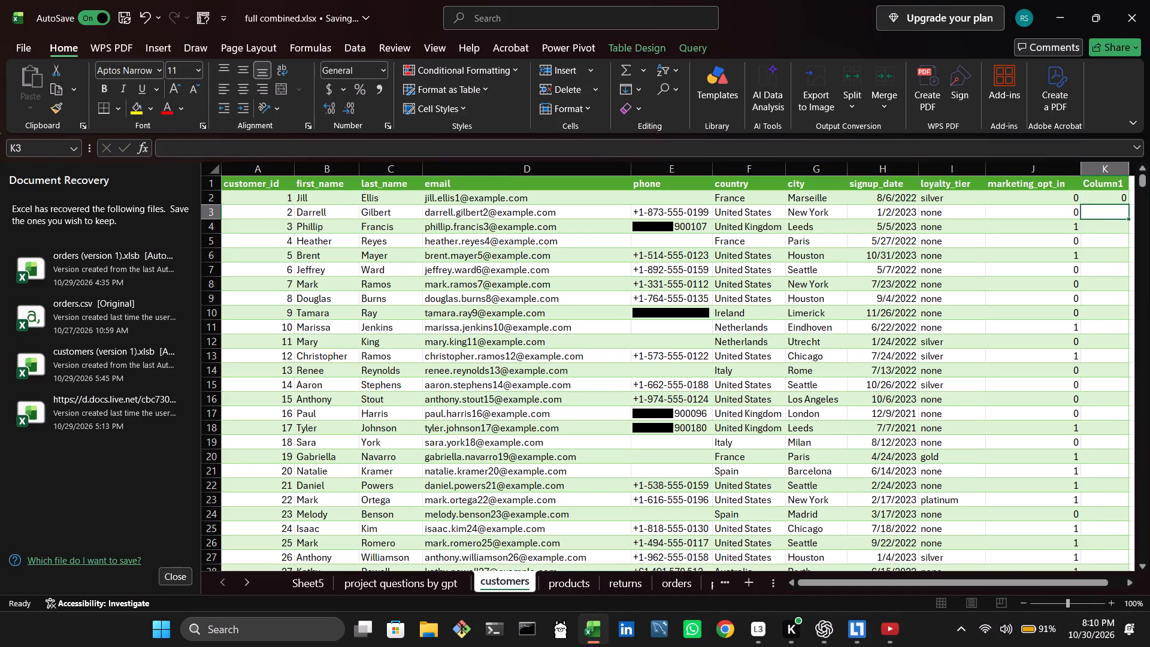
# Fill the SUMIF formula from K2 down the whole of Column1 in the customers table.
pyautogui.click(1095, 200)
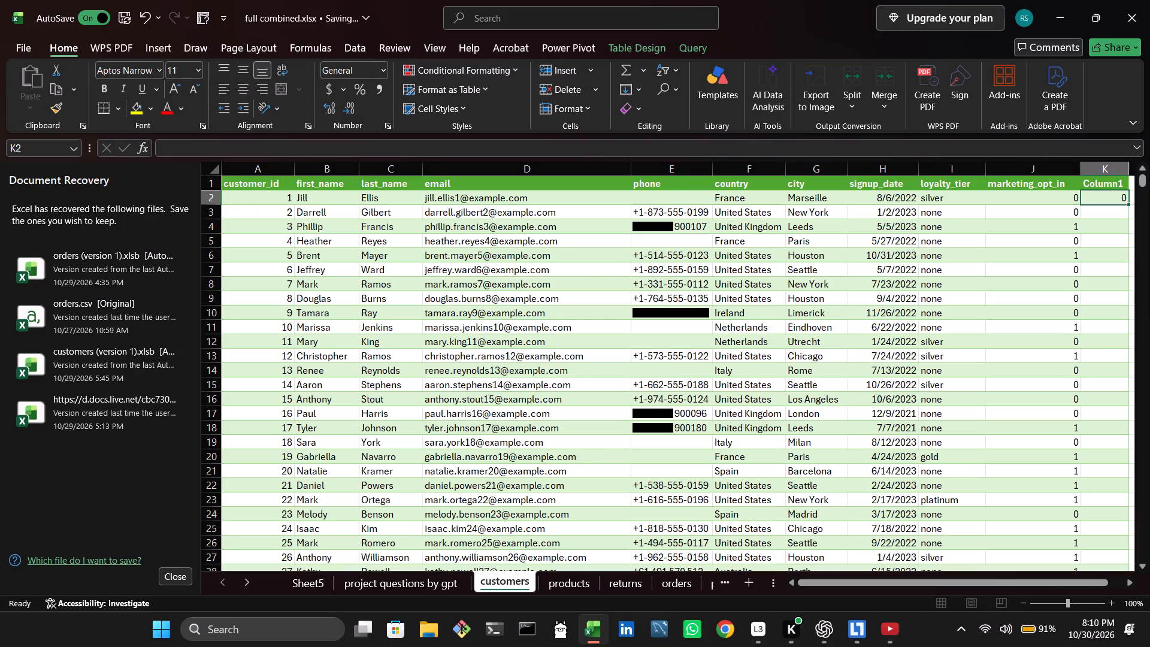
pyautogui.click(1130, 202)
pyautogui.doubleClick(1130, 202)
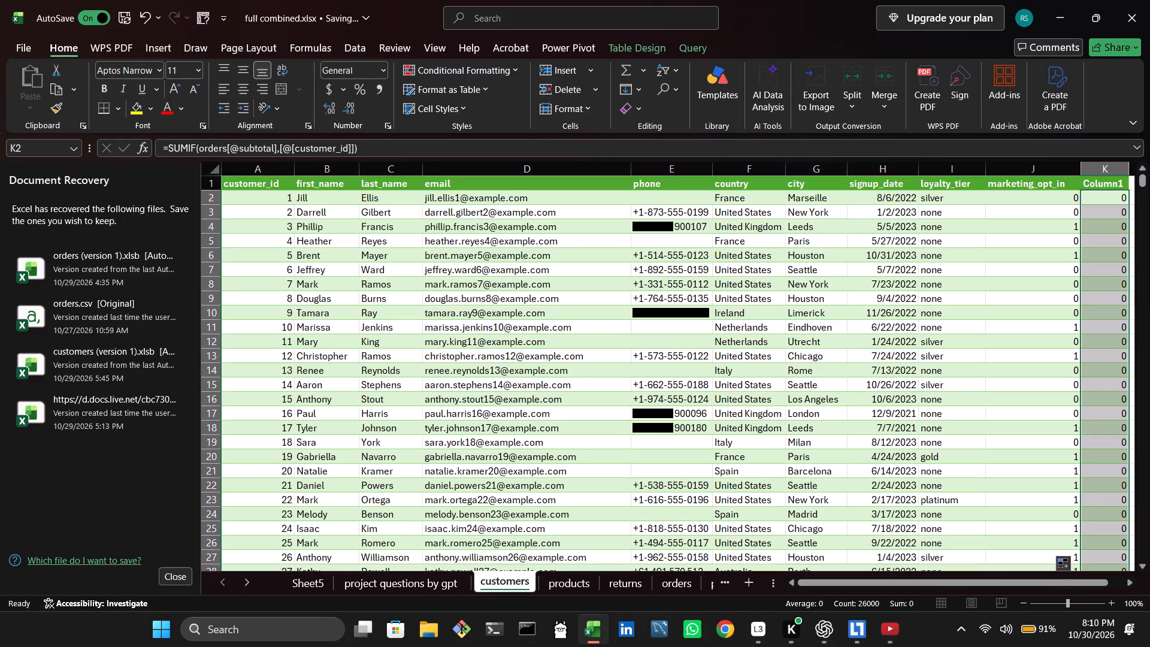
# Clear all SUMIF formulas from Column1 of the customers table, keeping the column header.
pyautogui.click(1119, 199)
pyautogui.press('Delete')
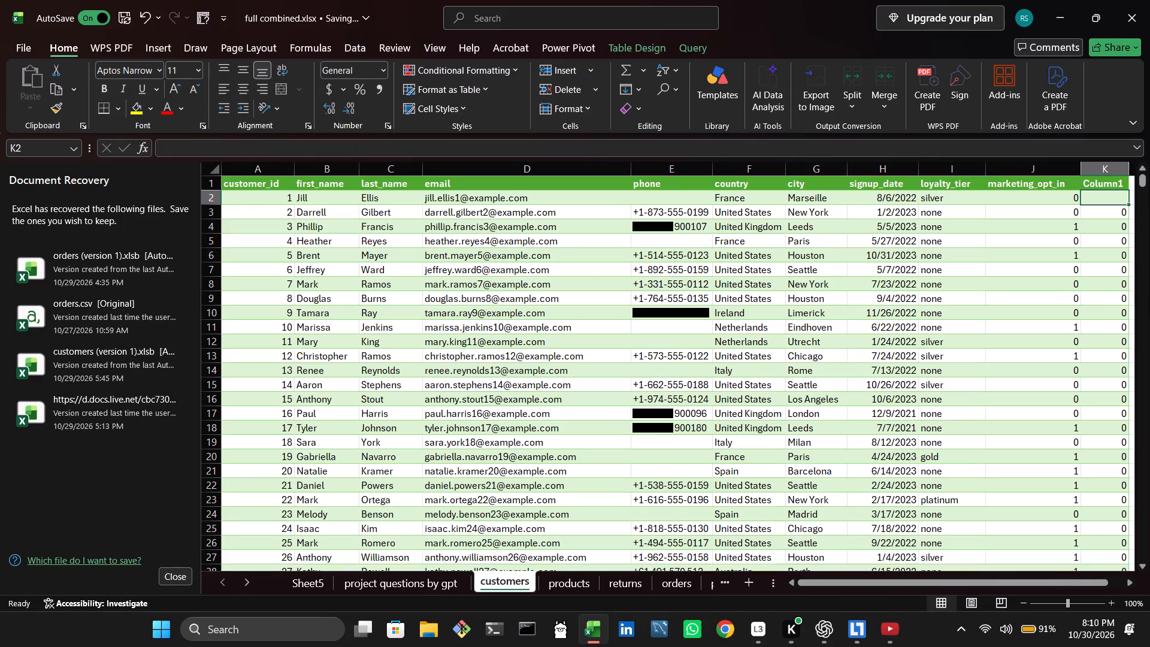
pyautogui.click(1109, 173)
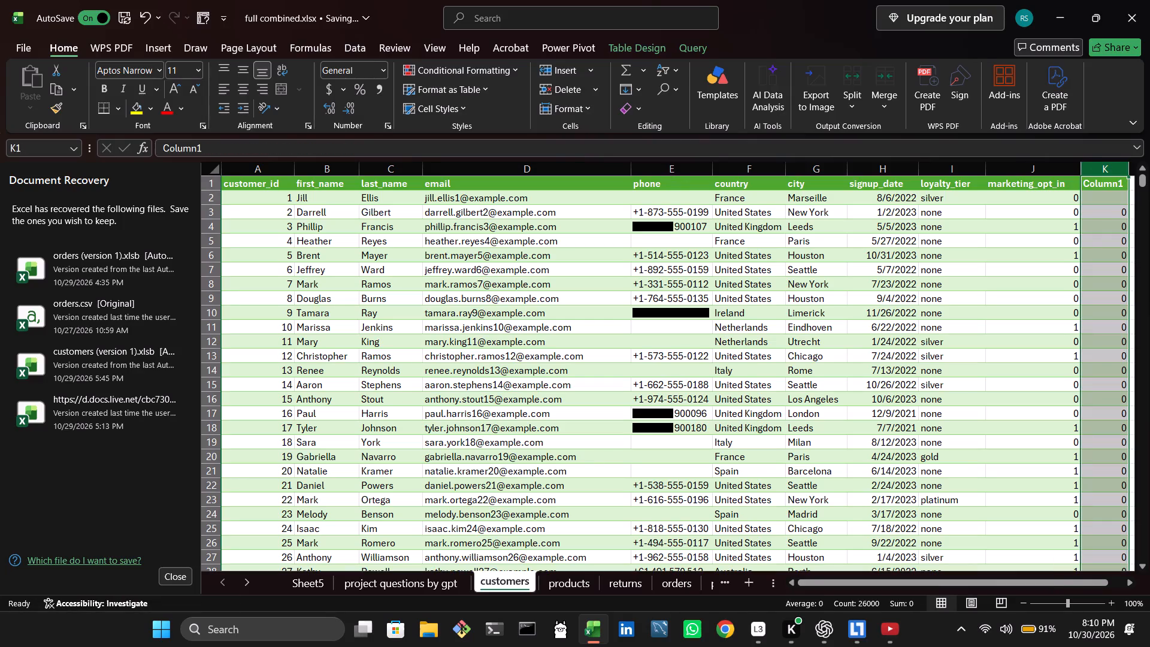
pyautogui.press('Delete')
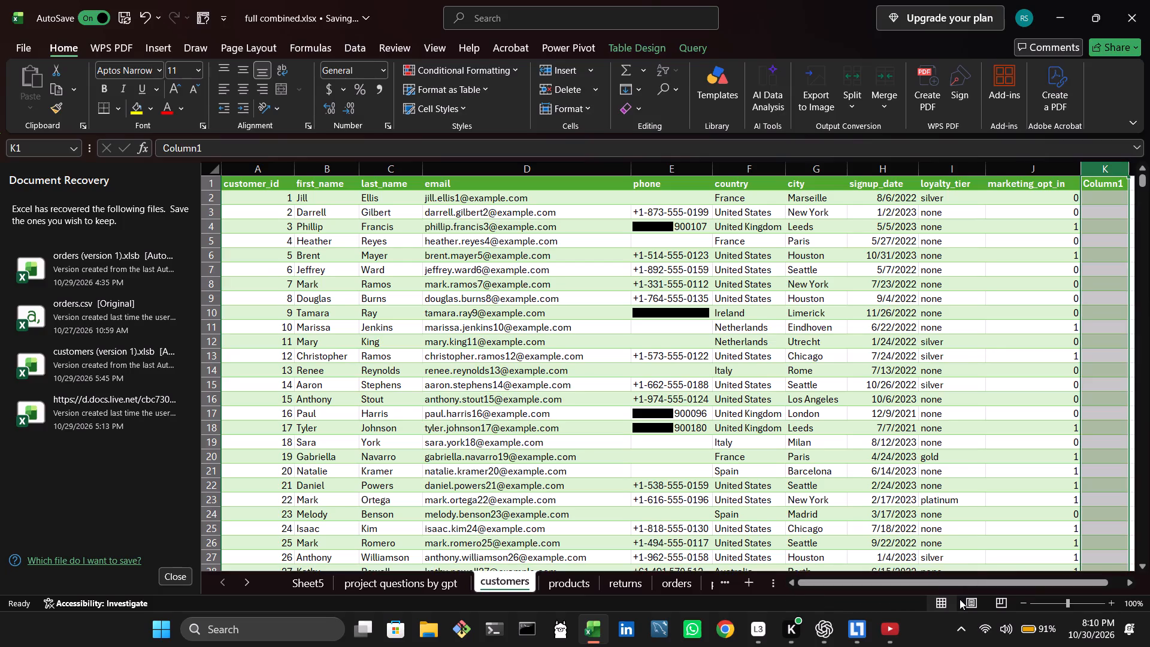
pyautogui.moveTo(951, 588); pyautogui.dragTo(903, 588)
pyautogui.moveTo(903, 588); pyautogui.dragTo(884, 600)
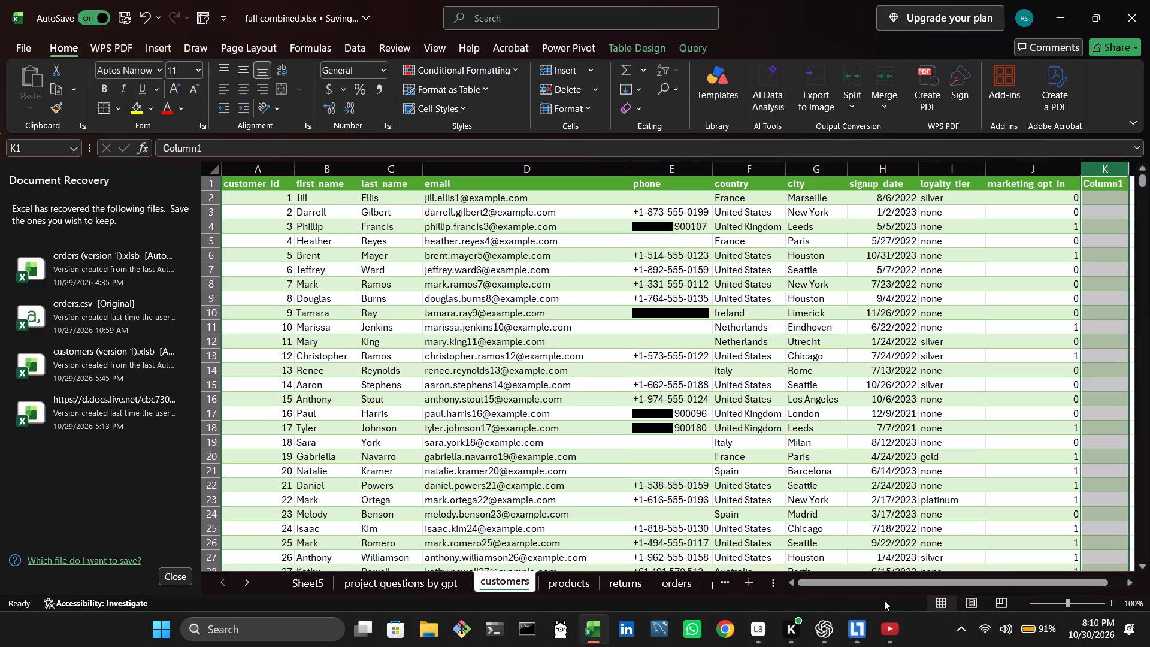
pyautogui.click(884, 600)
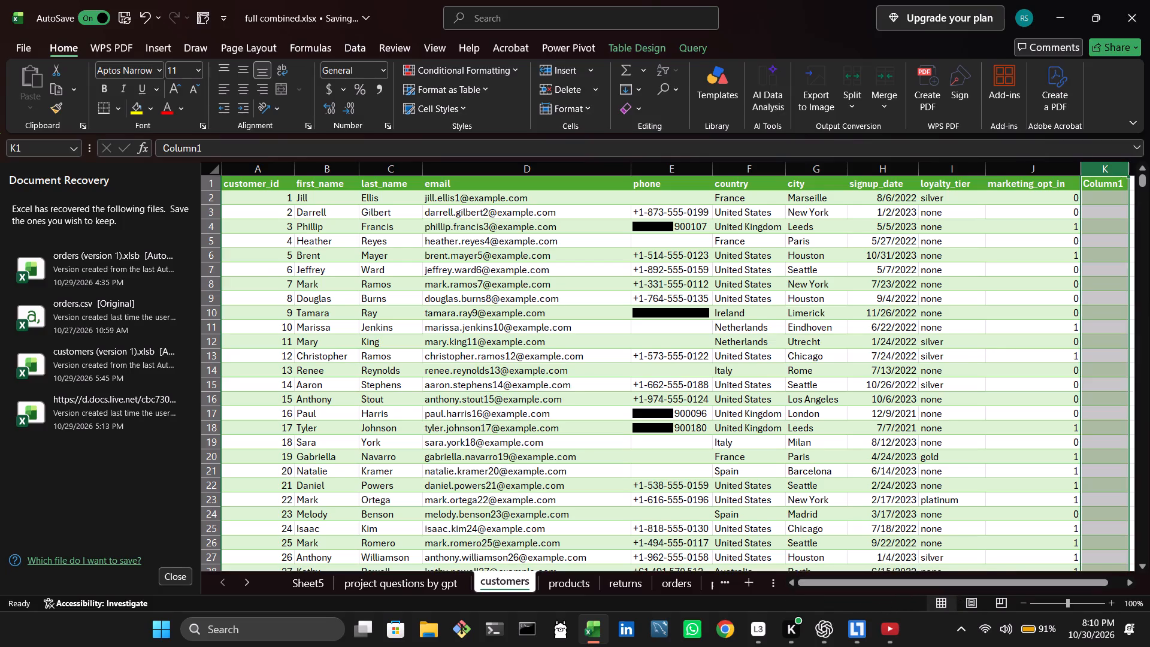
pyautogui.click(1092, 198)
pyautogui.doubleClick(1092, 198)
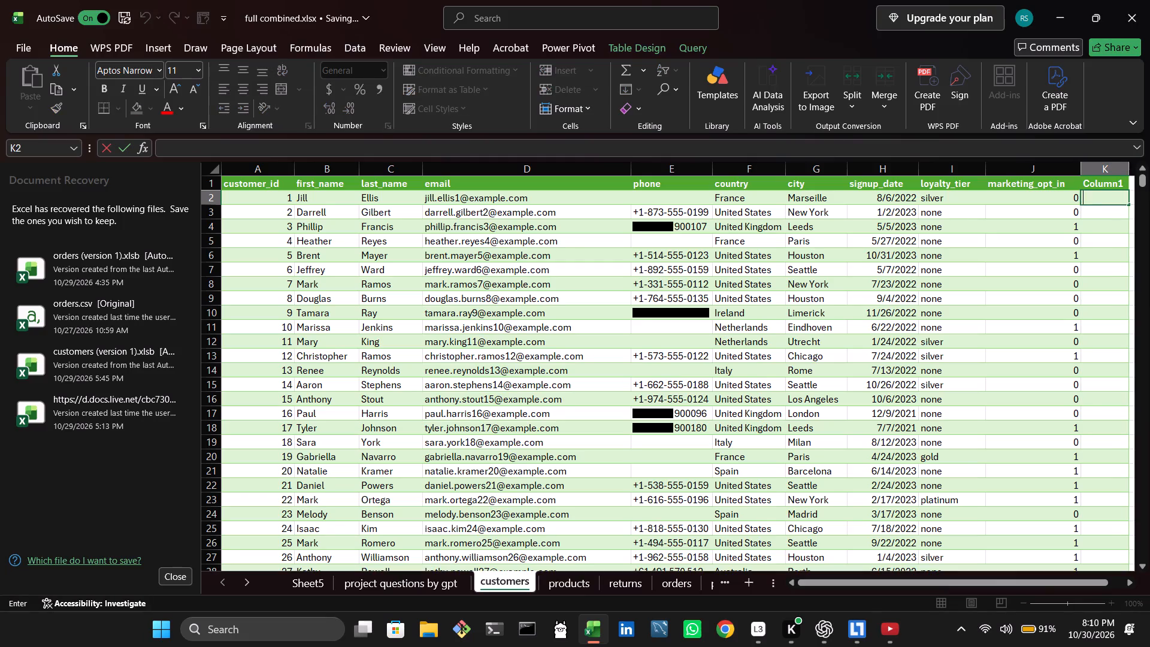
# Reorder the worksheets so that customers sits directly before orders, with products and returns ahead of it.
pyautogui.click(678, 577)
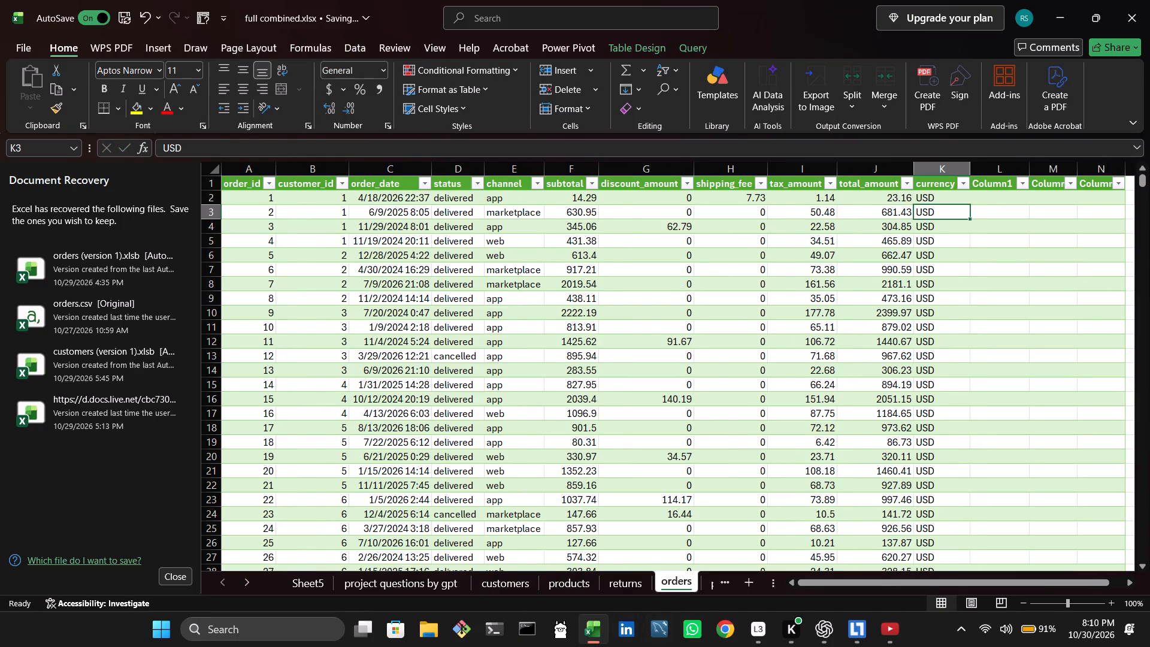
pyautogui.moveTo(802, 582); pyautogui.dragTo(746, 598)
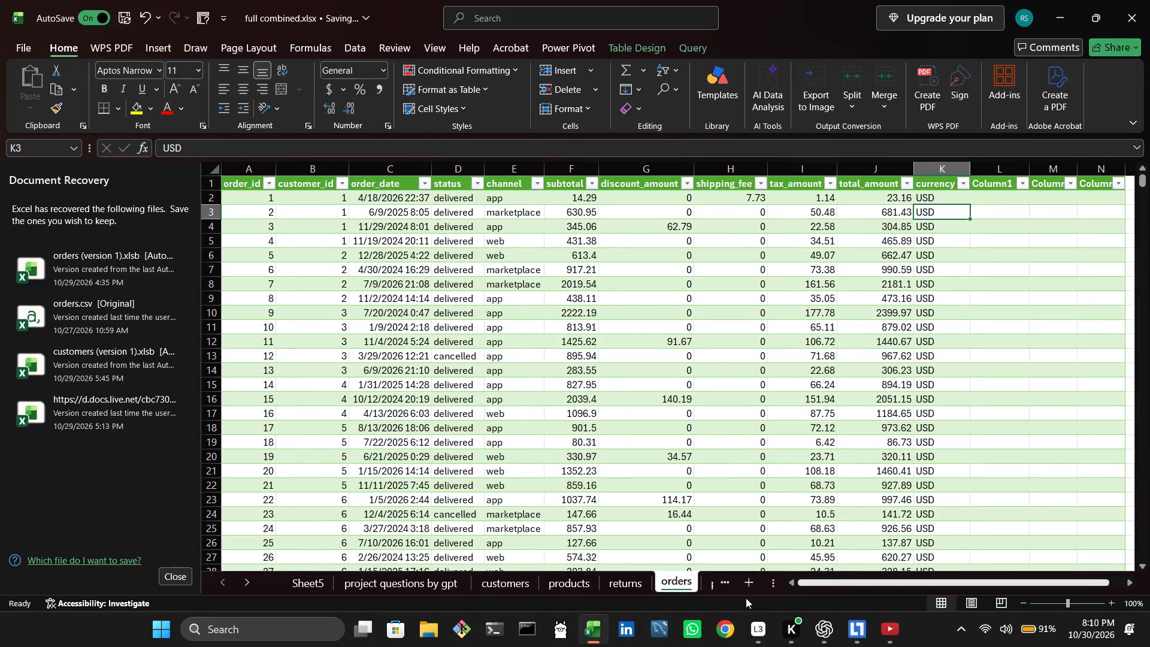
pyautogui.moveTo(746, 598); pyautogui.dragTo(573, 580)
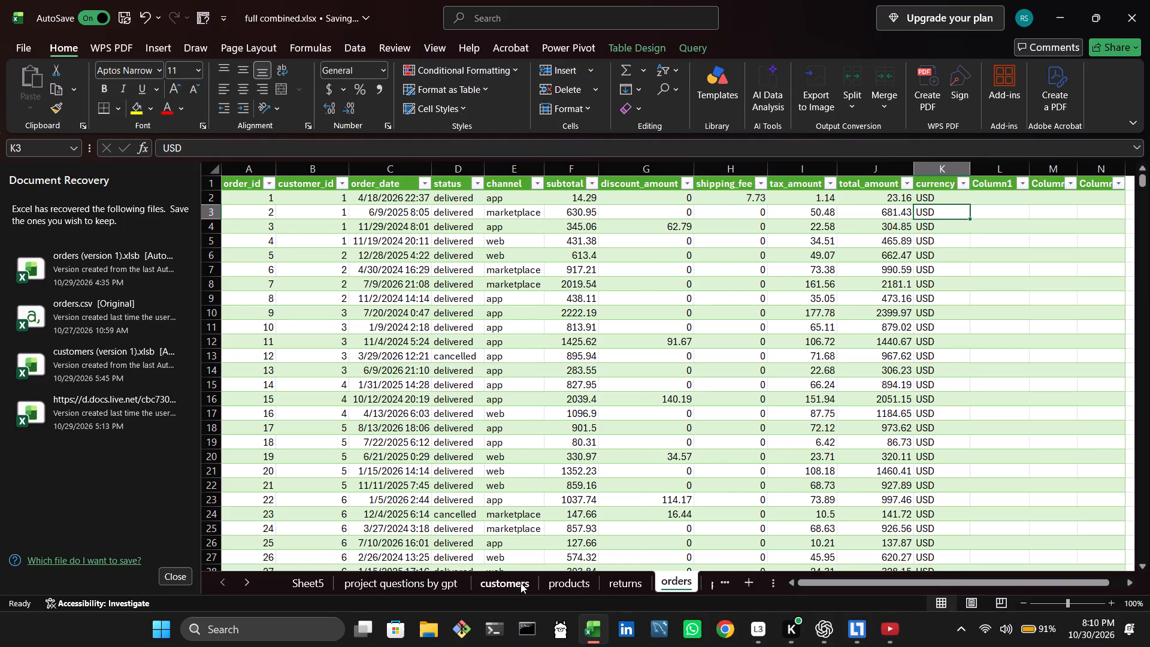
pyautogui.moveTo(520, 583); pyautogui.dragTo(609, 583)
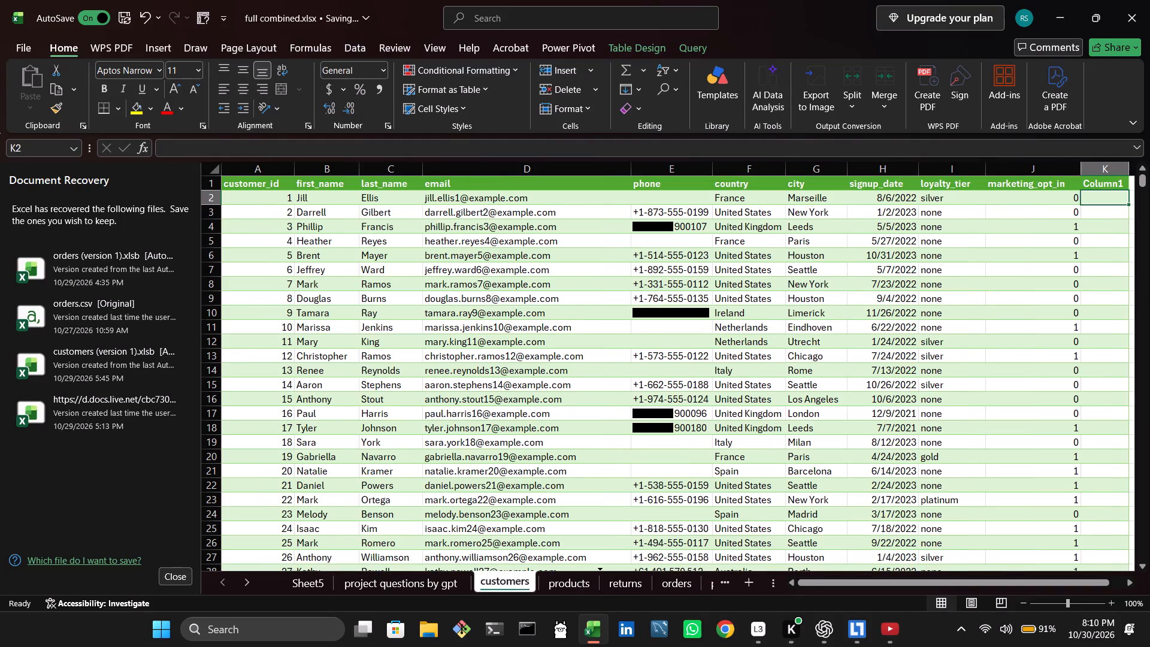
pyautogui.moveTo(609, 583); pyautogui.dragTo(630, 588)
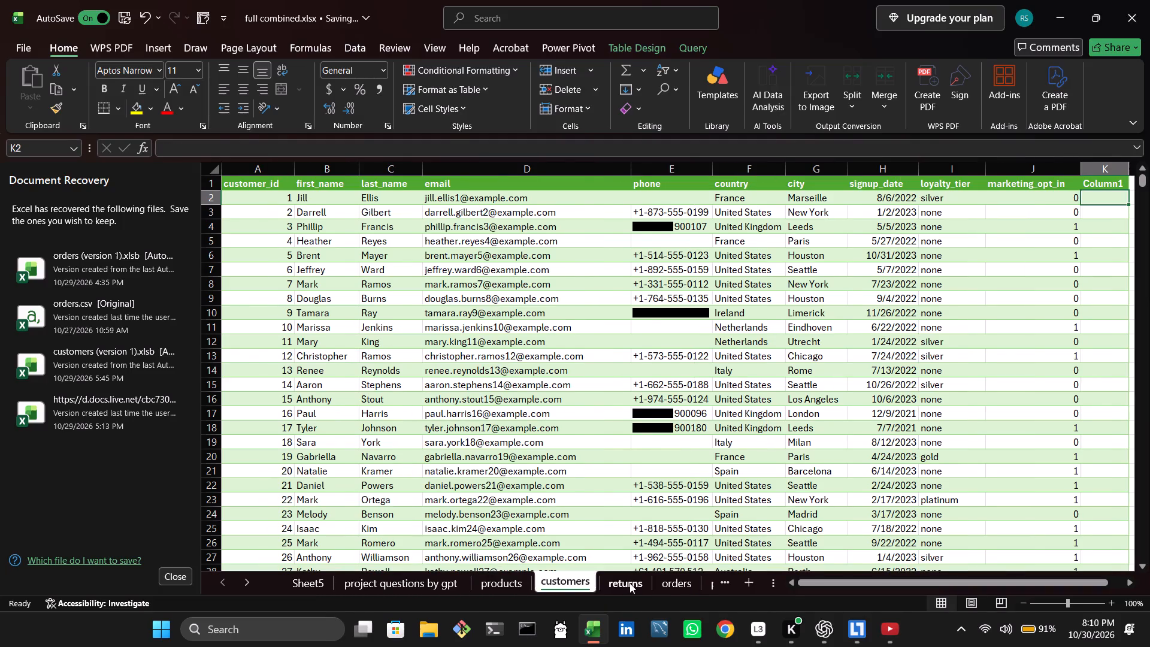
pyautogui.moveTo(630, 583); pyautogui.dragTo(552, 579)
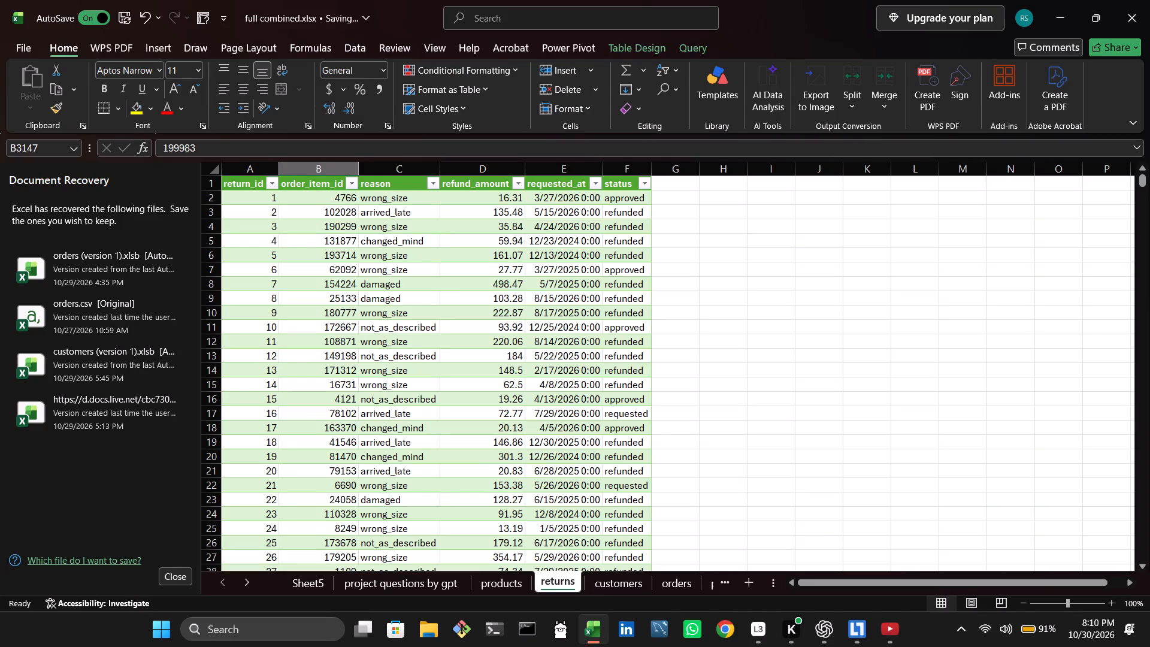
# Compare the orders sheet with the customers sheet, examining the customer_id column that links them.
pyautogui.click(673, 577)
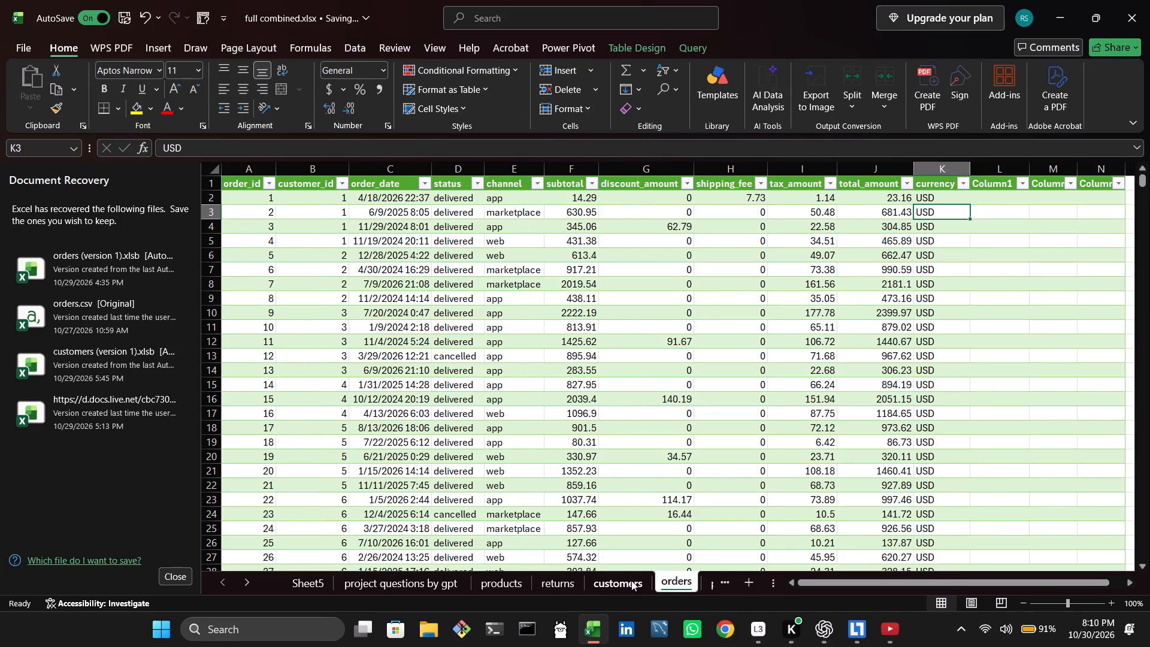
pyautogui.click(631, 581)
pyautogui.click(686, 573)
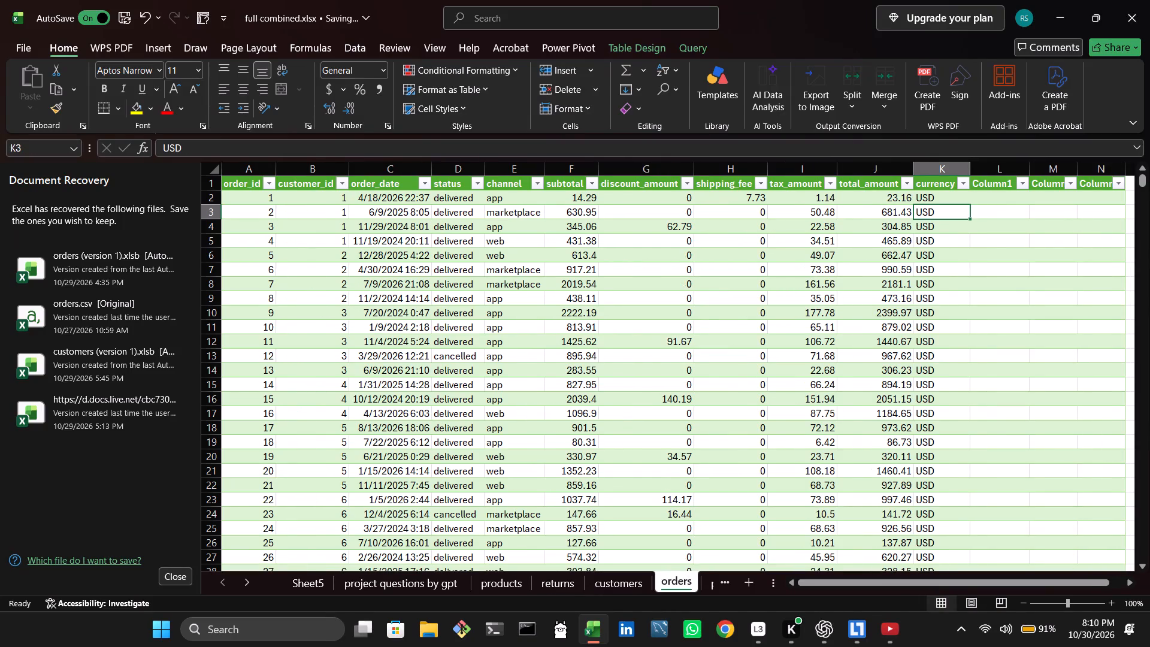
pyautogui.click(625, 579)
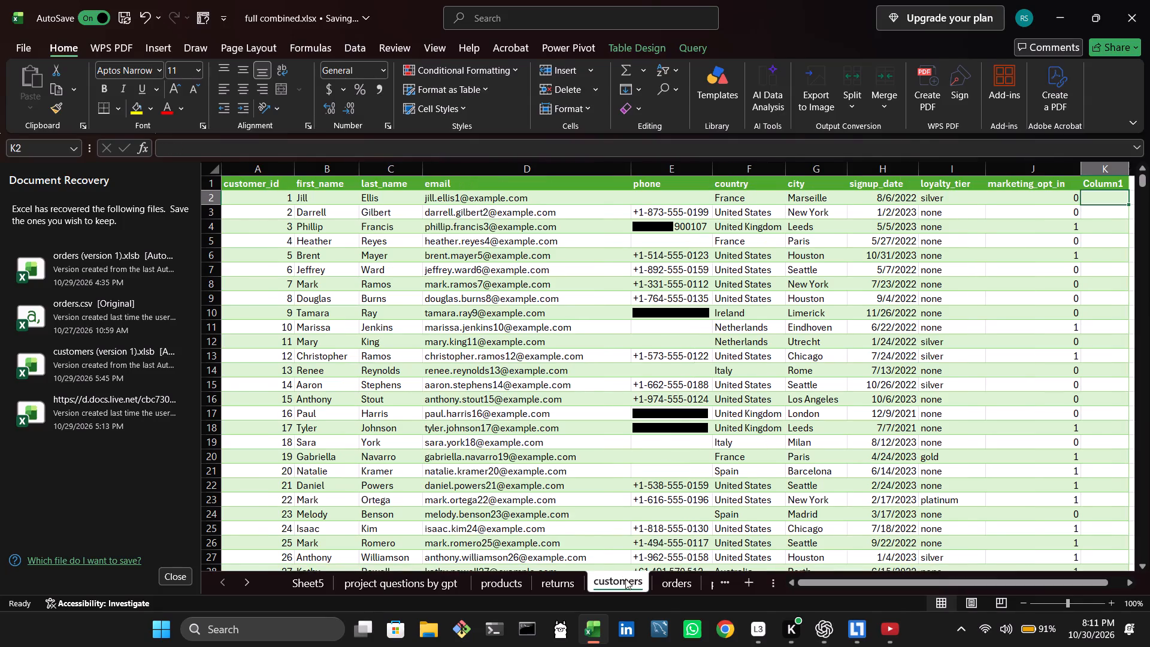
pyautogui.moveTo(277, 216); pyautogui.dragTo(285, 331)
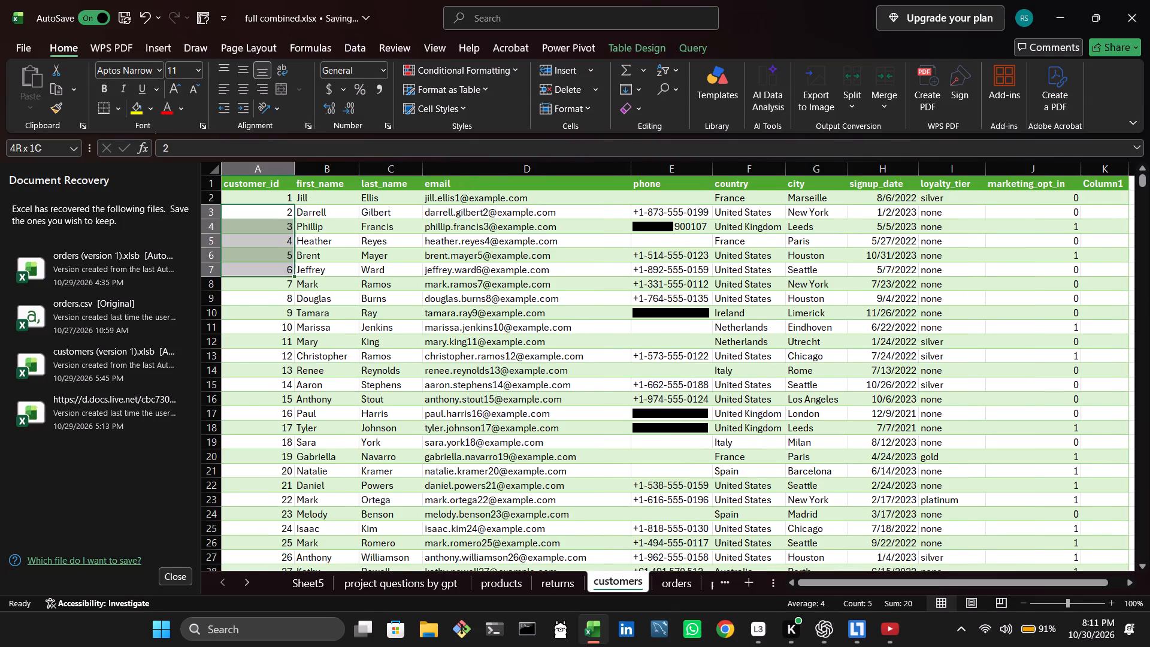
pyautogui.moveTo(285, 331); pyautogui.dragTo(270, 594)
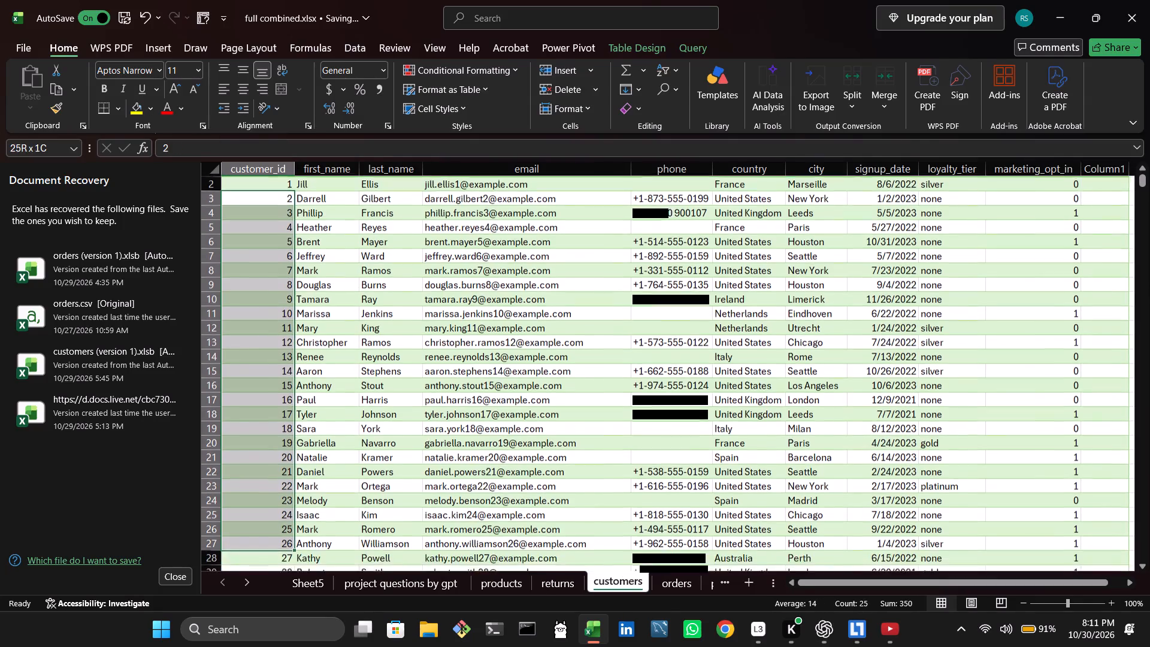
pyautogui.moveTo(270, 594); pyautogui.dragTo(337, 0)
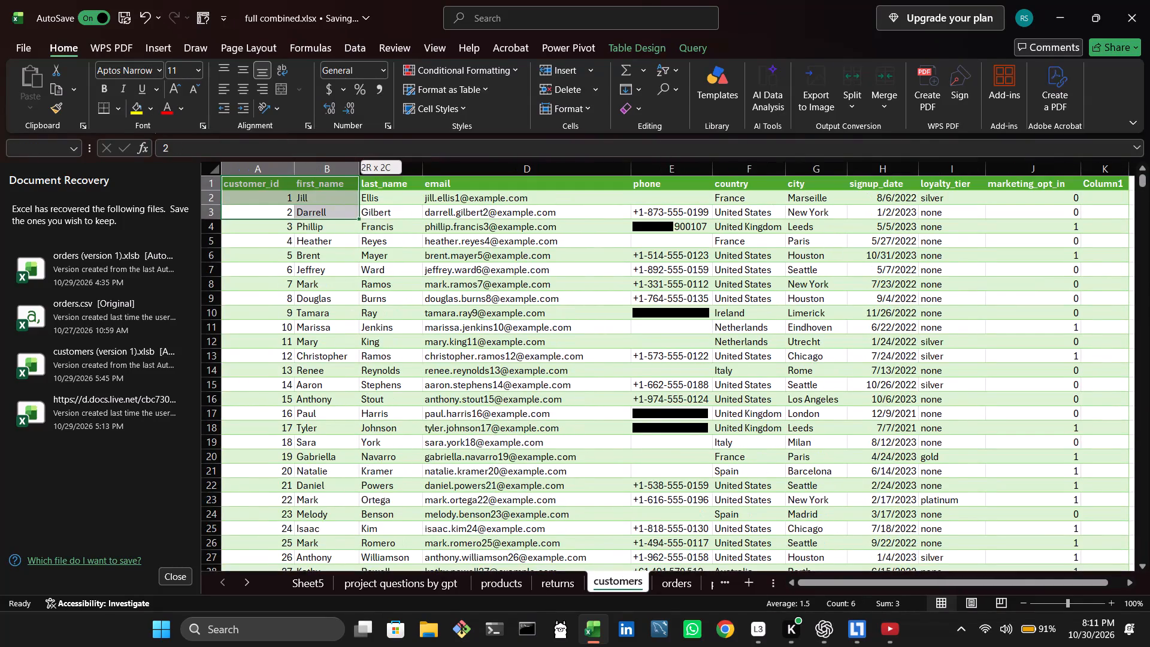
pyautogui.moveTo(337, 0); pyautogui.dragTo(258, 223)
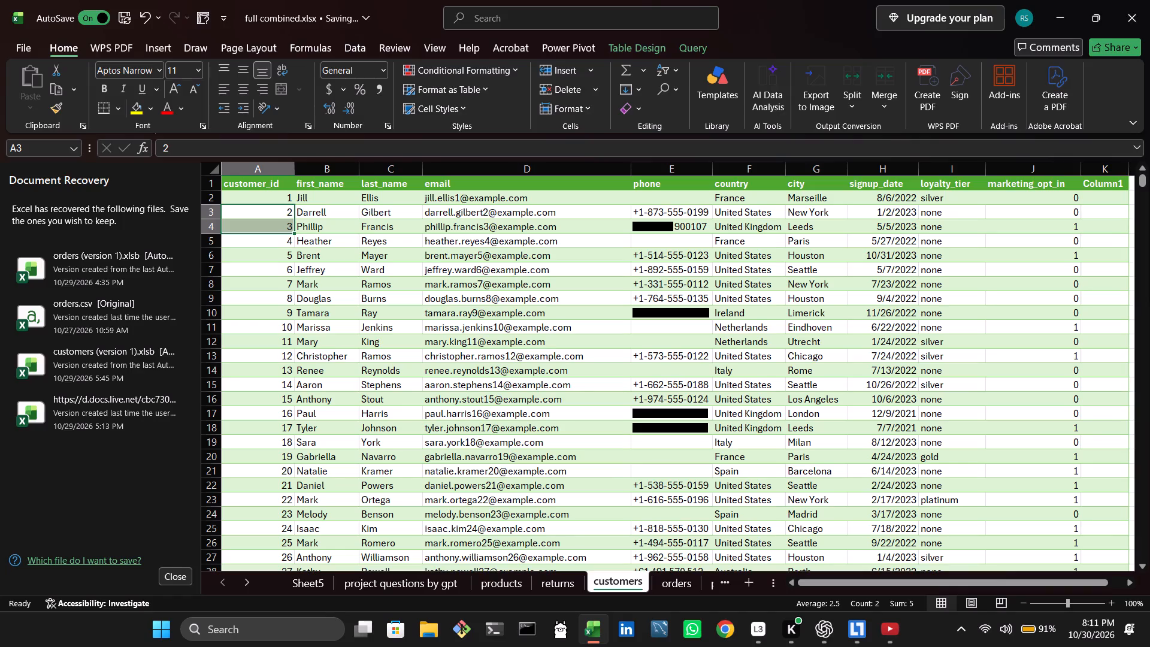
pyautogui.scroll(2, 849, 266)
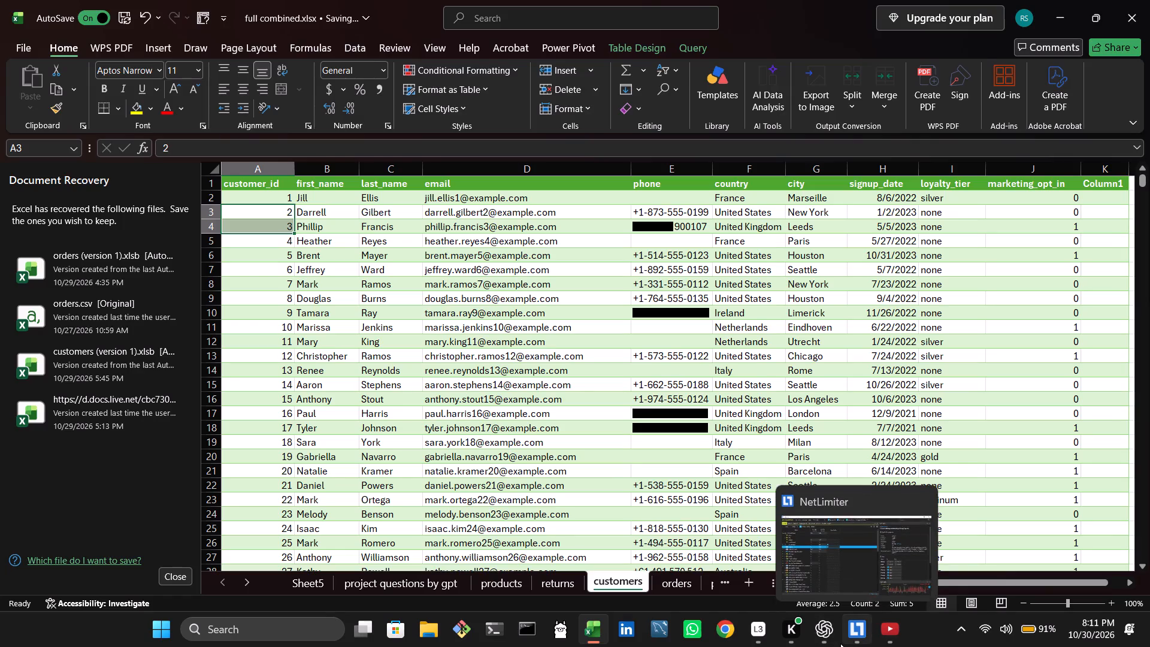
# Begin a SUMIF formula in cell K2, under Column1 of the customers table.
pyautogui.doubleClick(1089, 199)
pyautogui.press('=')
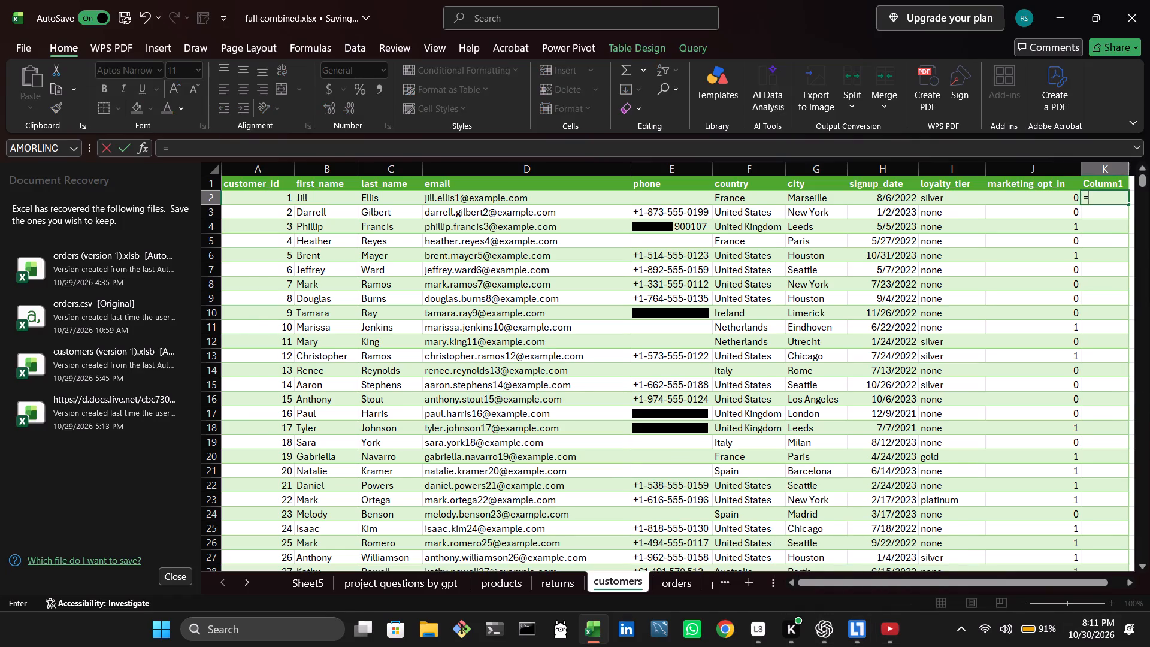
pyautogui.press('s')
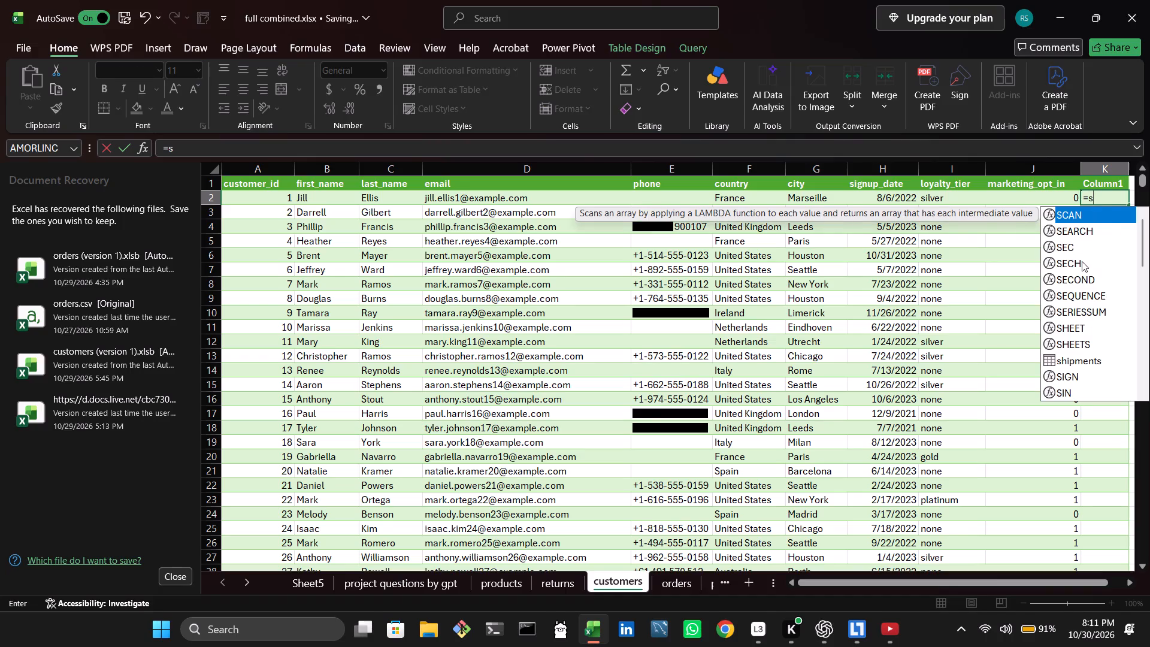
pyautogui.write('um')
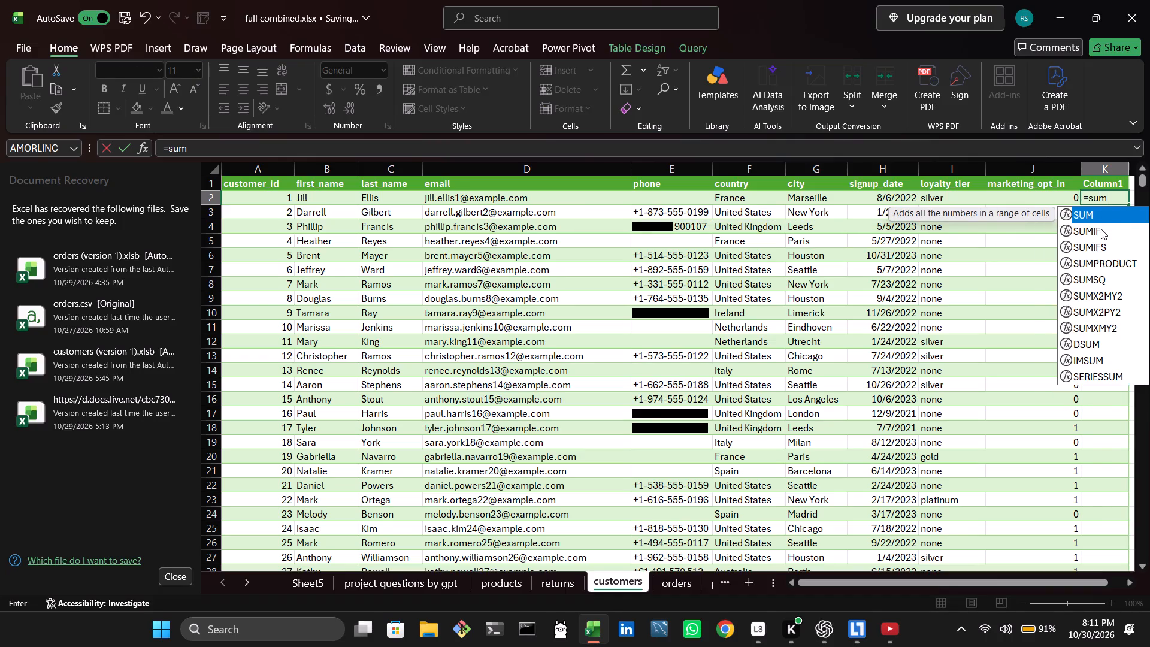
pyautogui.doubleClick(1101, 229)
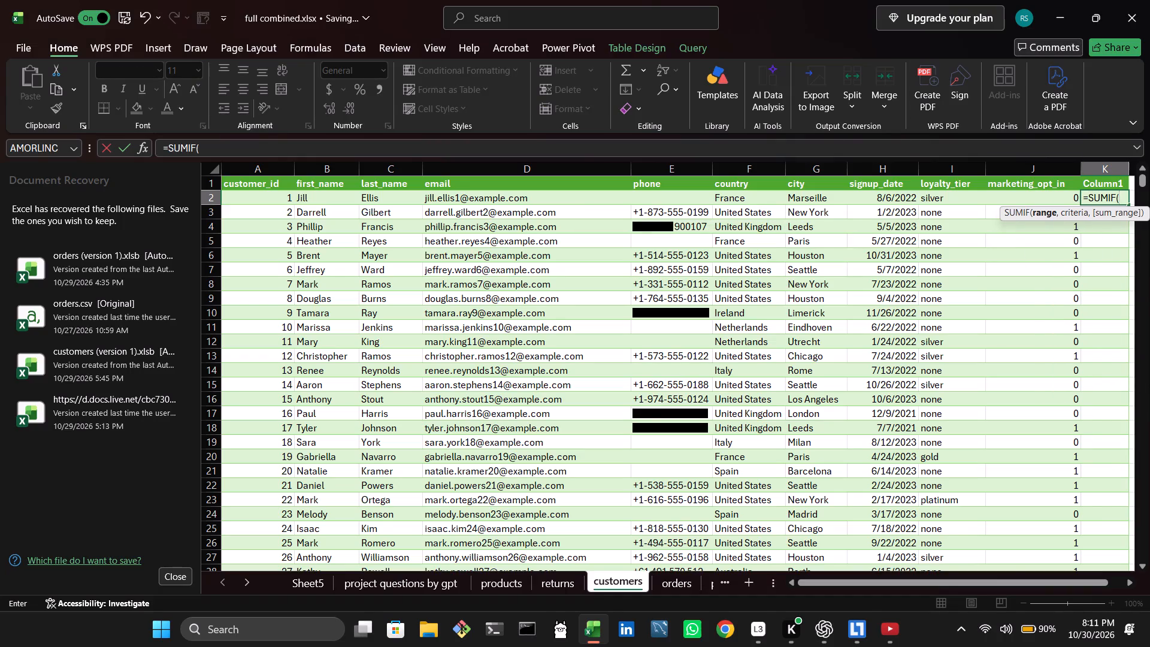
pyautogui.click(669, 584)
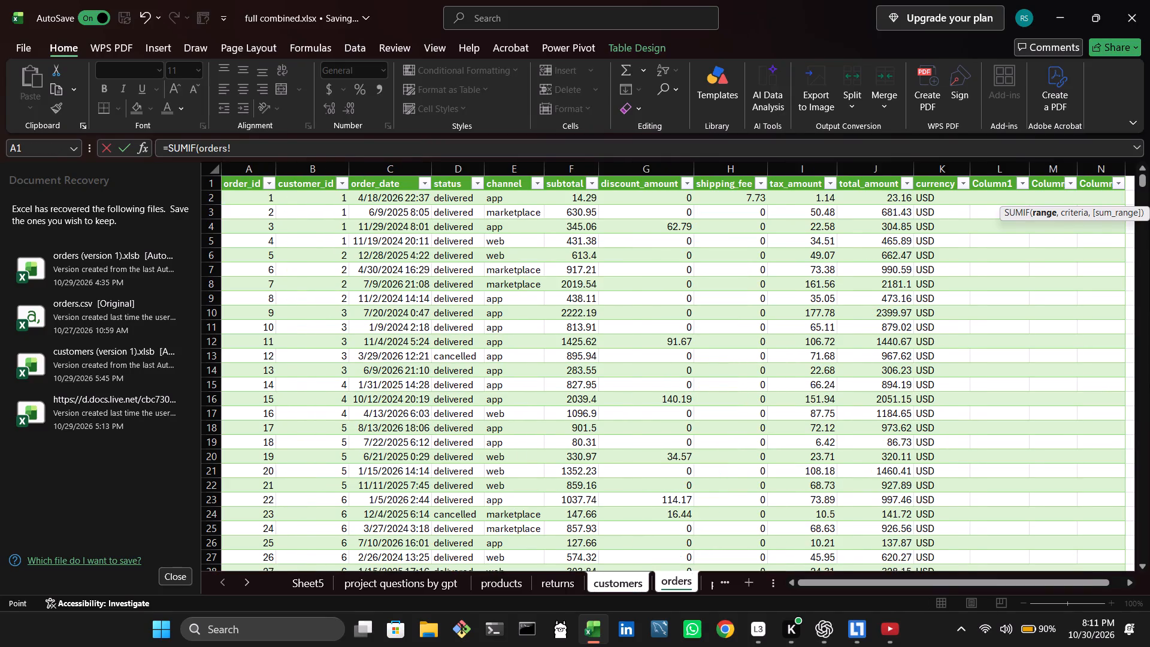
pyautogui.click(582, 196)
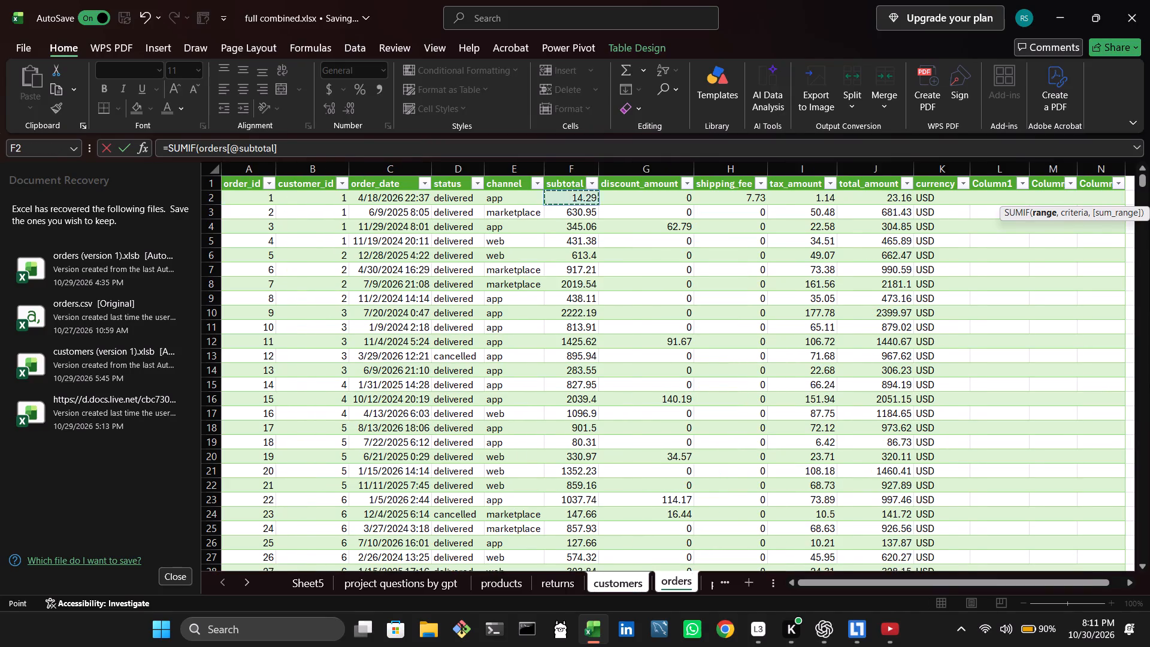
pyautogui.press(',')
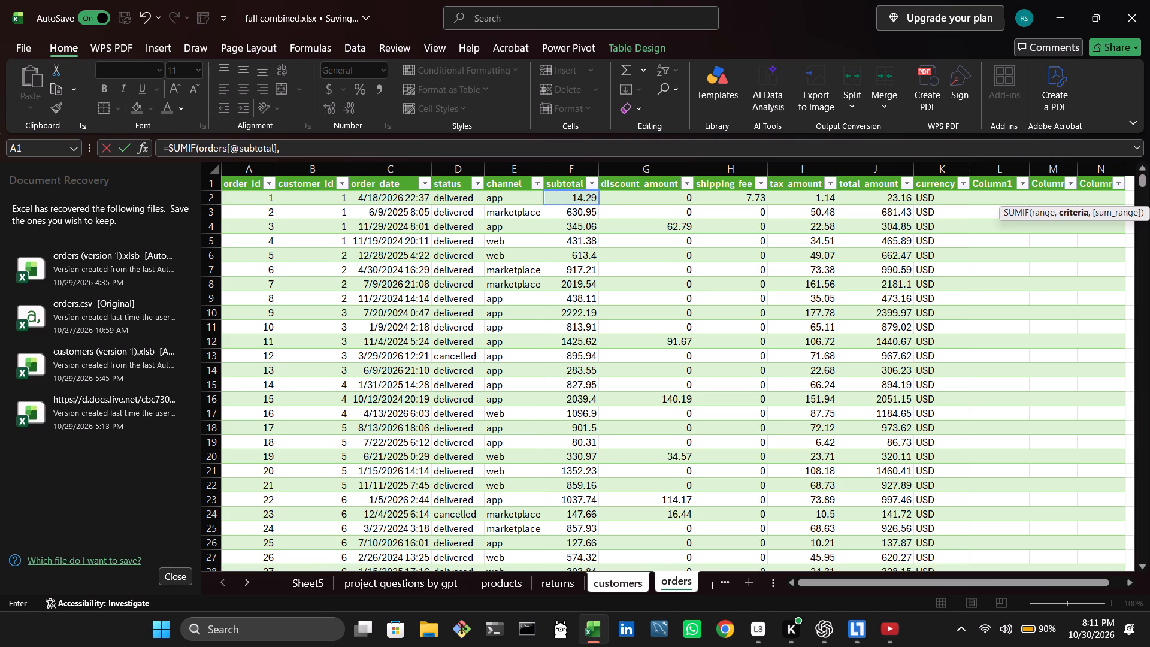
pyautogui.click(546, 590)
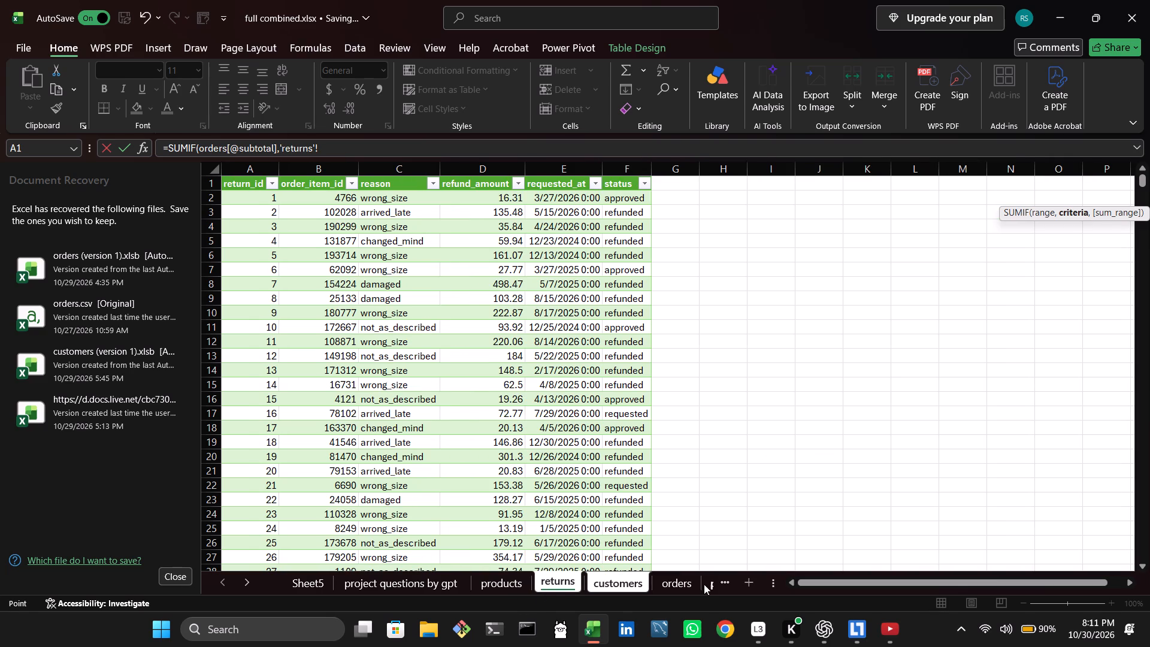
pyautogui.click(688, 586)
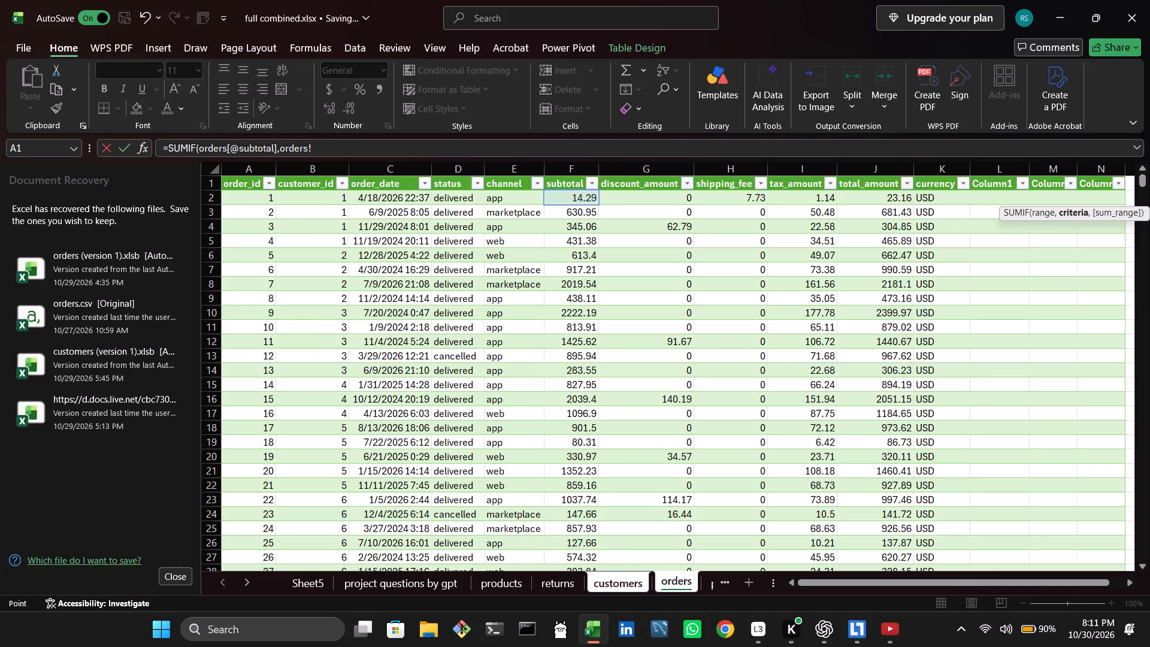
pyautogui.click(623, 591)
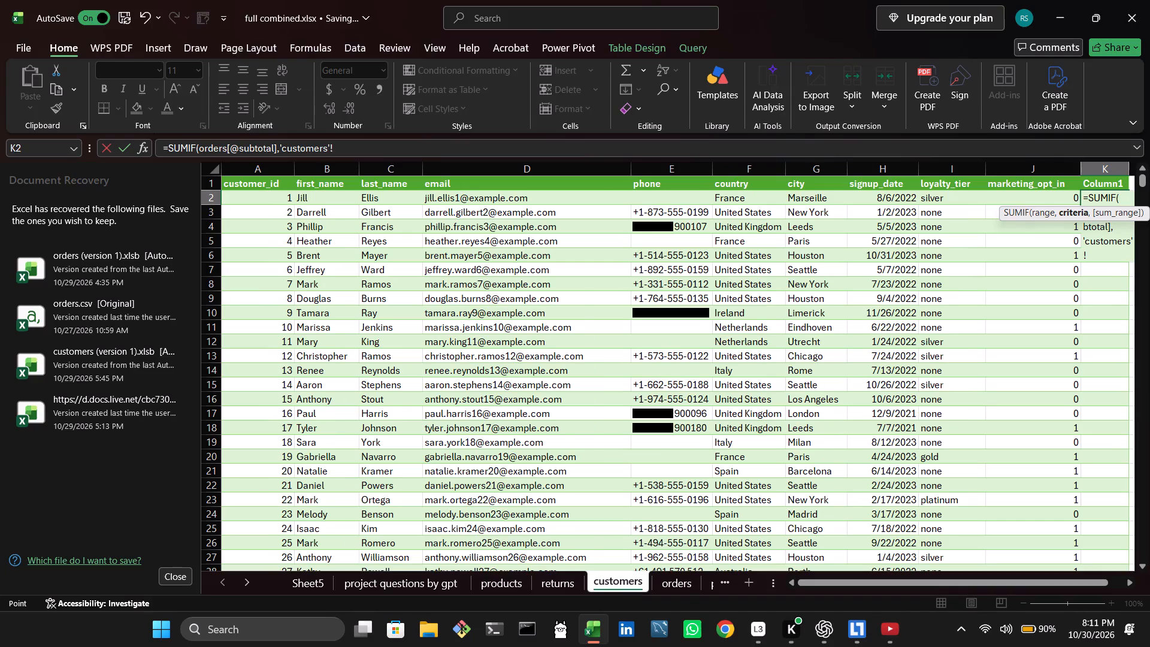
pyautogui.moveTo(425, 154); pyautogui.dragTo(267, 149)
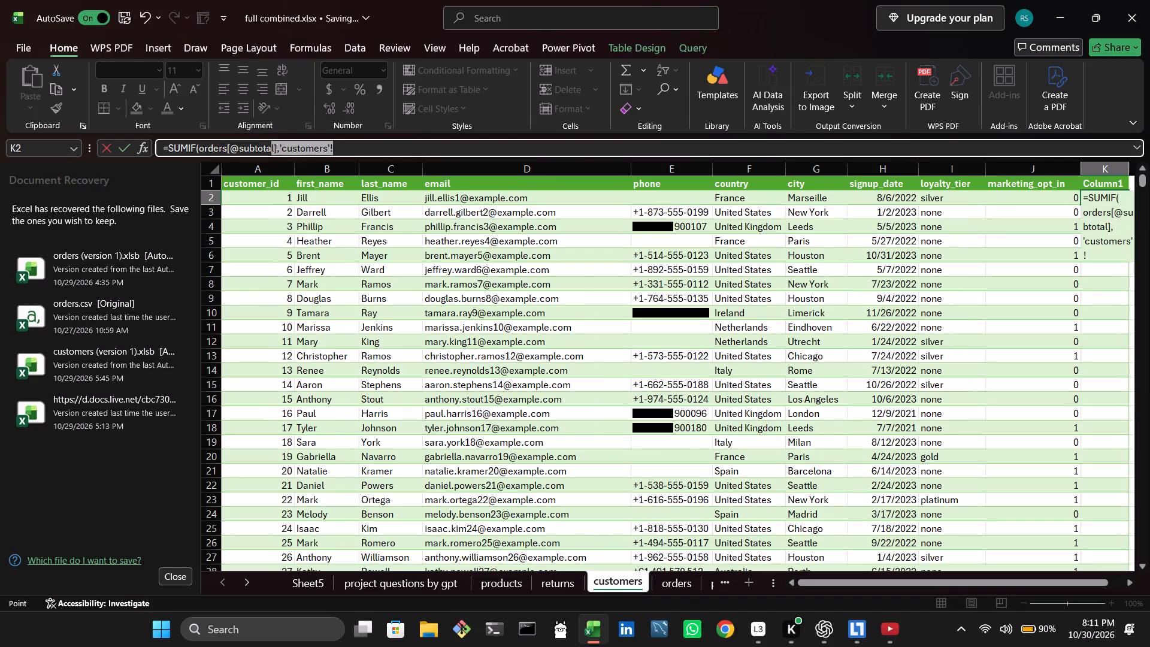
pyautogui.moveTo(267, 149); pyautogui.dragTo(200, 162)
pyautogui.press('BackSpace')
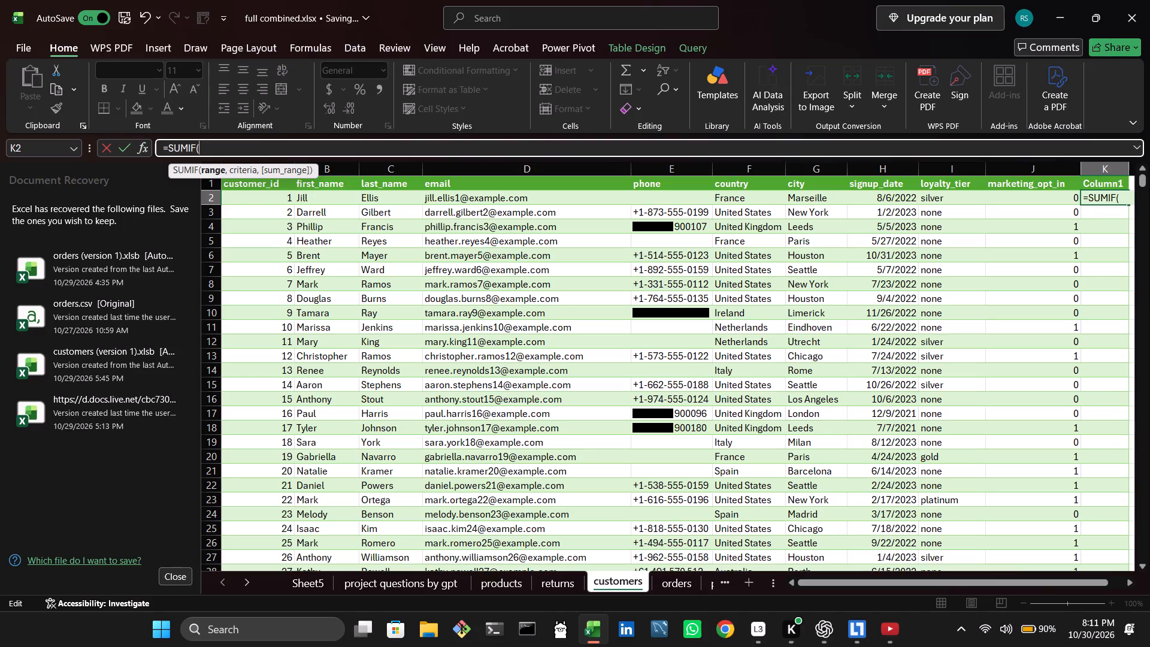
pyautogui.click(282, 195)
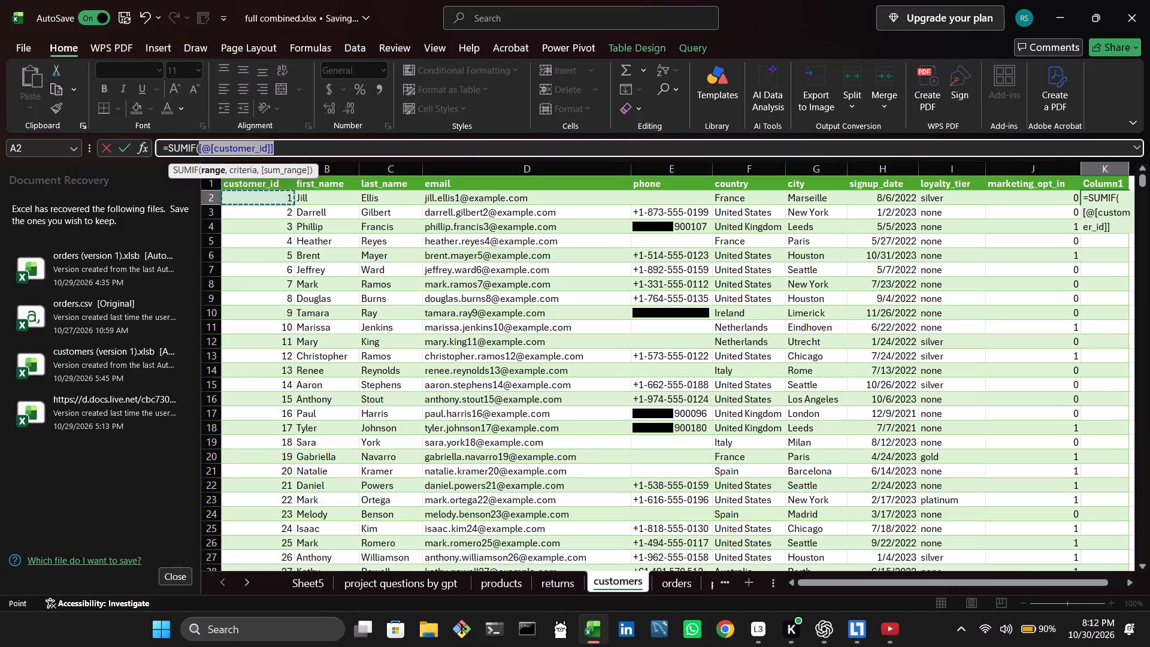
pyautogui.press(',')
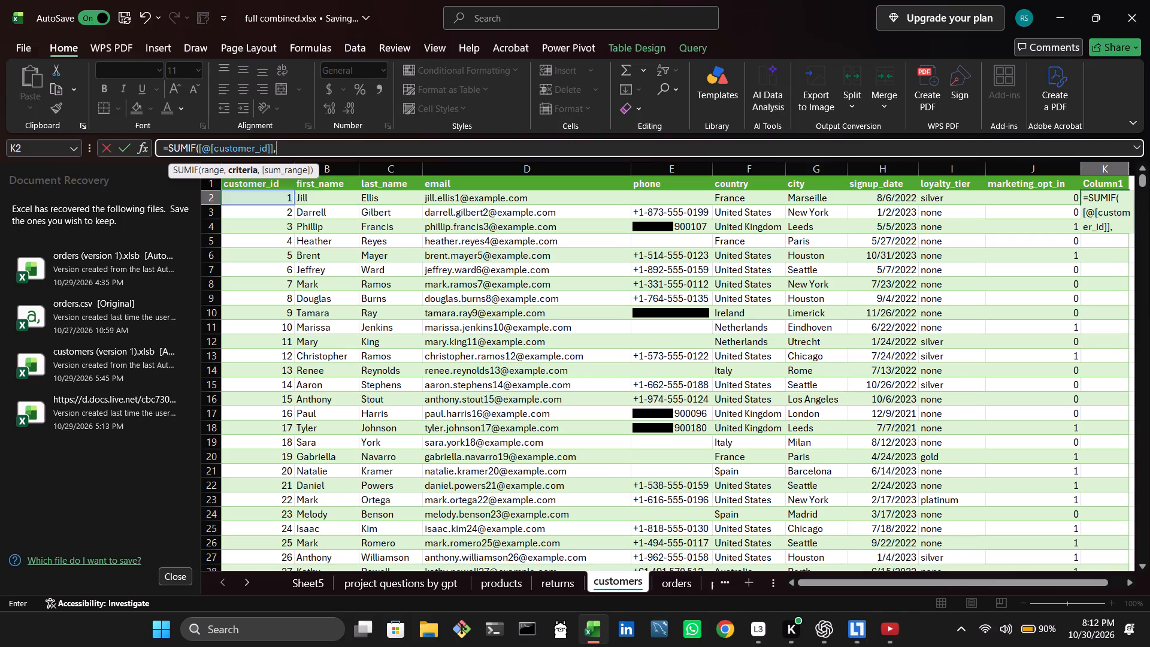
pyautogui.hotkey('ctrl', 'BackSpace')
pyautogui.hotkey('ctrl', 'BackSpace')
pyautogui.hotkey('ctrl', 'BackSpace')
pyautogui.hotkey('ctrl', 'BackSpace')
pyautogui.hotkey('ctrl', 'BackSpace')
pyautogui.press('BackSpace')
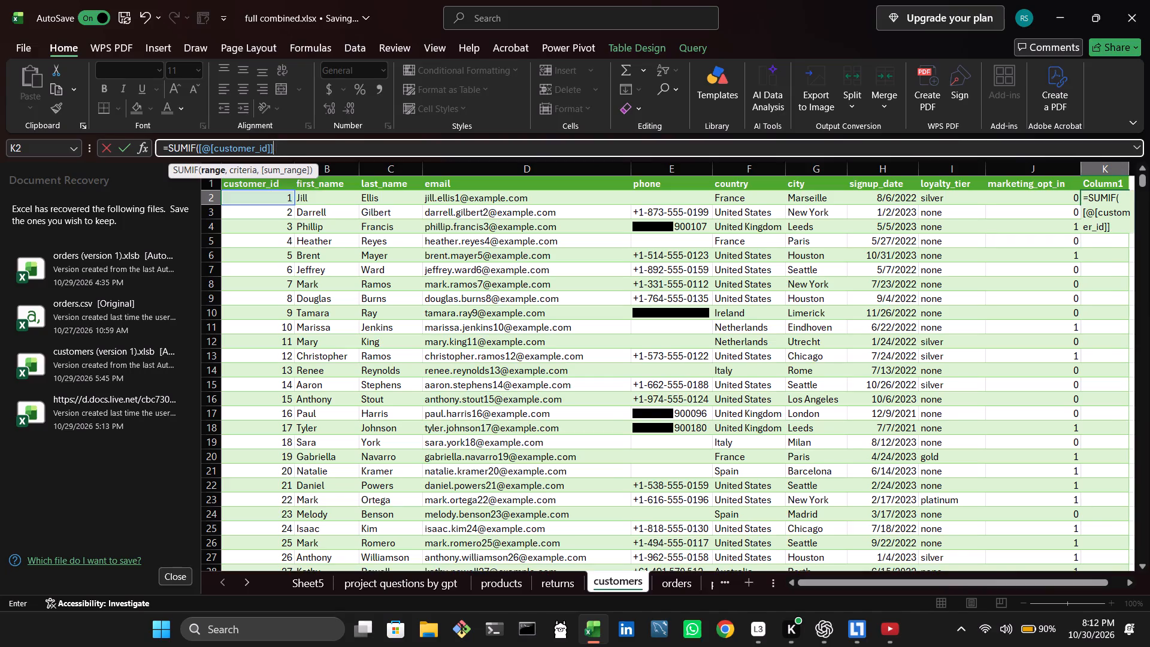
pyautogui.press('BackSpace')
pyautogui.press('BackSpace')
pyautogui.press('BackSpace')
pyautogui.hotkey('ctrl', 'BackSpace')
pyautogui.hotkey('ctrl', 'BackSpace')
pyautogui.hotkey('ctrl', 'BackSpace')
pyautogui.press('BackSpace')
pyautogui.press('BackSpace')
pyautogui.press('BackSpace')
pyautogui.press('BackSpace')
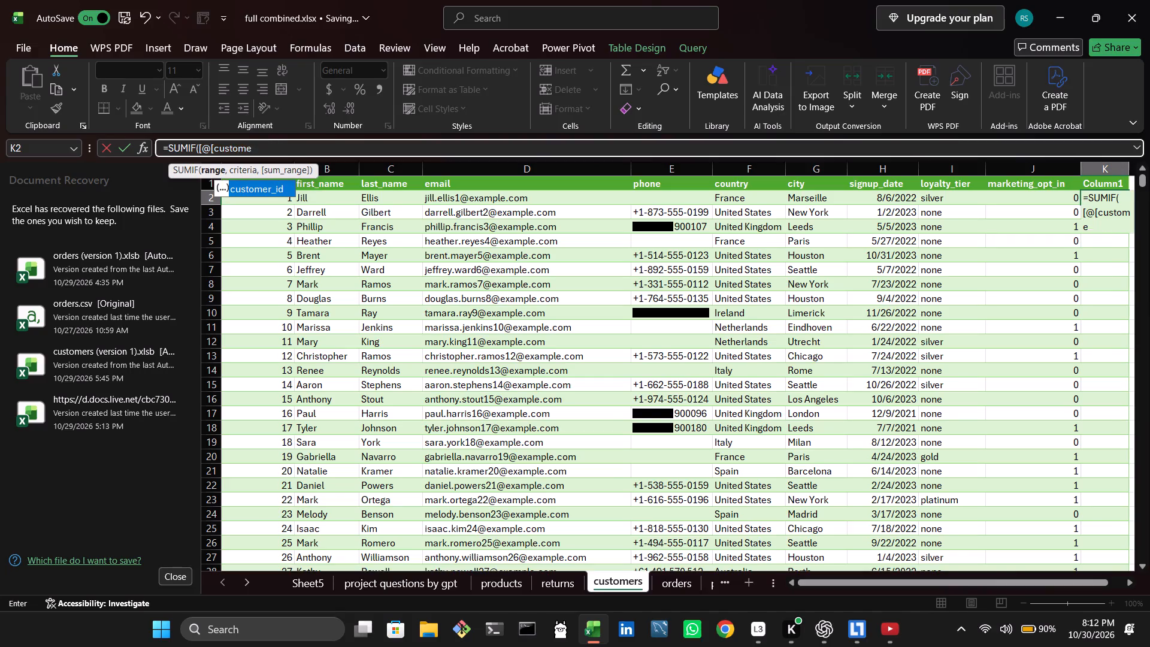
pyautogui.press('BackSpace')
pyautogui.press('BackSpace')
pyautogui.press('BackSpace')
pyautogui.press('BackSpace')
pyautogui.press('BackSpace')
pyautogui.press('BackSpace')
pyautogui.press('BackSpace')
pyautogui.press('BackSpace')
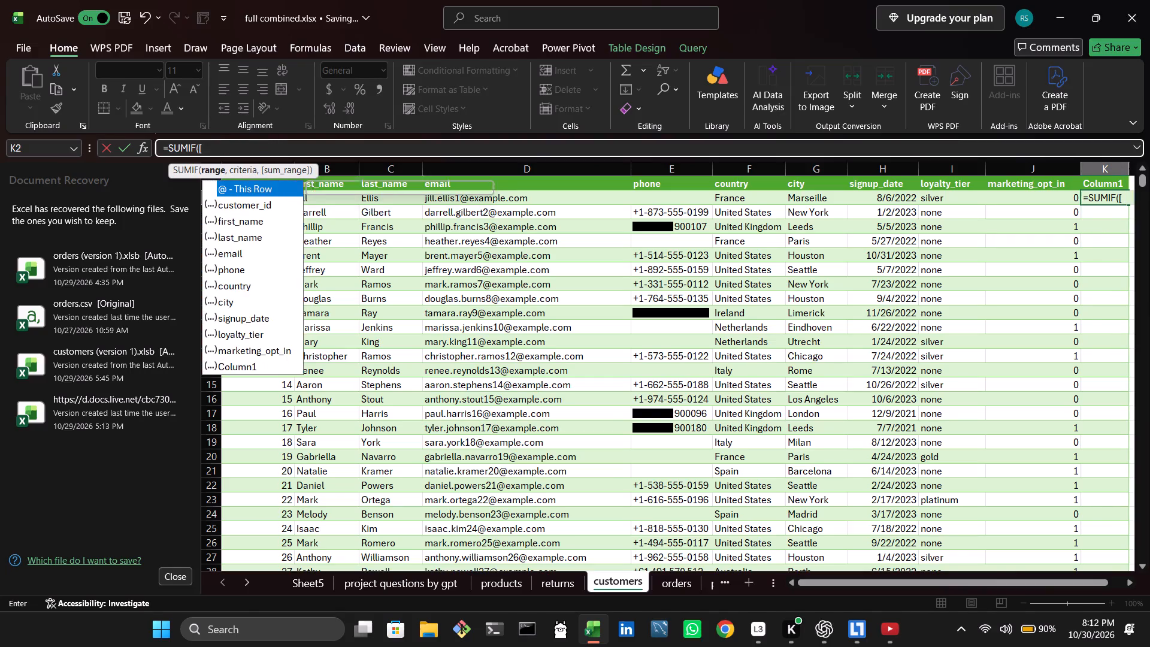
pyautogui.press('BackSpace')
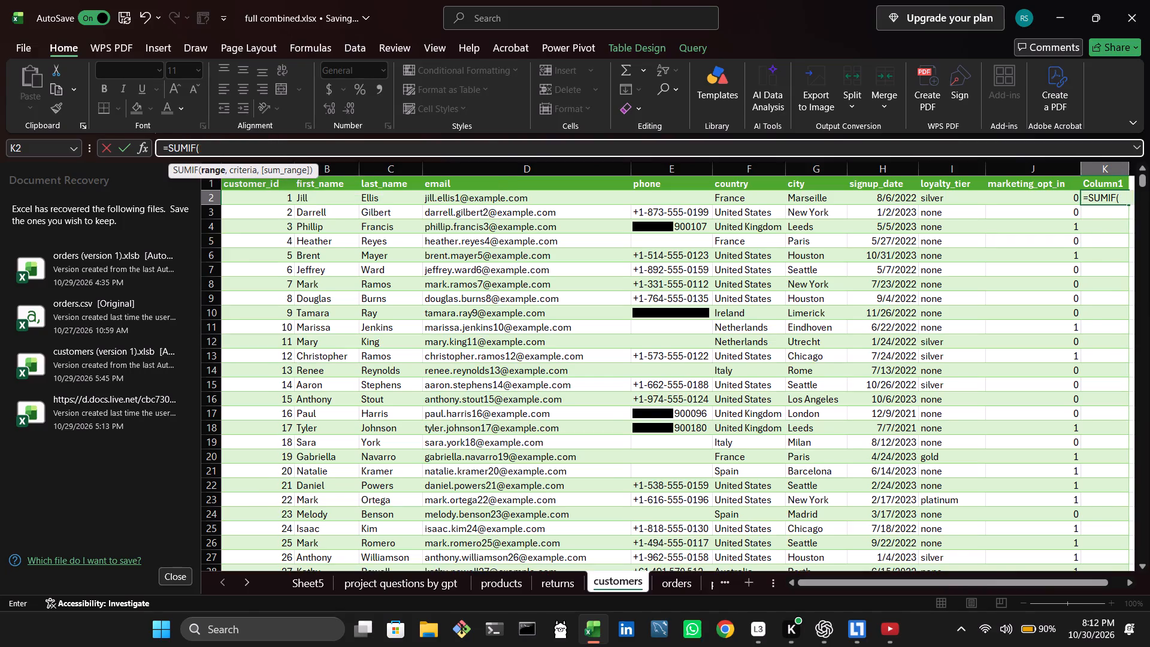
# Complete the K2 formula in customers as =SUMIF(orders[@[customer_id]],[@[customer_id]],orders[subtotal]), using the full orders subtotal column as the sum range.
pyautogui.click(682, 586)
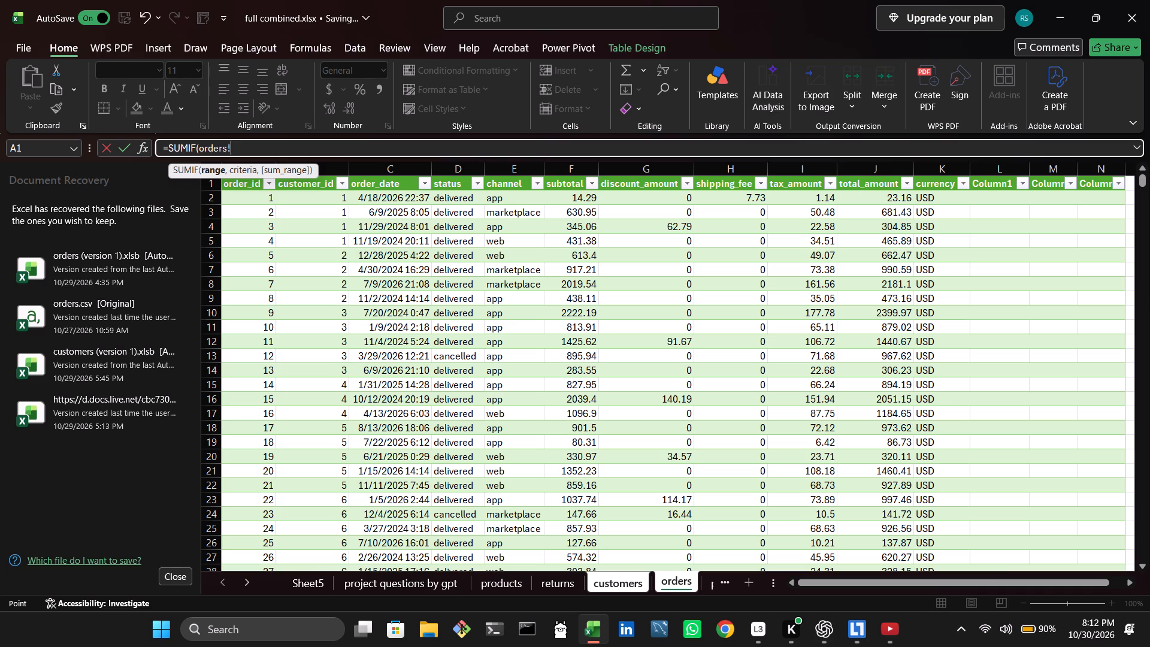
pyautogui.click(323, 202)
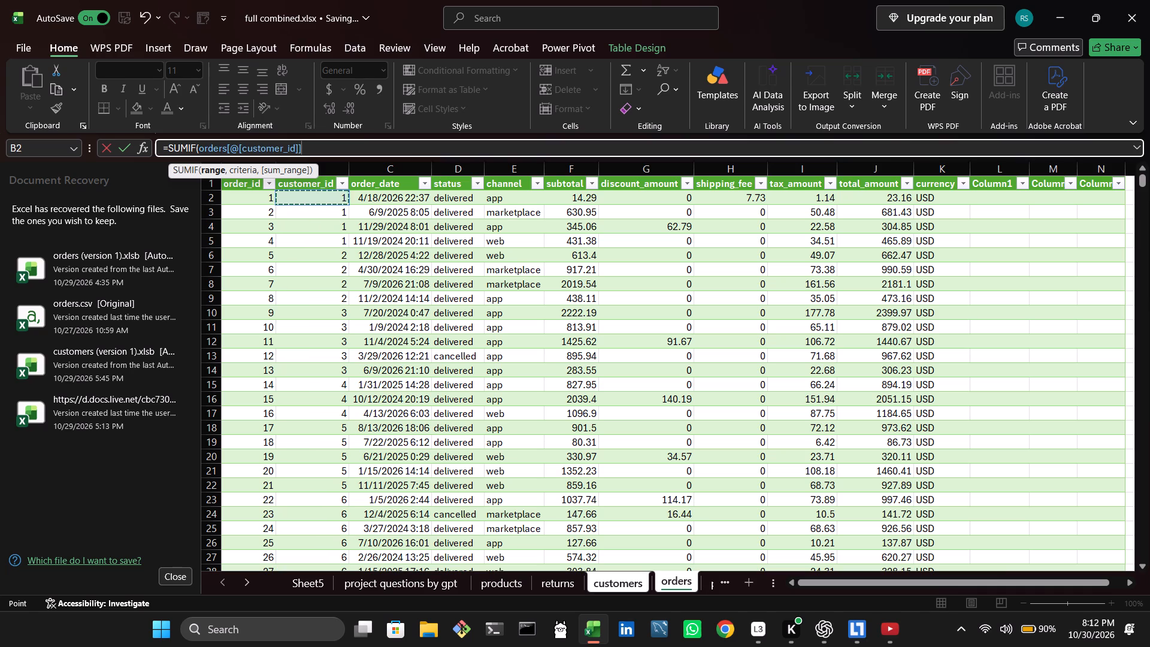
pyautogui.press(',')
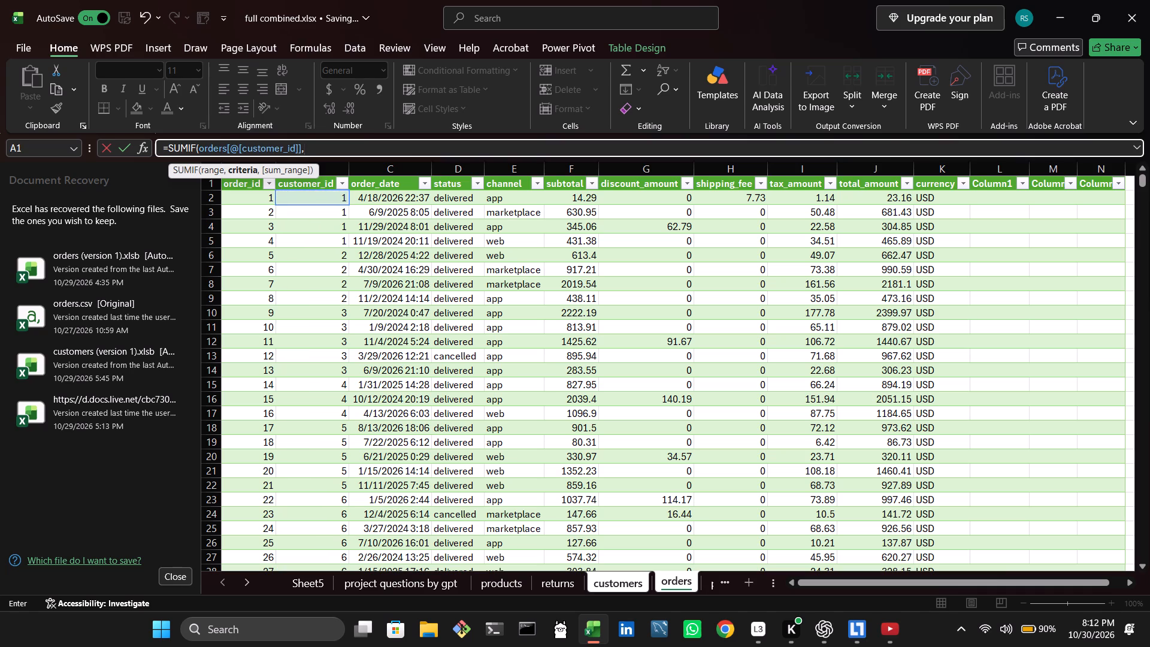
pyautogui.click(600, 583)
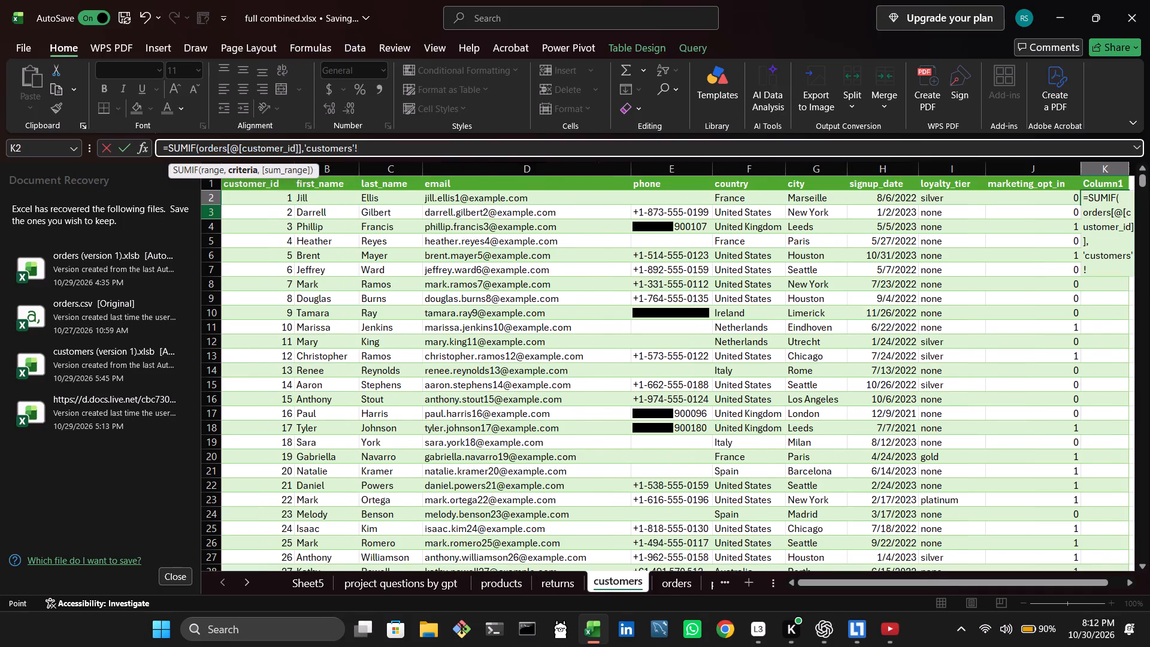
pyautogui.click(241, 202)
pyautogui.press(',')
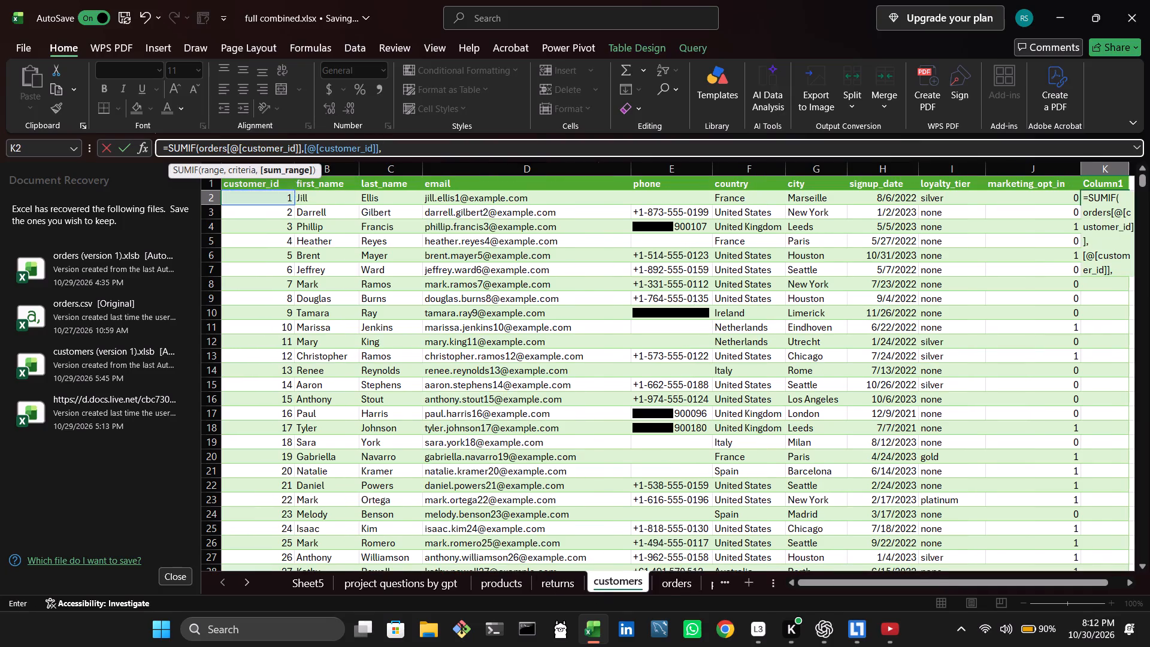
pyautogui.click(685, 588)
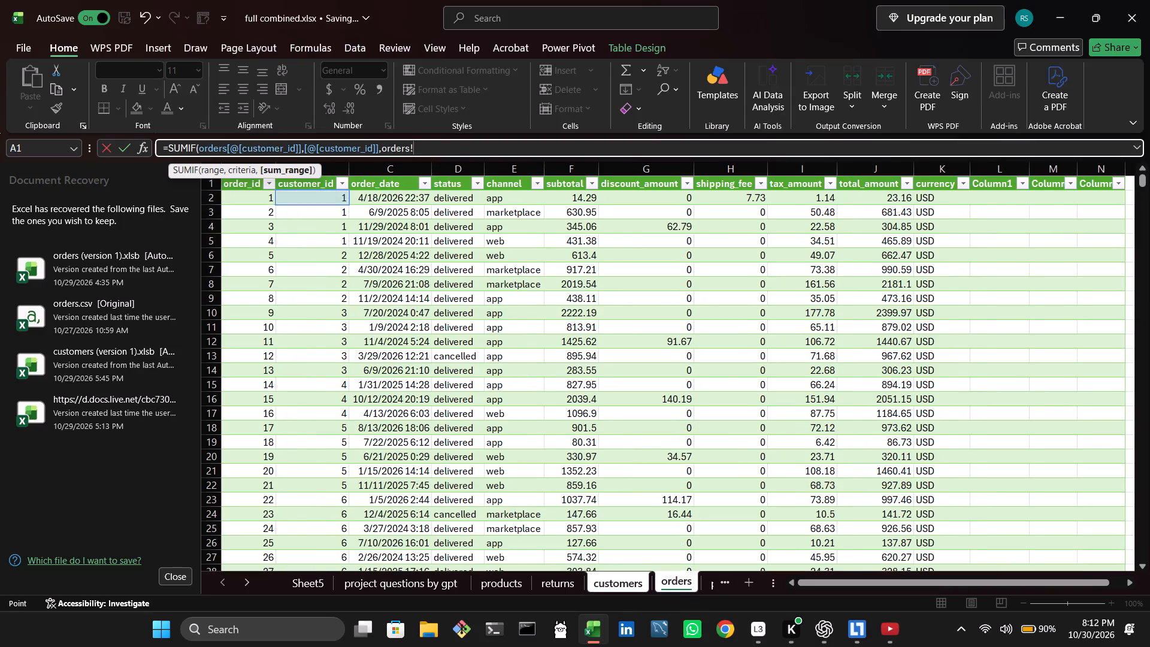
pyautogui.click(585, 201)
pyautogui.hotkey('ctrl', 'shift', 'Down')
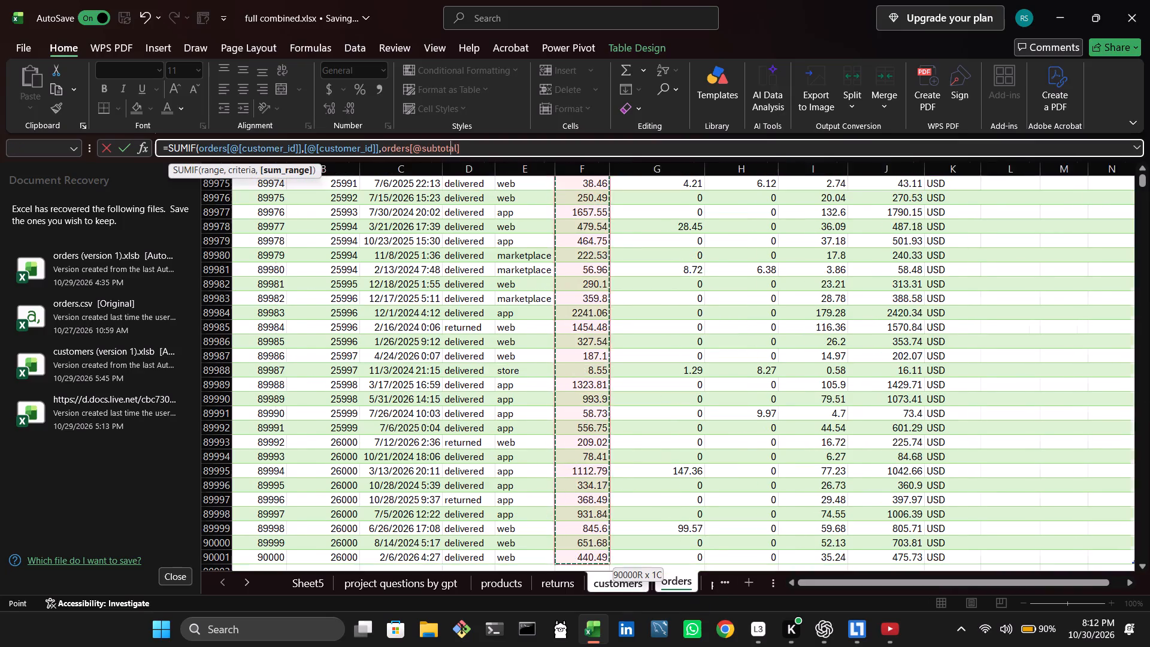
pyautogui.press('Return')
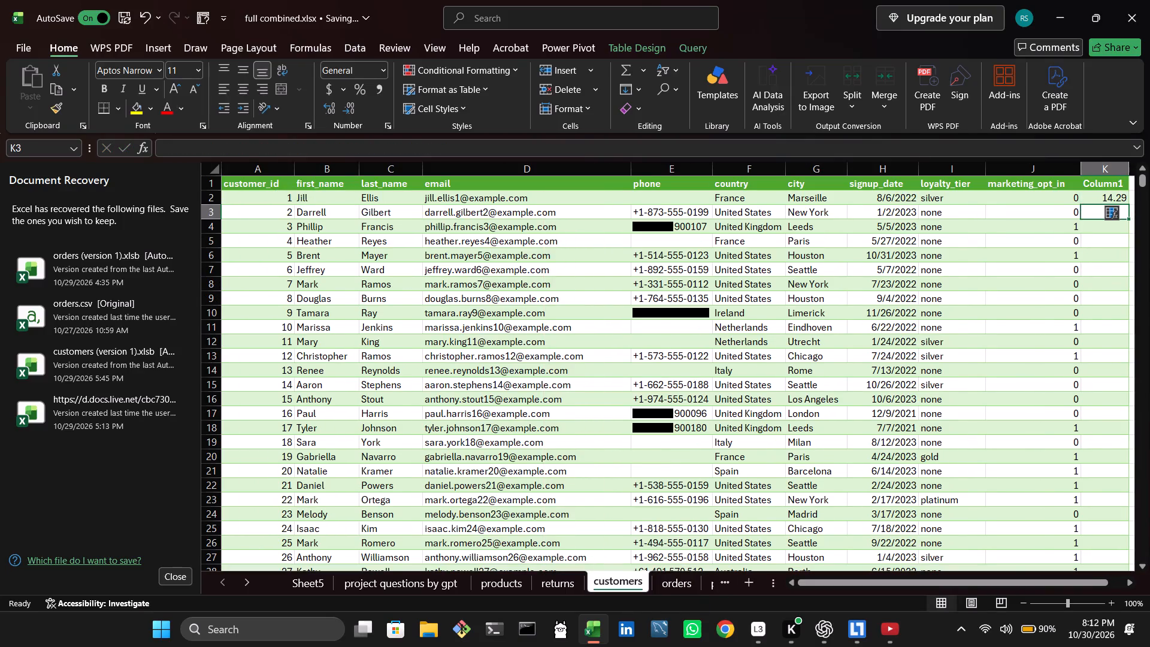
# Fill the K2 SUMIF formula down the whole of Column1 in the customers table.
pyautogui.click(1101, 200)
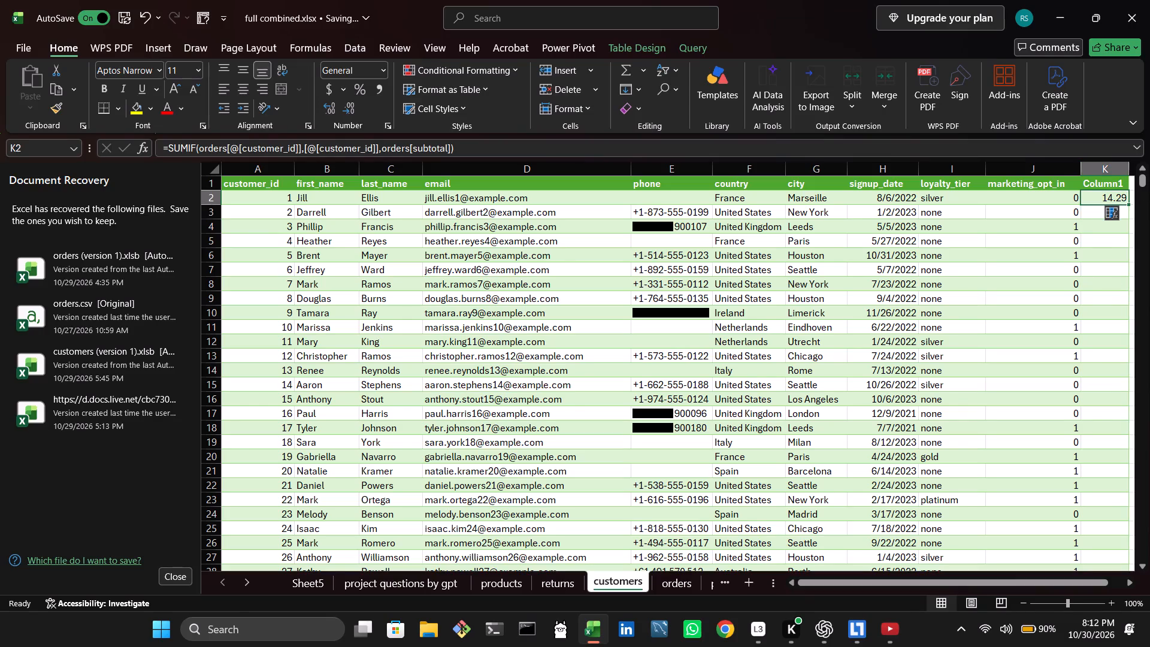
pyautogui.doubleClick(1128, 202)
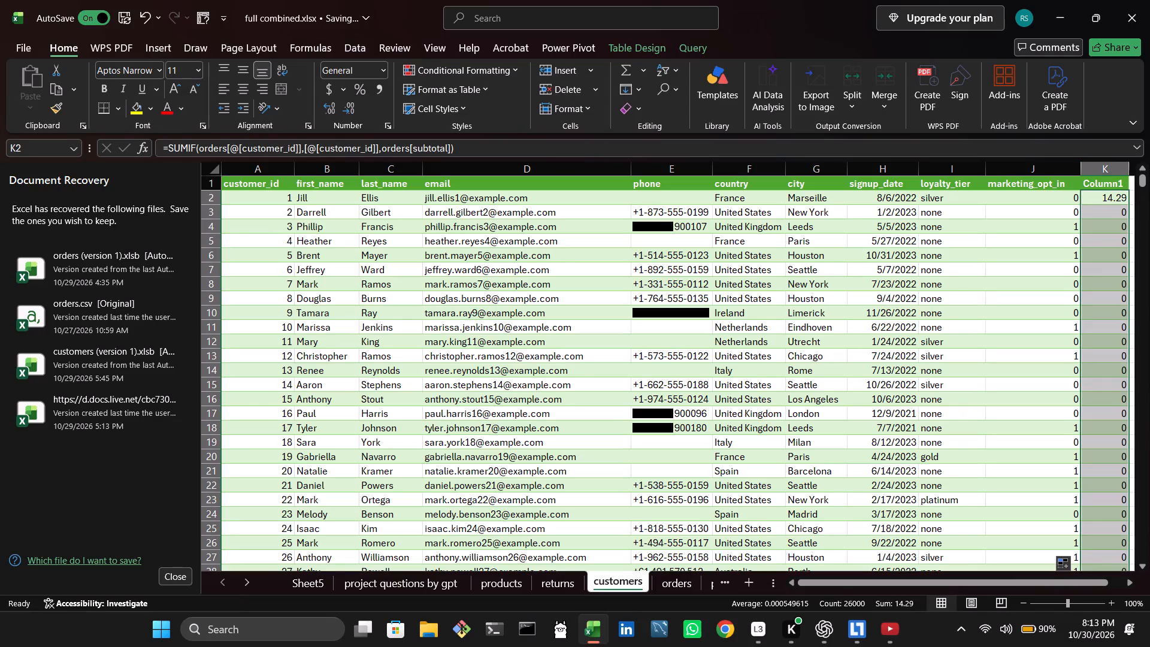
# Copy the SUMIF formula from K2 and paste it into K3 of the customers table.
pyautogui.click(1121, 213)
pyautogui.rightClick(1116, 199)
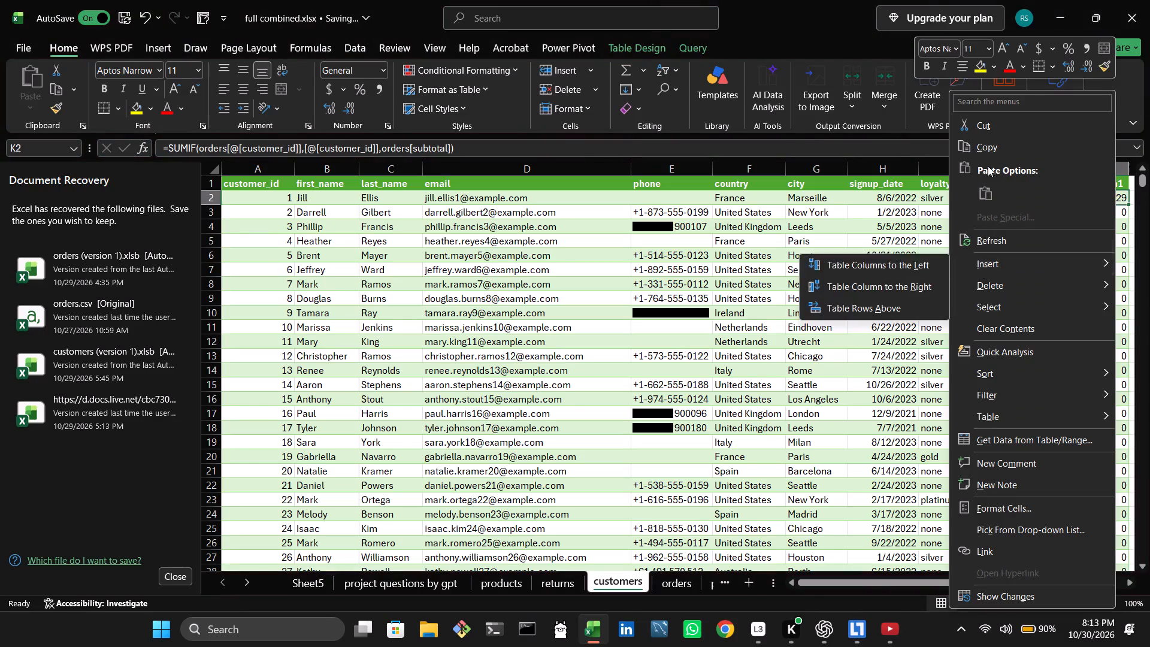
pyautogui.click(994, 142)
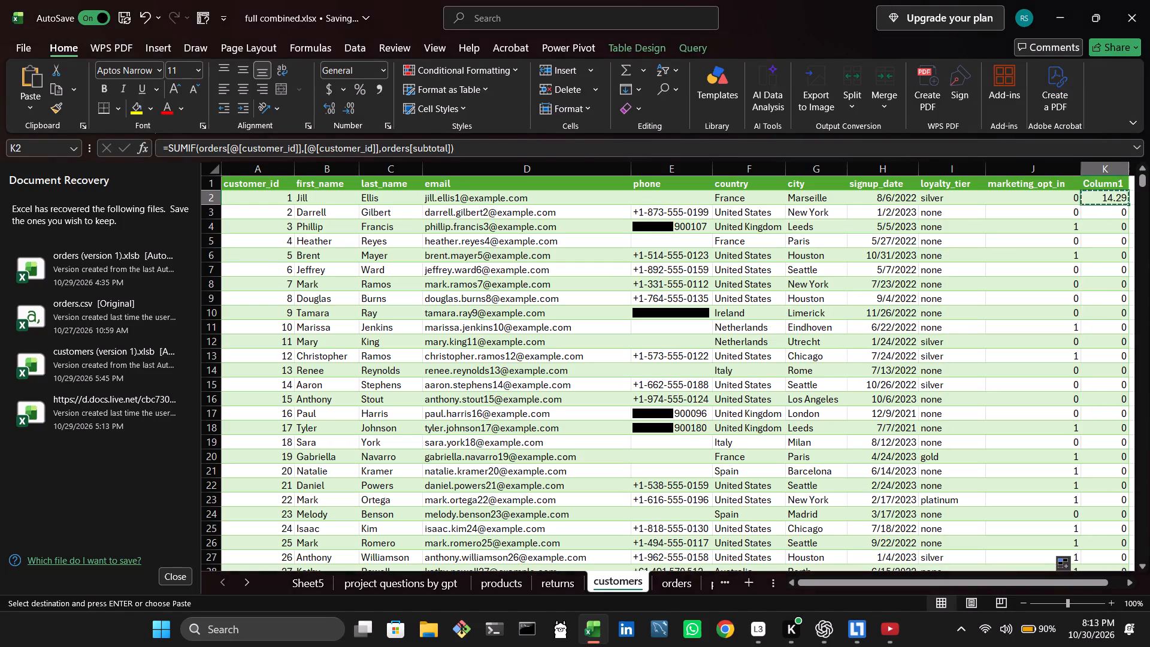
pyautogui.click(1095, 210)
pyautogui.rightClick(1095, 210)
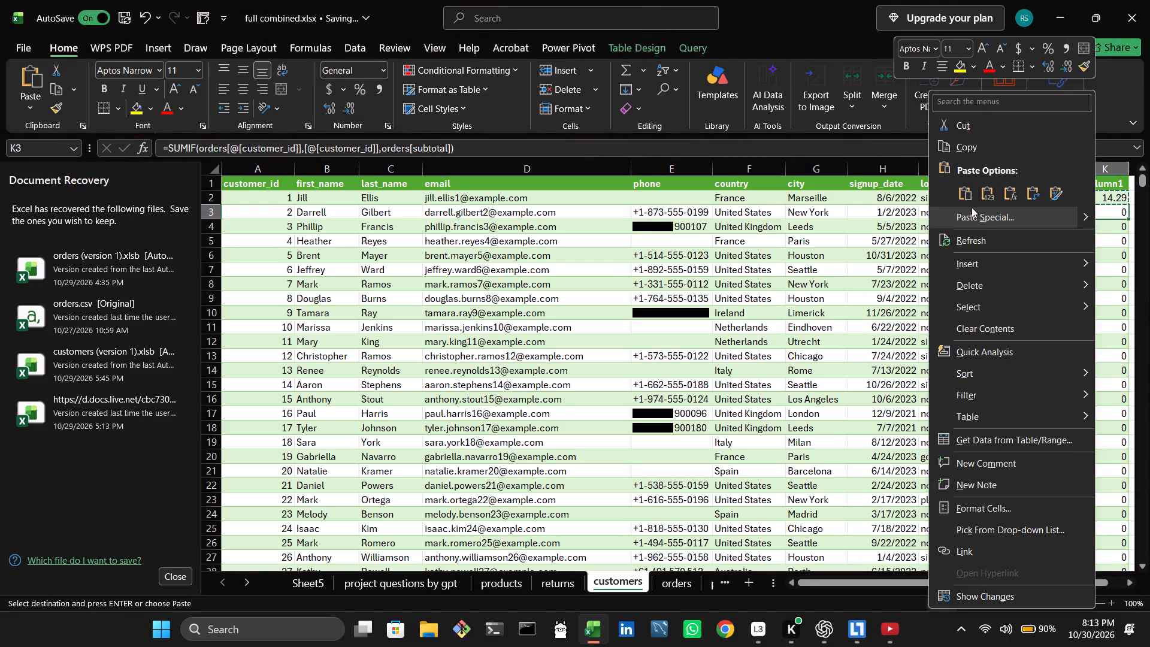
pyautogui.click(966, 201)
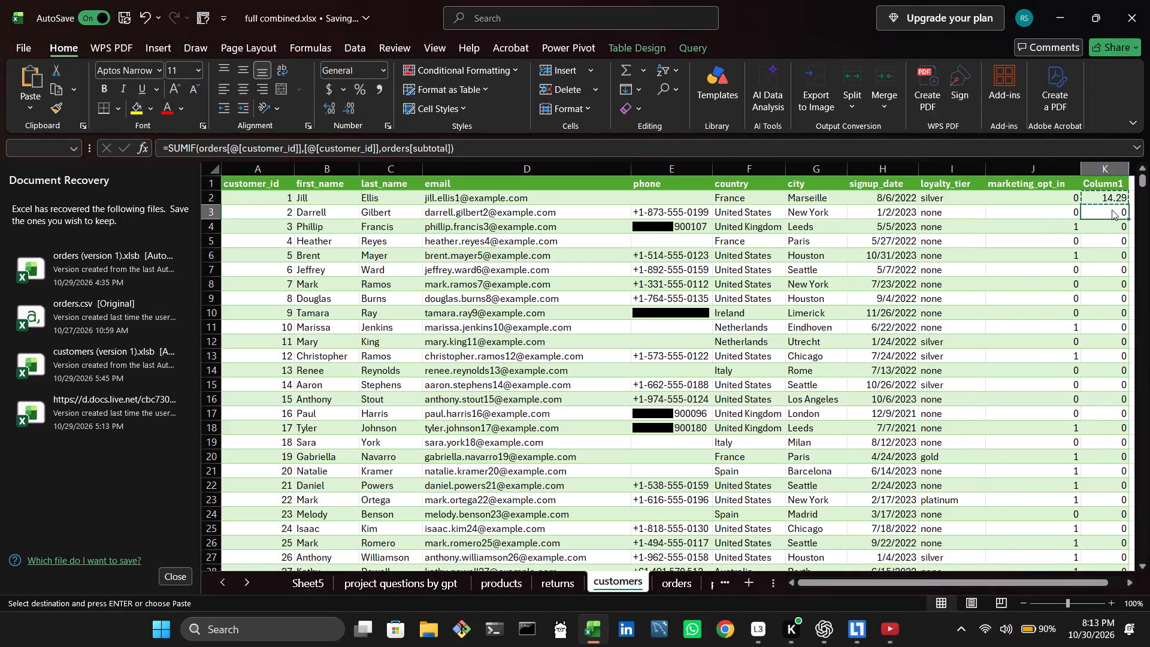
# Examine the range and criteria arguments of the SUMIF formula in K3 and the customer_id column in orders.
pyautogui.doubleClick(1111, 210)
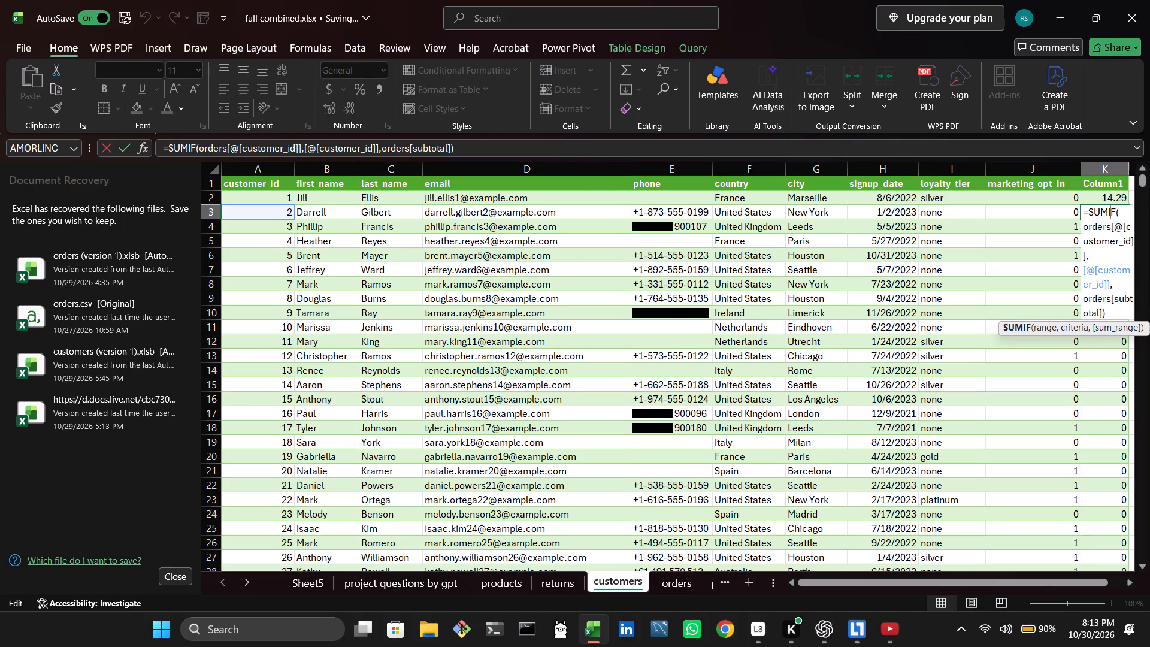
pyautogui.click(219, 150)
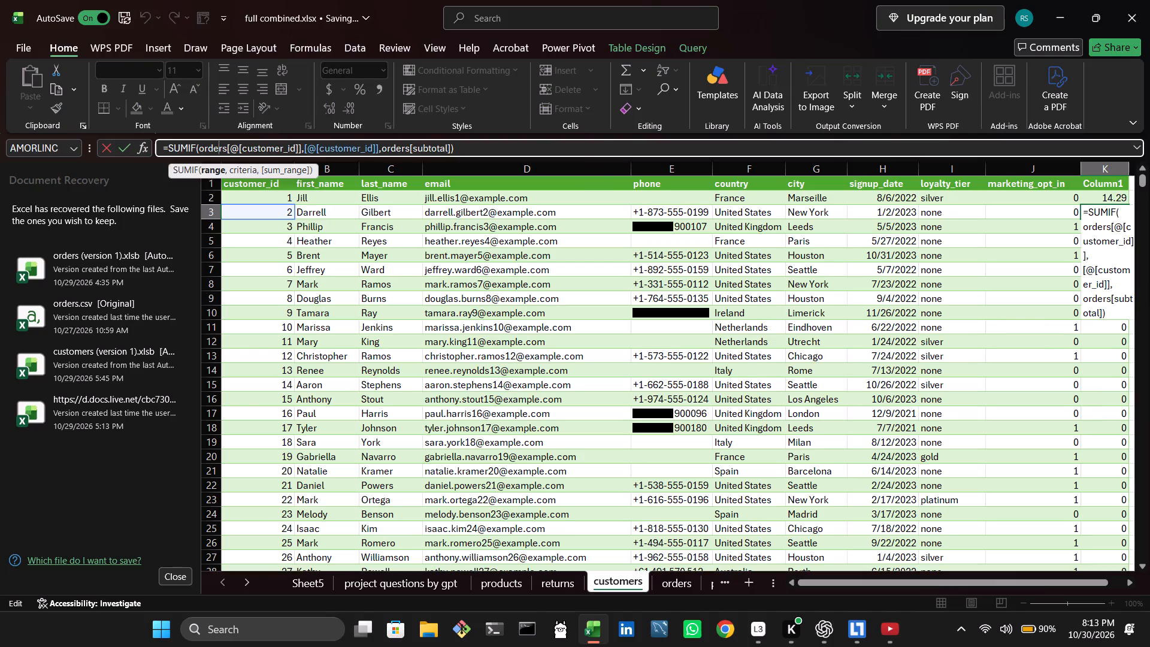
pyautogui.click(322, 149)
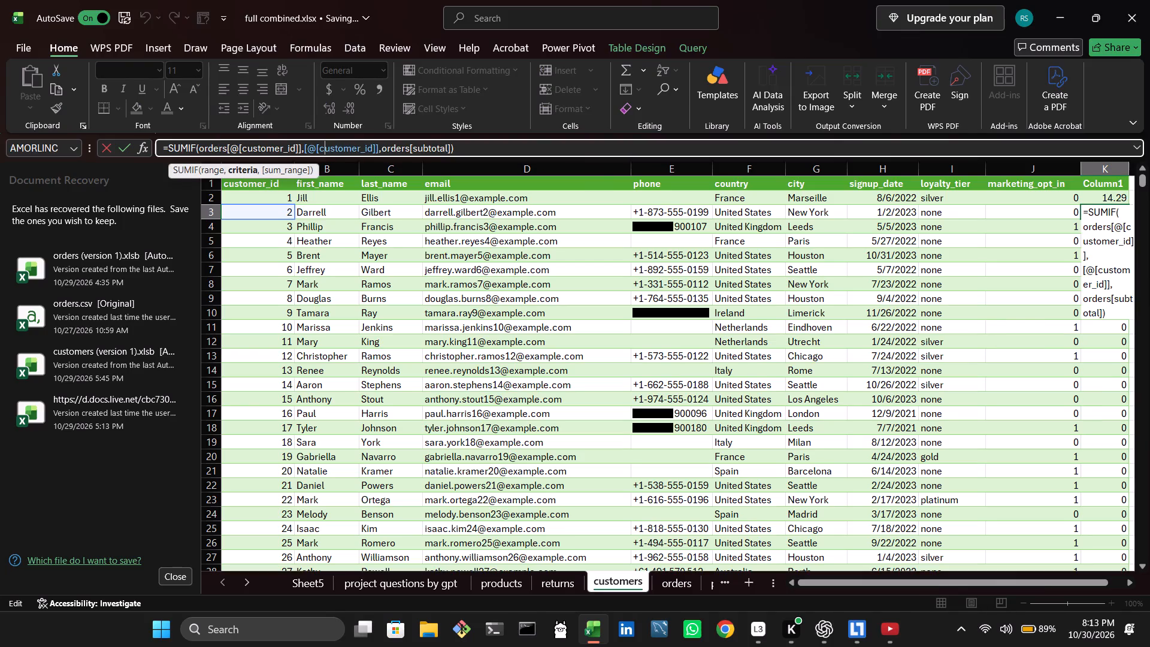
pyautogui.click(672, 589)
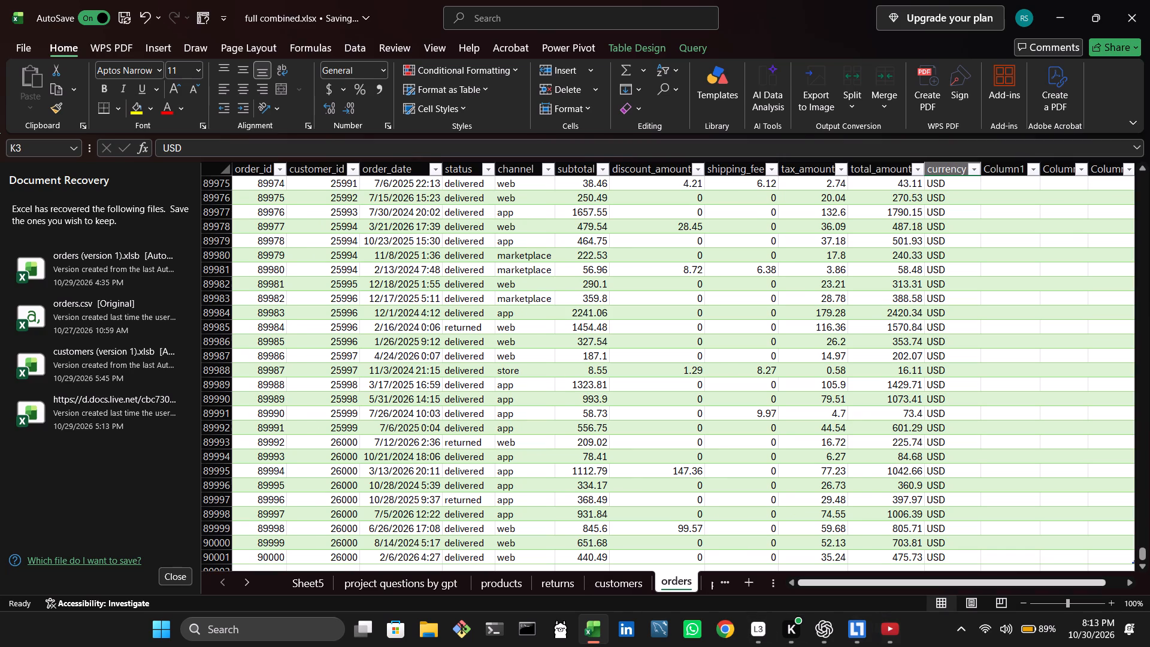
pyautogui.moveTo(1142, 551); pyautogui.dragTo(1149, 376)
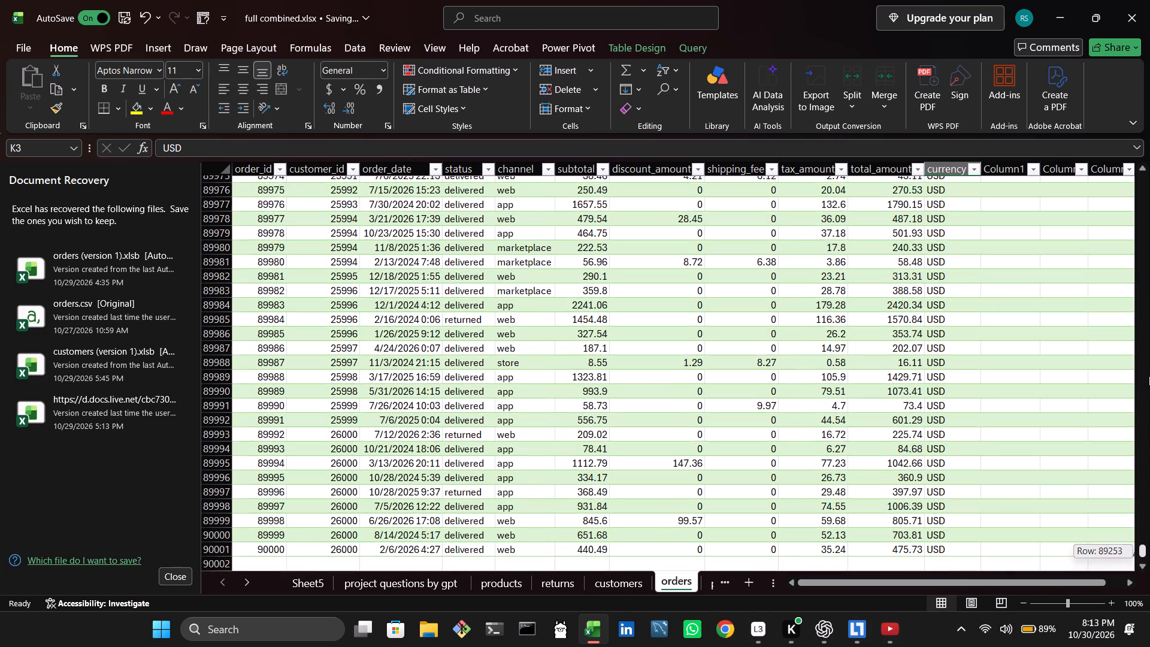
pyautogui.moveTo(1149, 376); pyautogui.dragTo(1146, 140)
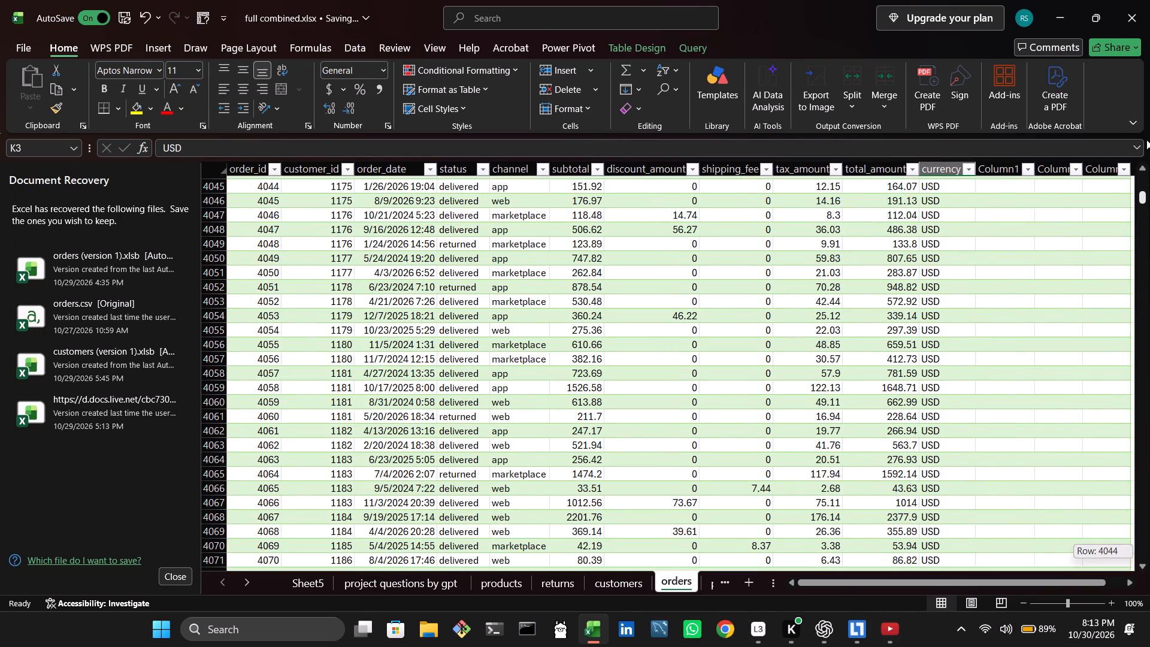
pyautogui.moveTo(1146, 140); pyautogui.dragTo(1148, 108)
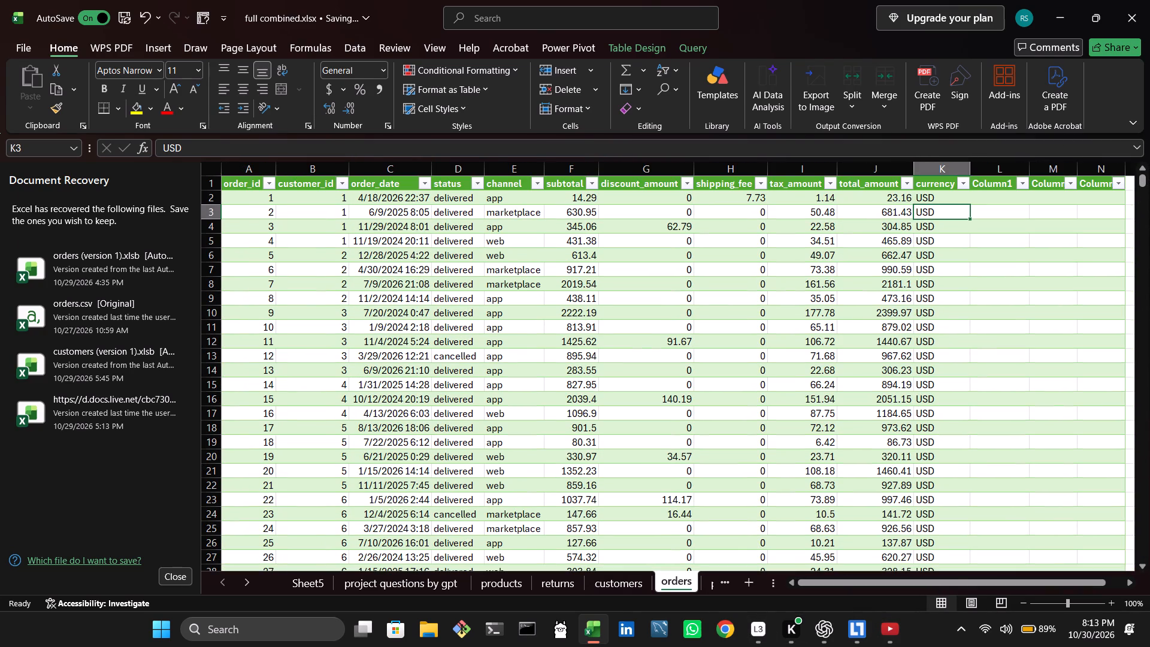
pyautogui.moveTo(341, 192); pyautogui.dragTo(341, 186)
pyautogui.click(341, 186)
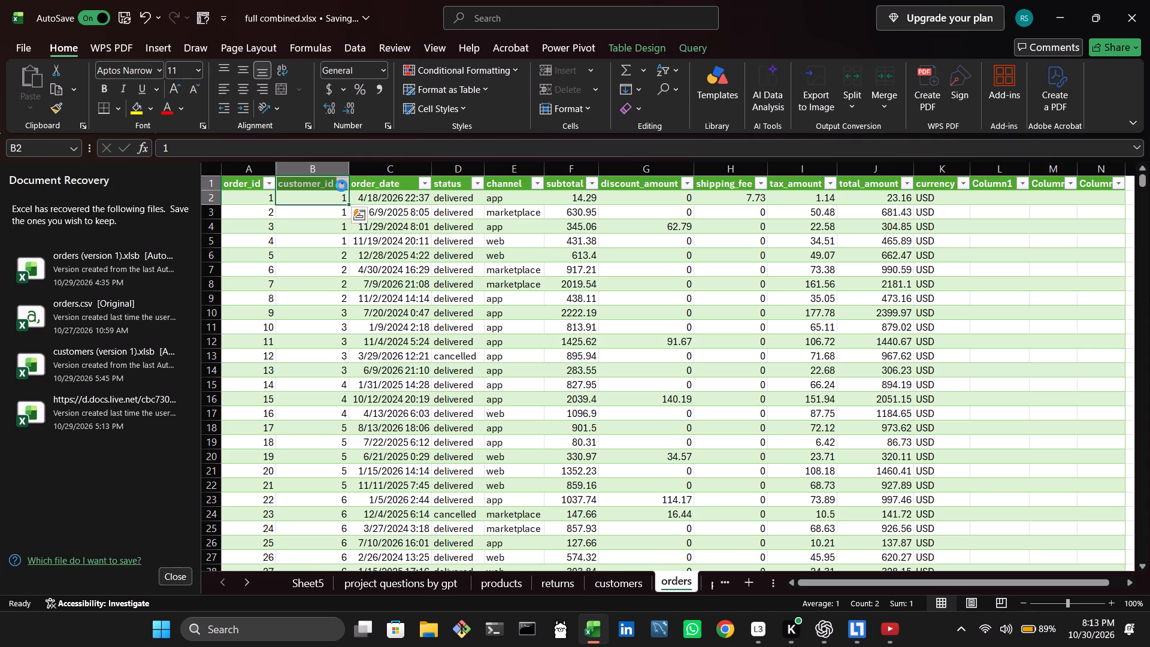
pyautogui.click(341, 186)
# Switch to Loggy3, stop the running recording, start a new one, and return to the Excel workbook.
pyautogui.click(761, 637)
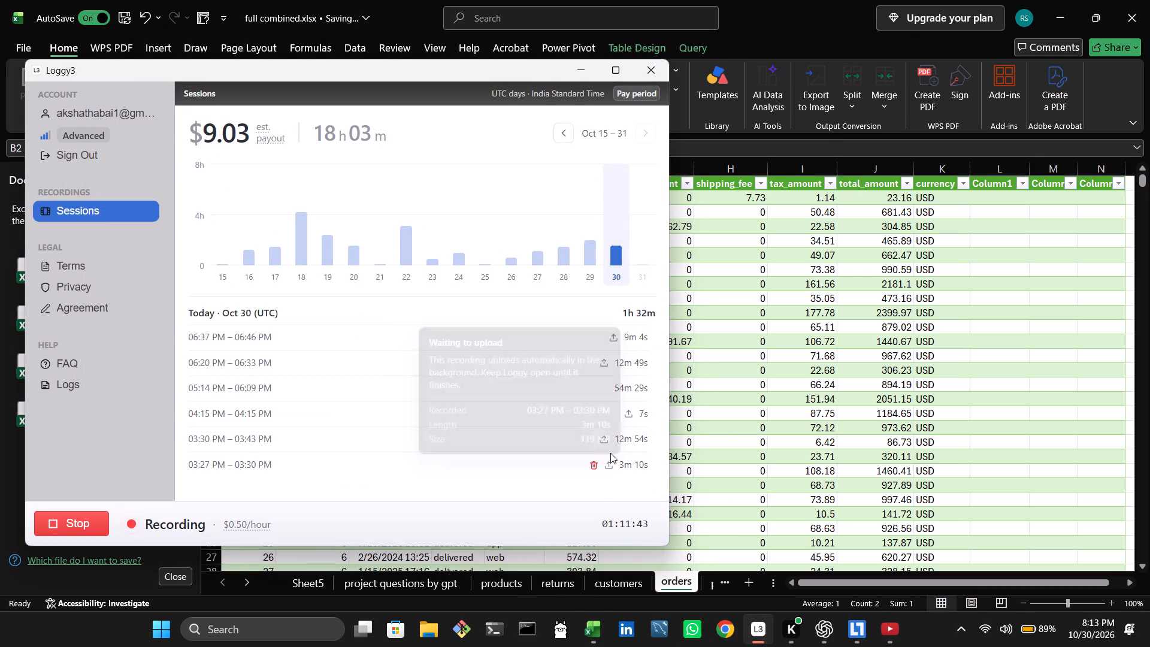
pyautogui.click(48, 526)
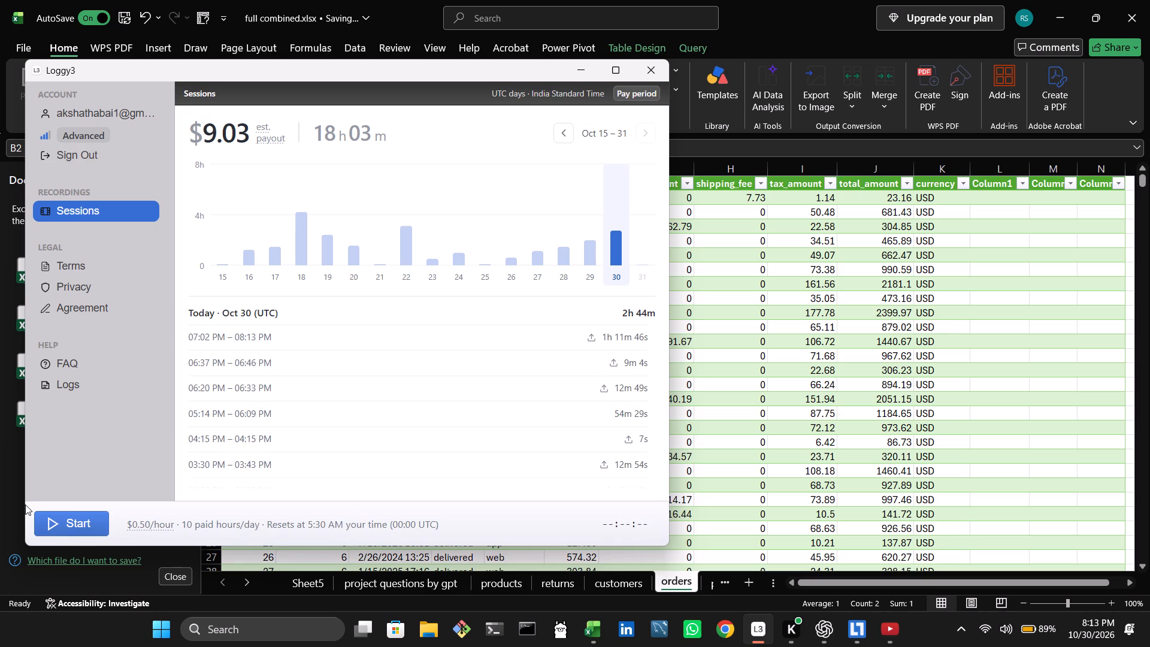
pyautogui.click(39, 517)
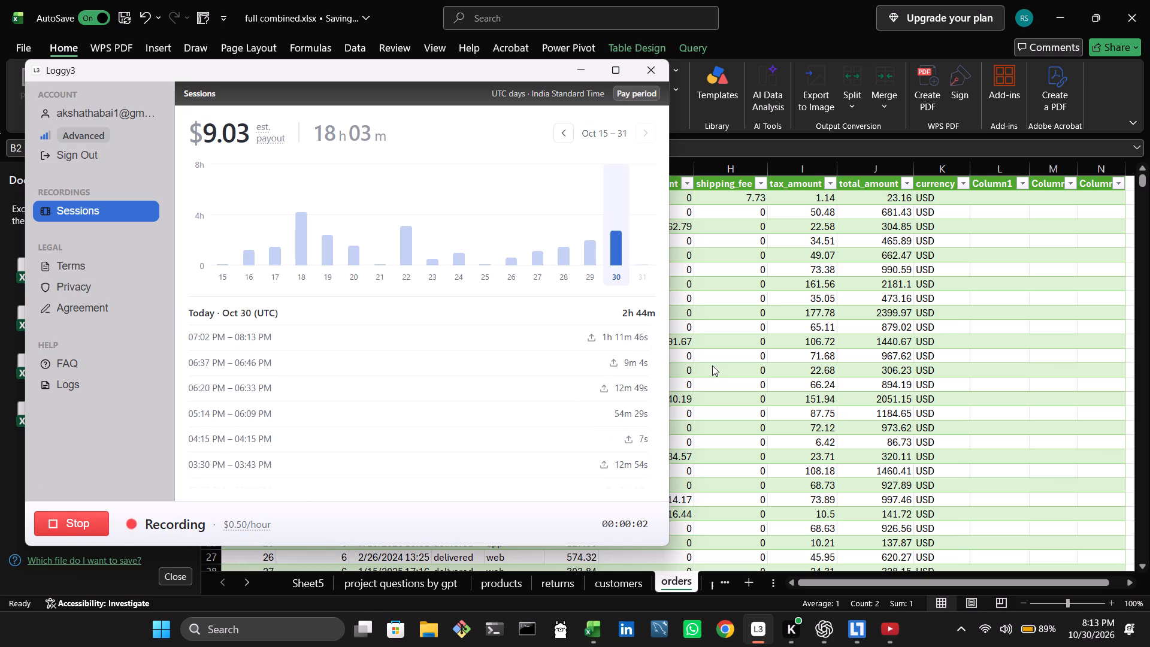
pyautogui.click(994, 299)
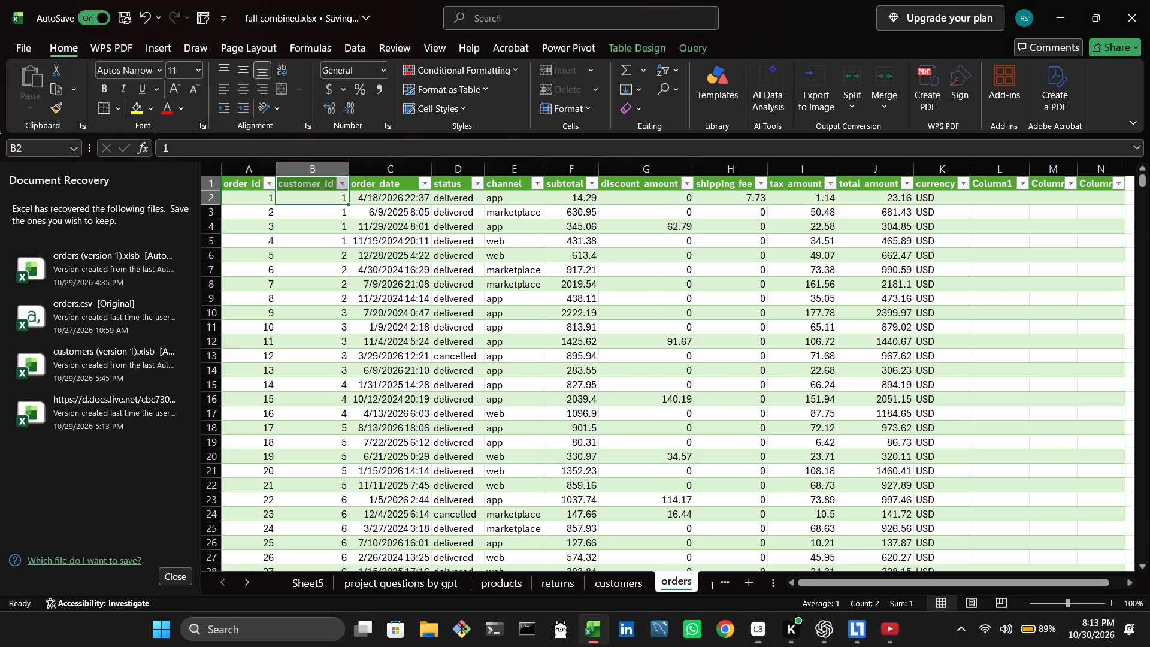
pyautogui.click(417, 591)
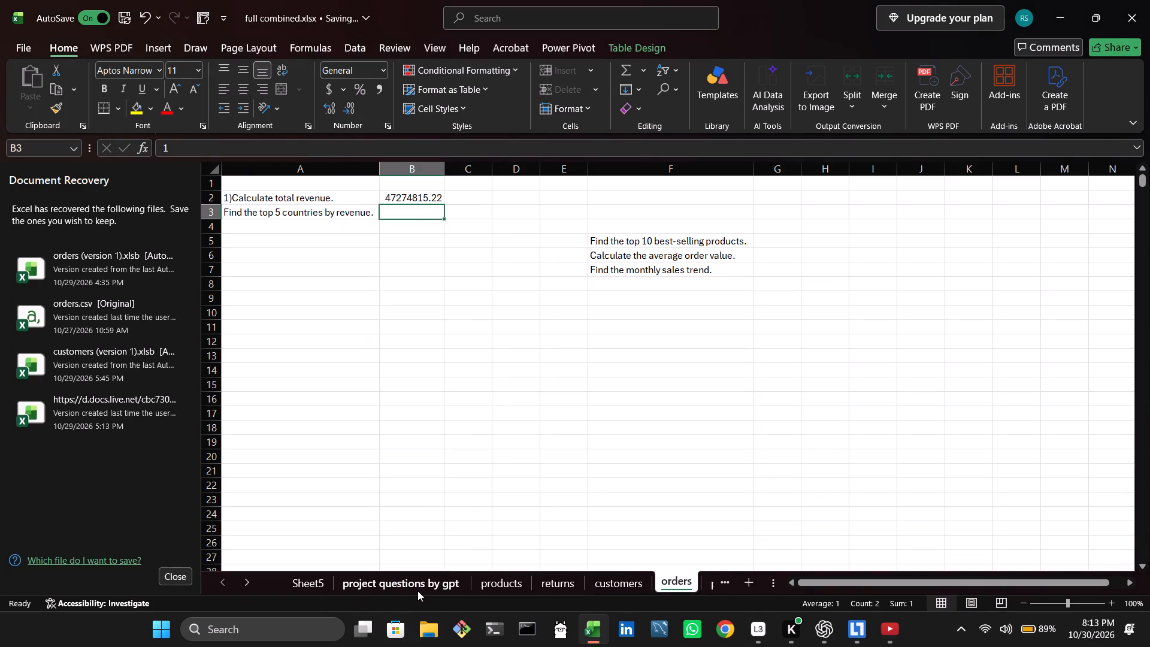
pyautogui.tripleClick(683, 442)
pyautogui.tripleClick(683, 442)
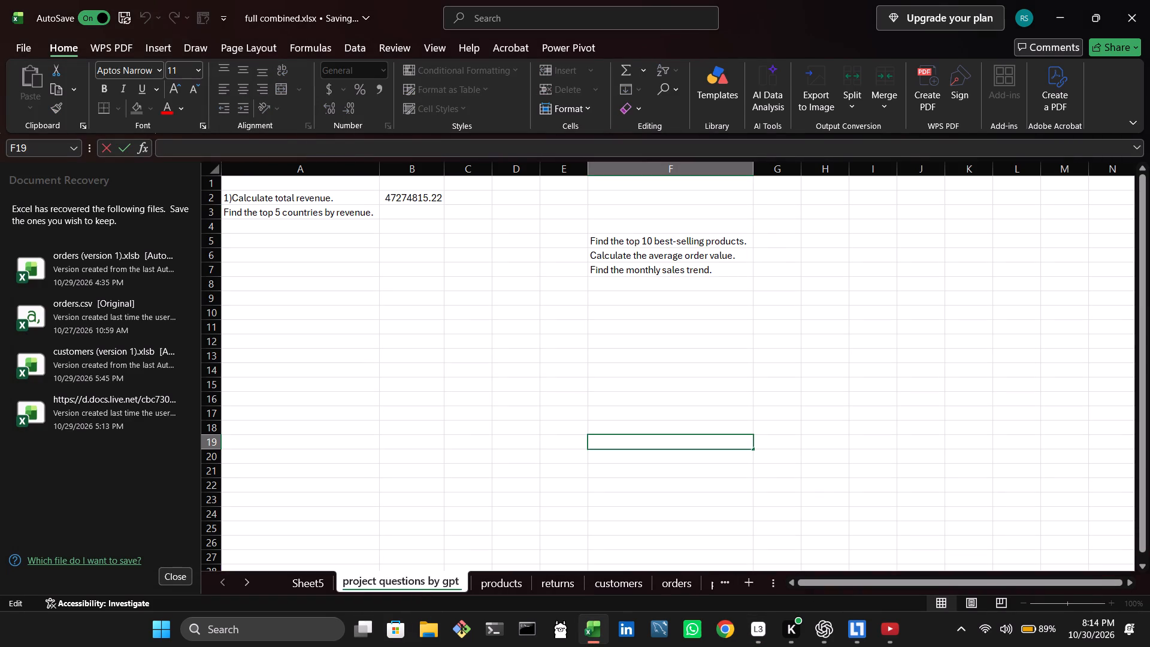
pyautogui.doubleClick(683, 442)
# Reorder the worksheets so that returns sits directly before products.
pyautogui.moveTo(561, 580); pyautogui.dragTo(515, 584)
pyautogui.click(515, 584)
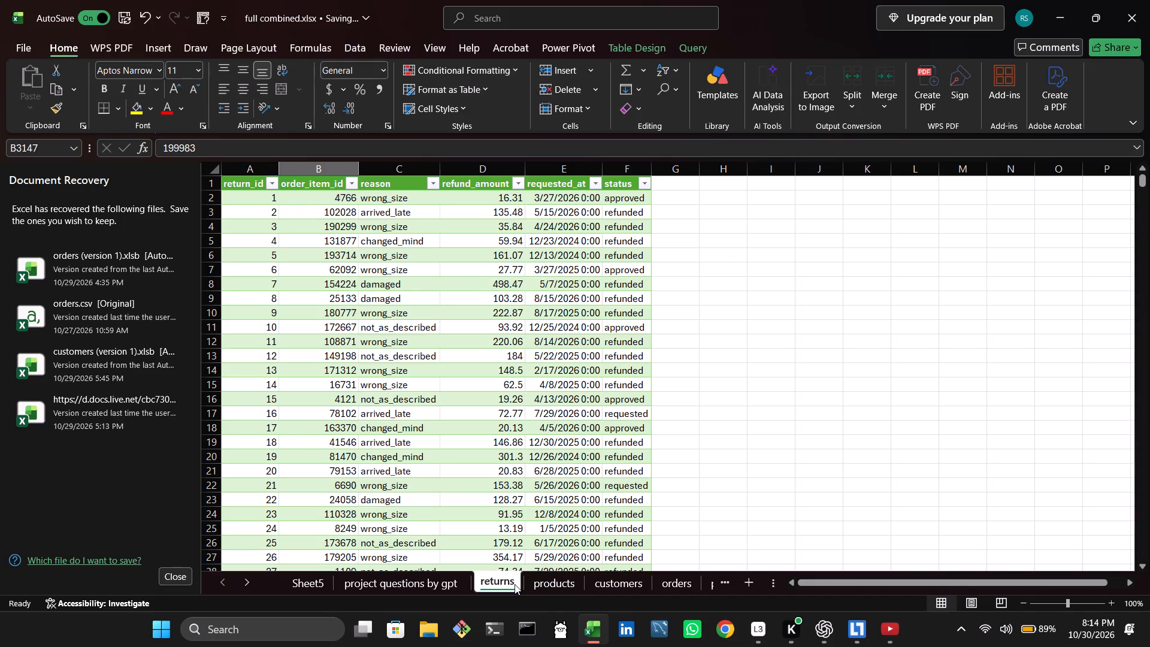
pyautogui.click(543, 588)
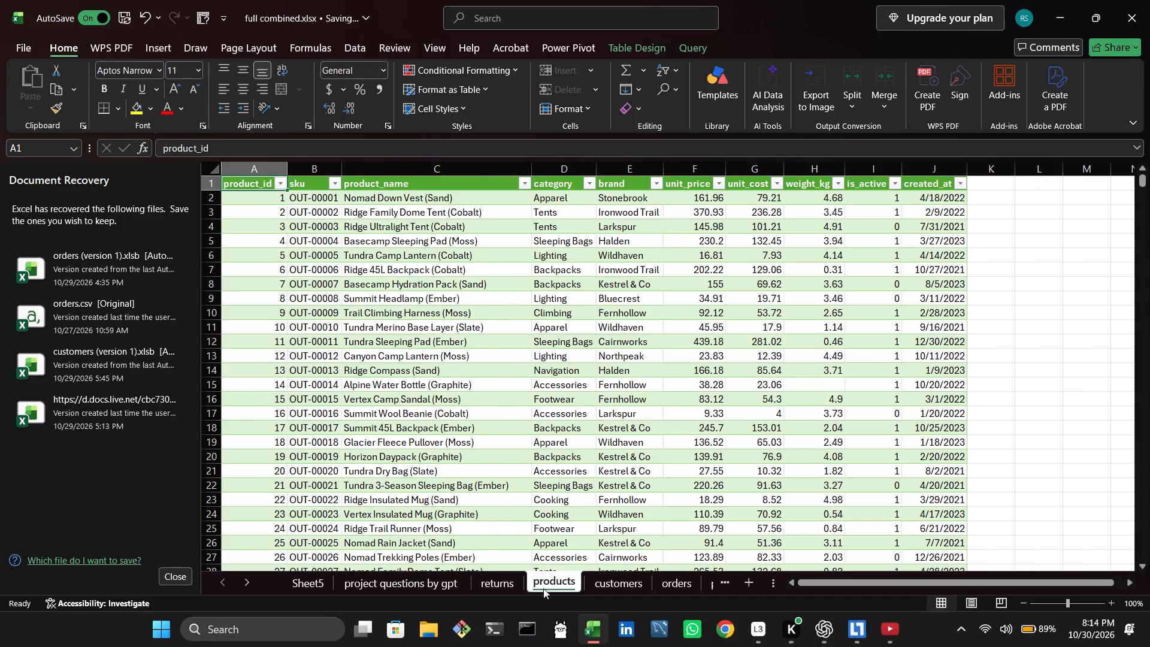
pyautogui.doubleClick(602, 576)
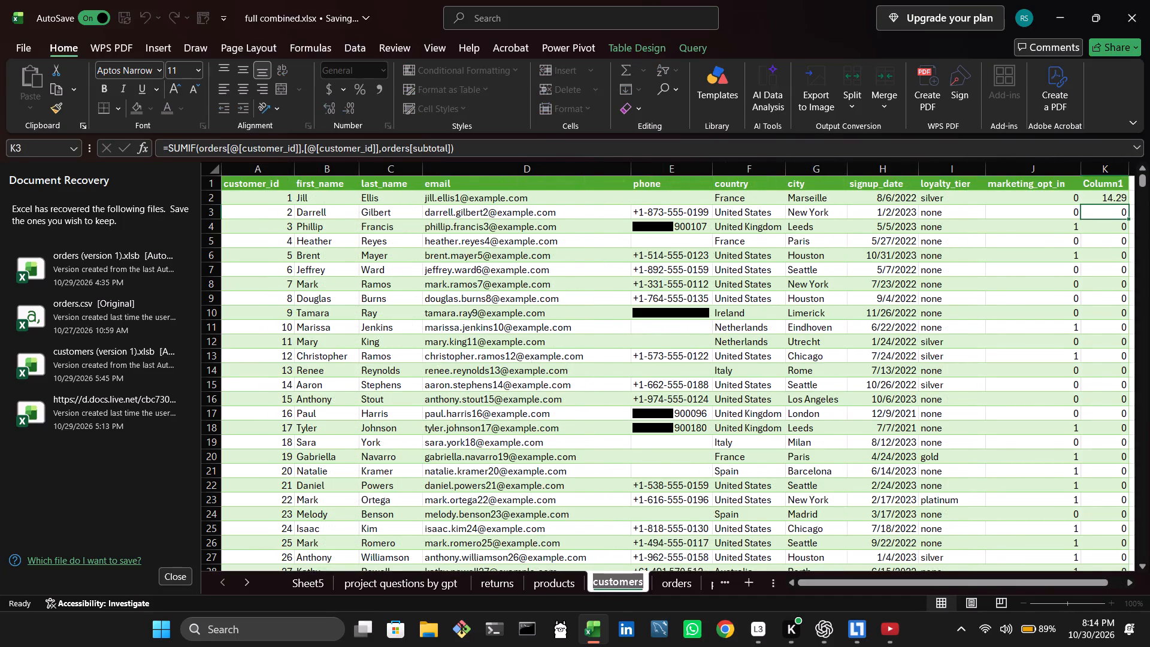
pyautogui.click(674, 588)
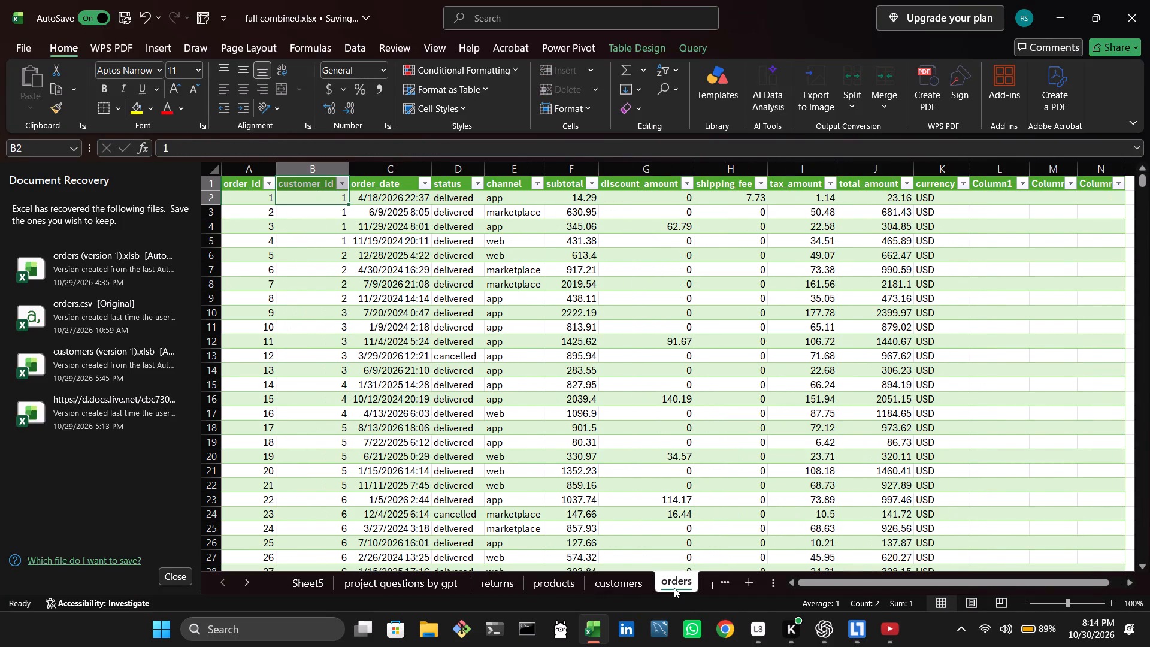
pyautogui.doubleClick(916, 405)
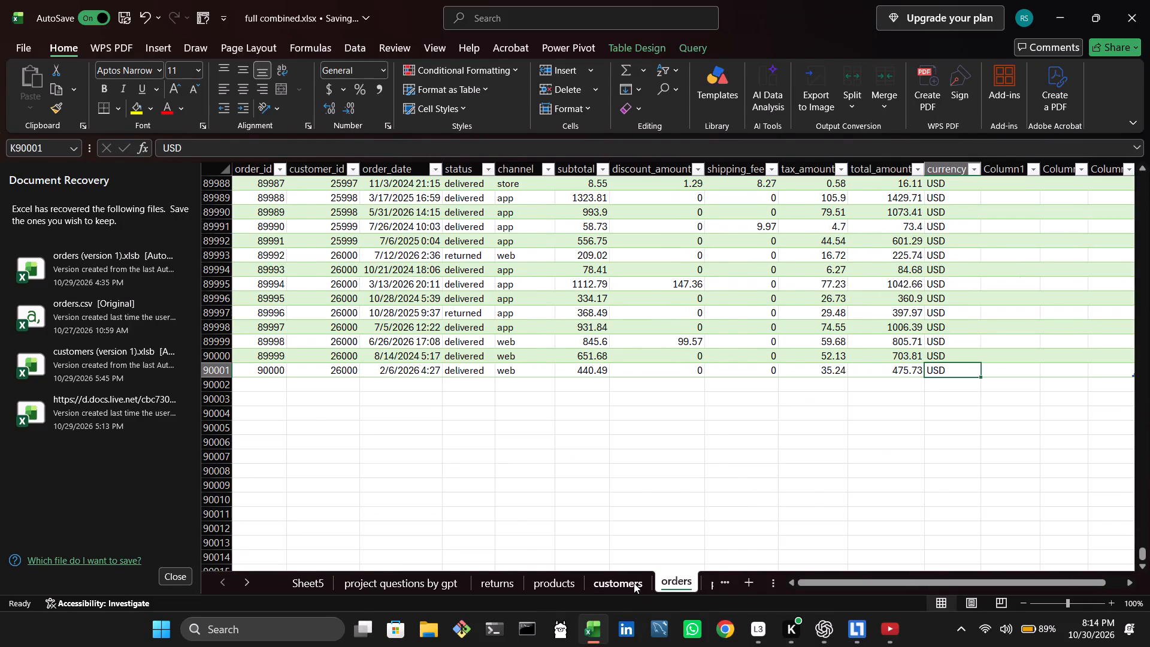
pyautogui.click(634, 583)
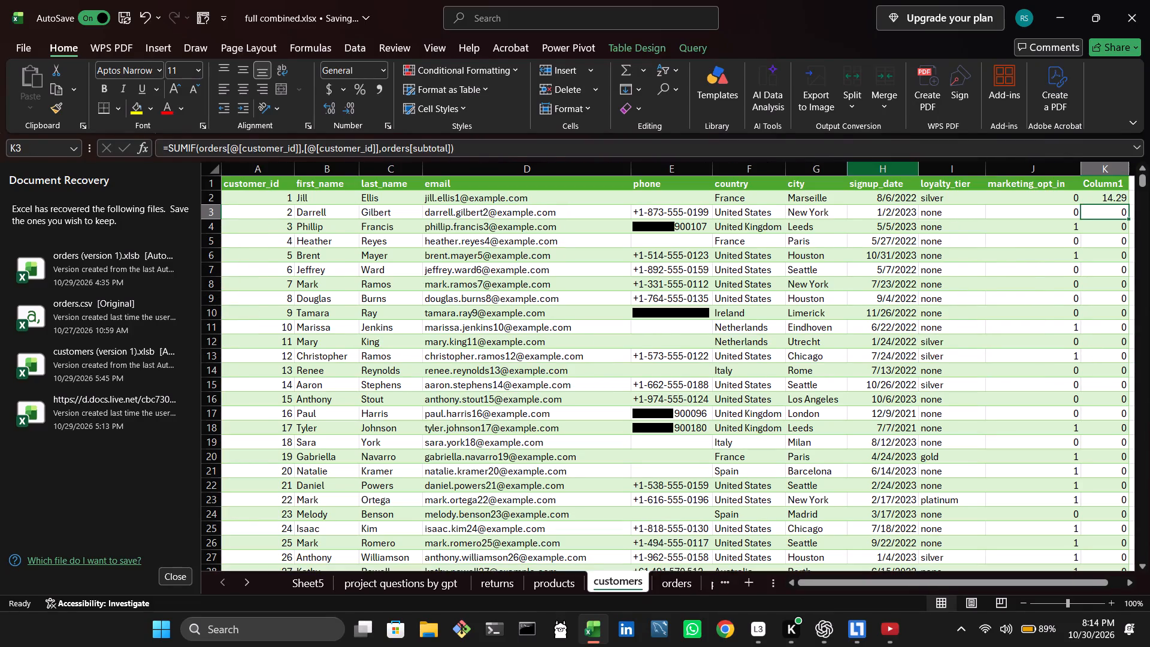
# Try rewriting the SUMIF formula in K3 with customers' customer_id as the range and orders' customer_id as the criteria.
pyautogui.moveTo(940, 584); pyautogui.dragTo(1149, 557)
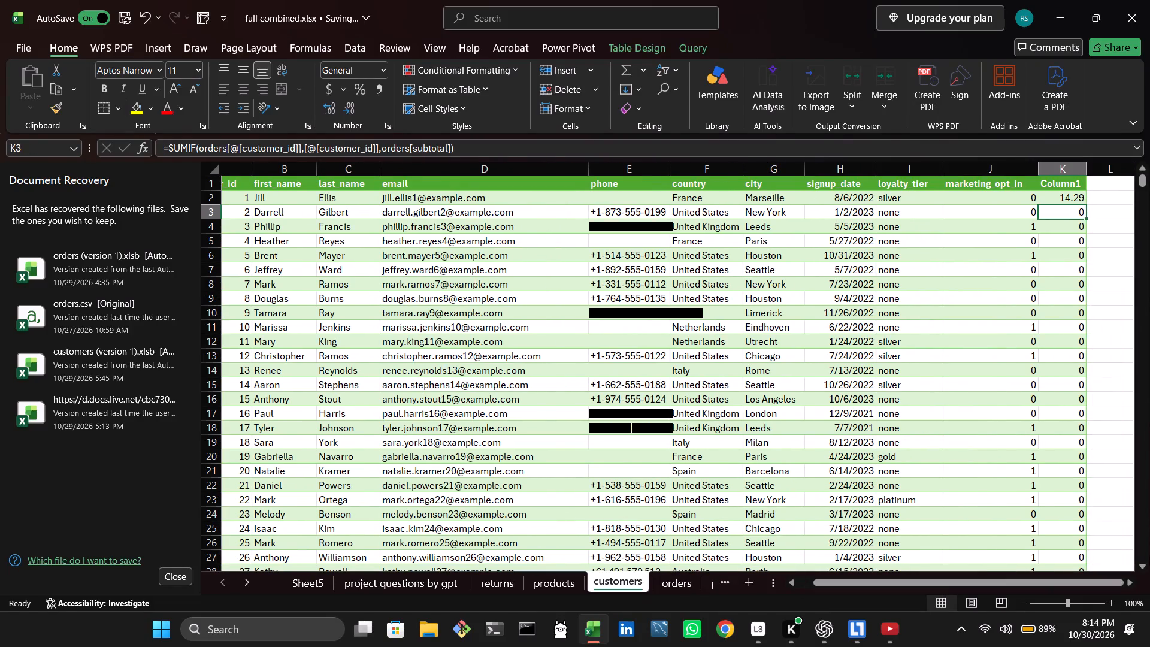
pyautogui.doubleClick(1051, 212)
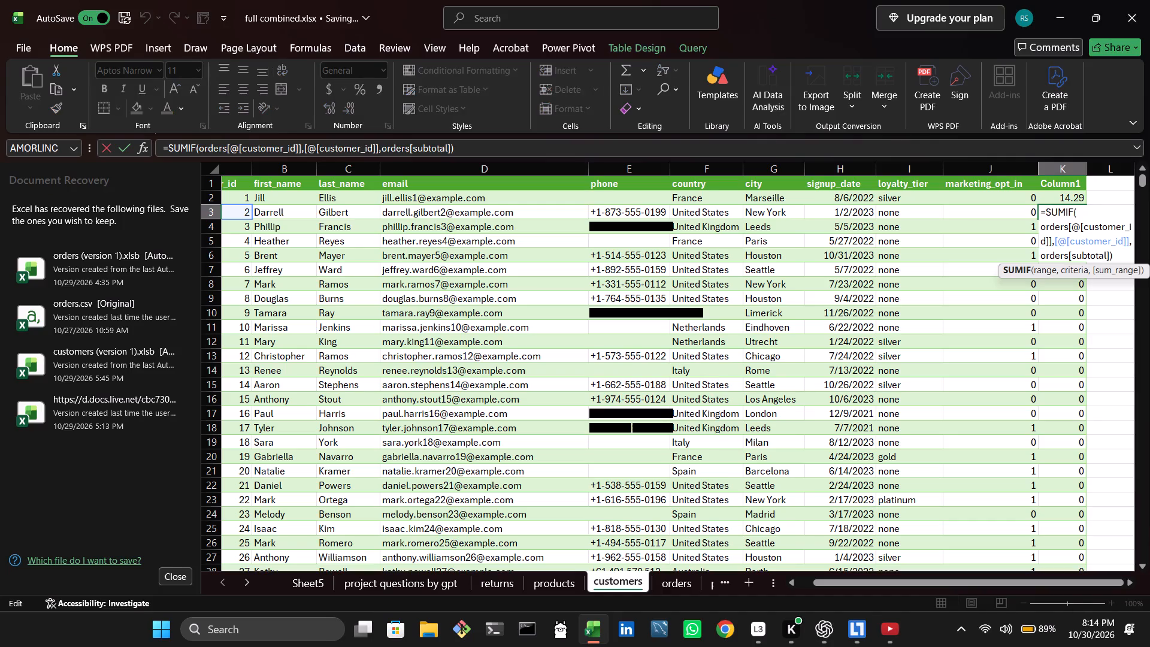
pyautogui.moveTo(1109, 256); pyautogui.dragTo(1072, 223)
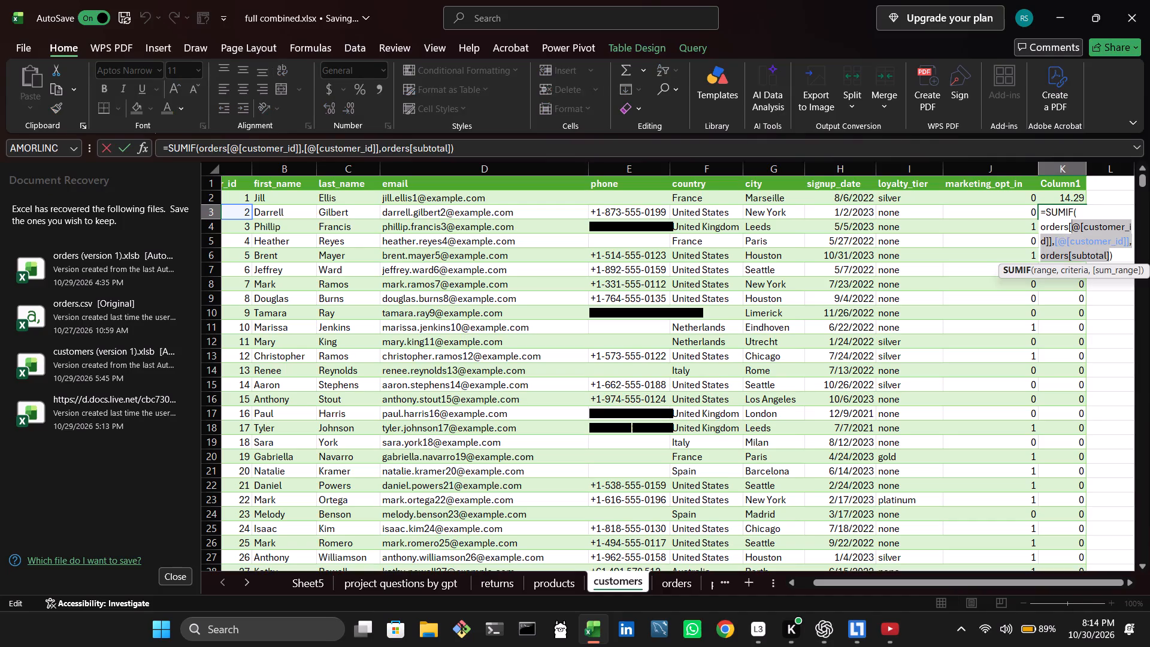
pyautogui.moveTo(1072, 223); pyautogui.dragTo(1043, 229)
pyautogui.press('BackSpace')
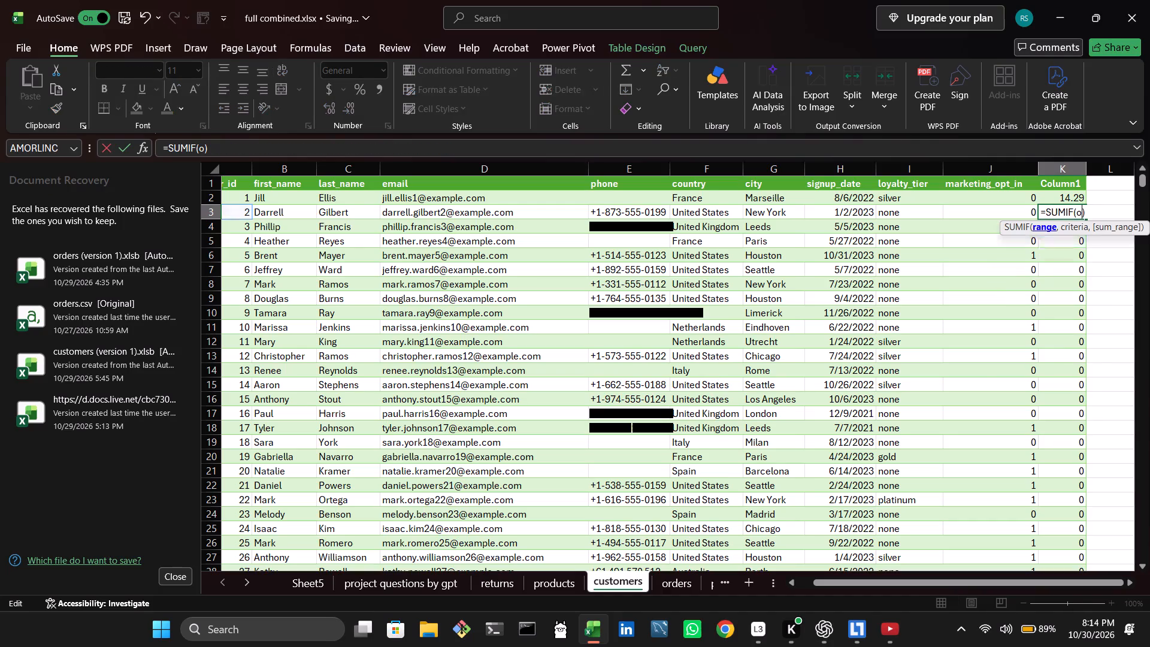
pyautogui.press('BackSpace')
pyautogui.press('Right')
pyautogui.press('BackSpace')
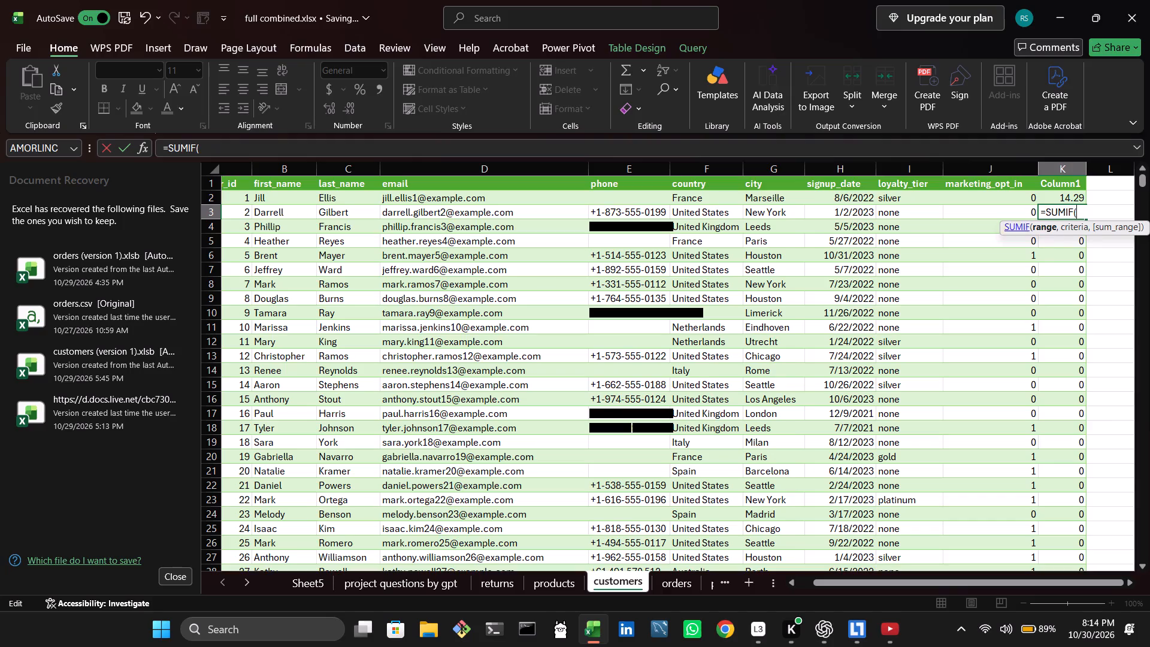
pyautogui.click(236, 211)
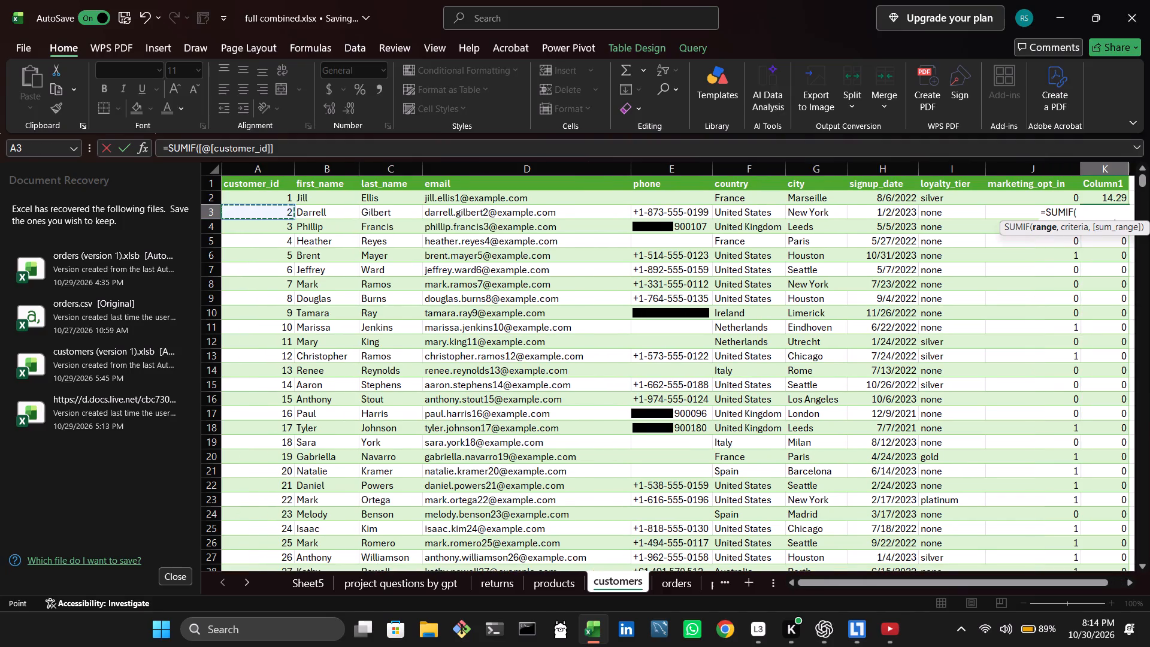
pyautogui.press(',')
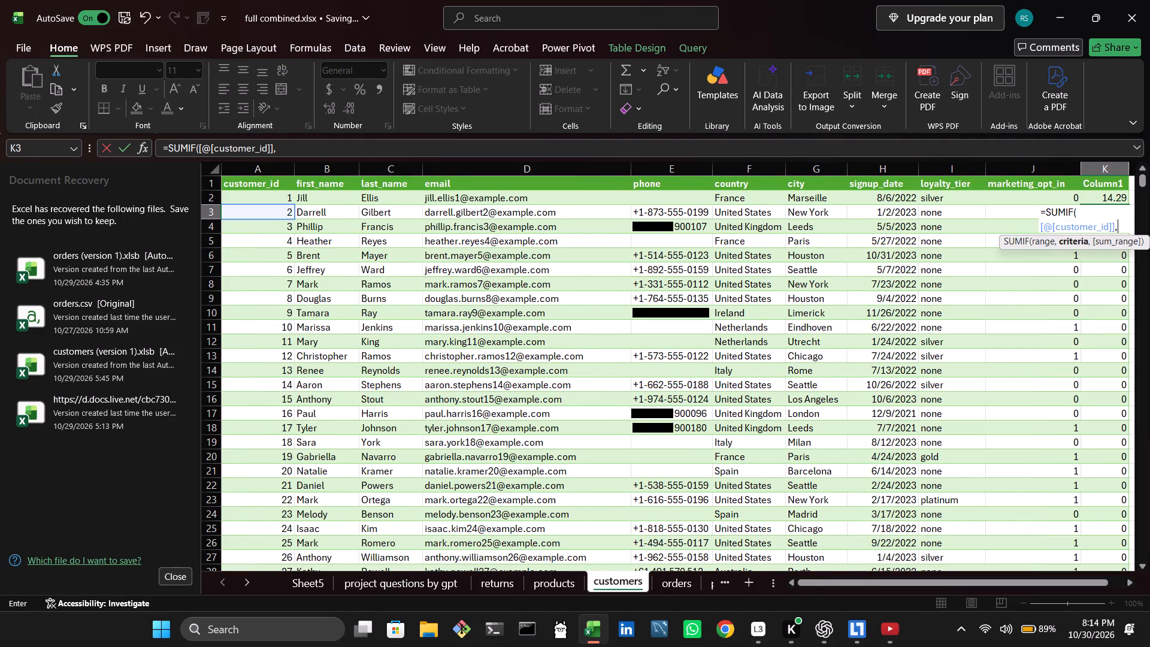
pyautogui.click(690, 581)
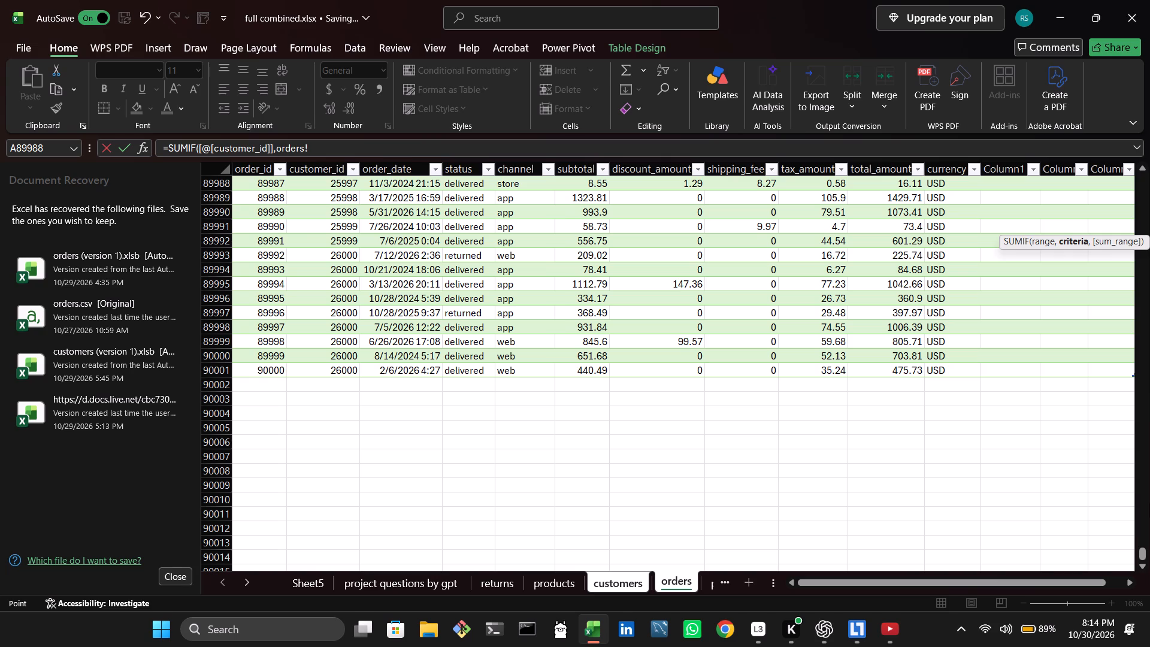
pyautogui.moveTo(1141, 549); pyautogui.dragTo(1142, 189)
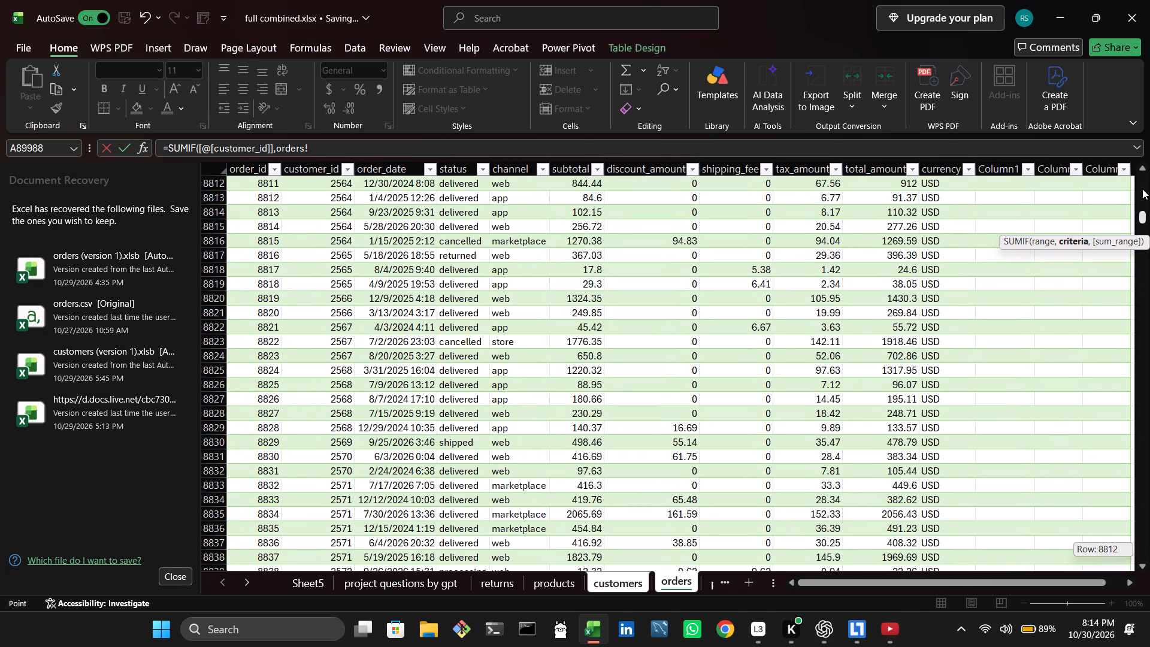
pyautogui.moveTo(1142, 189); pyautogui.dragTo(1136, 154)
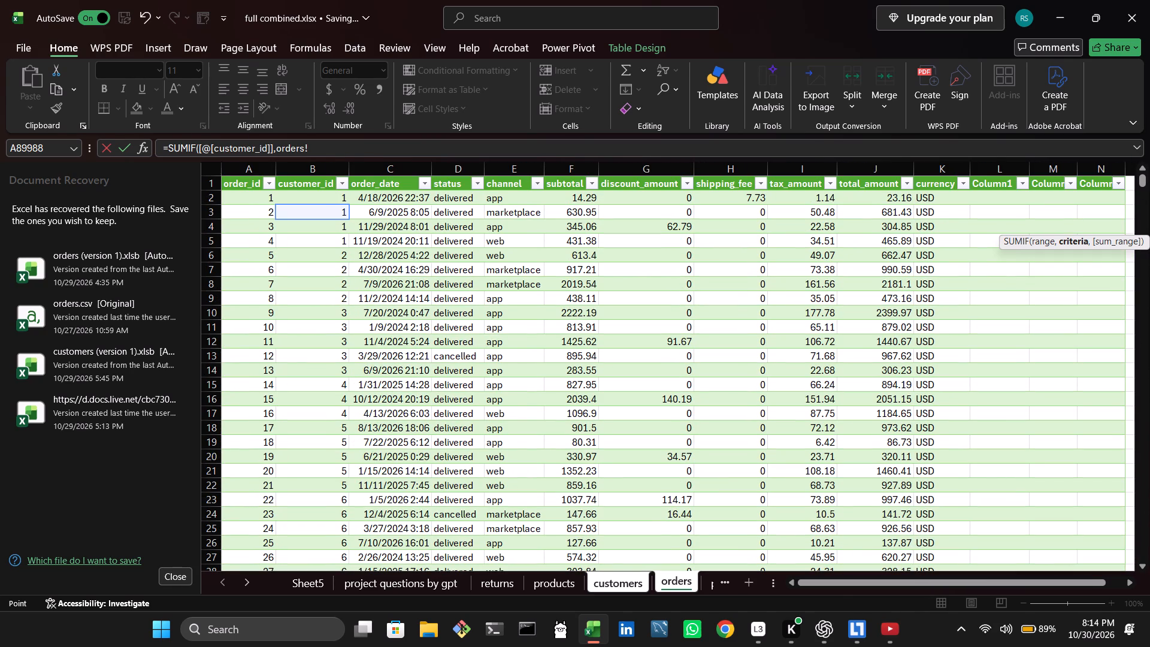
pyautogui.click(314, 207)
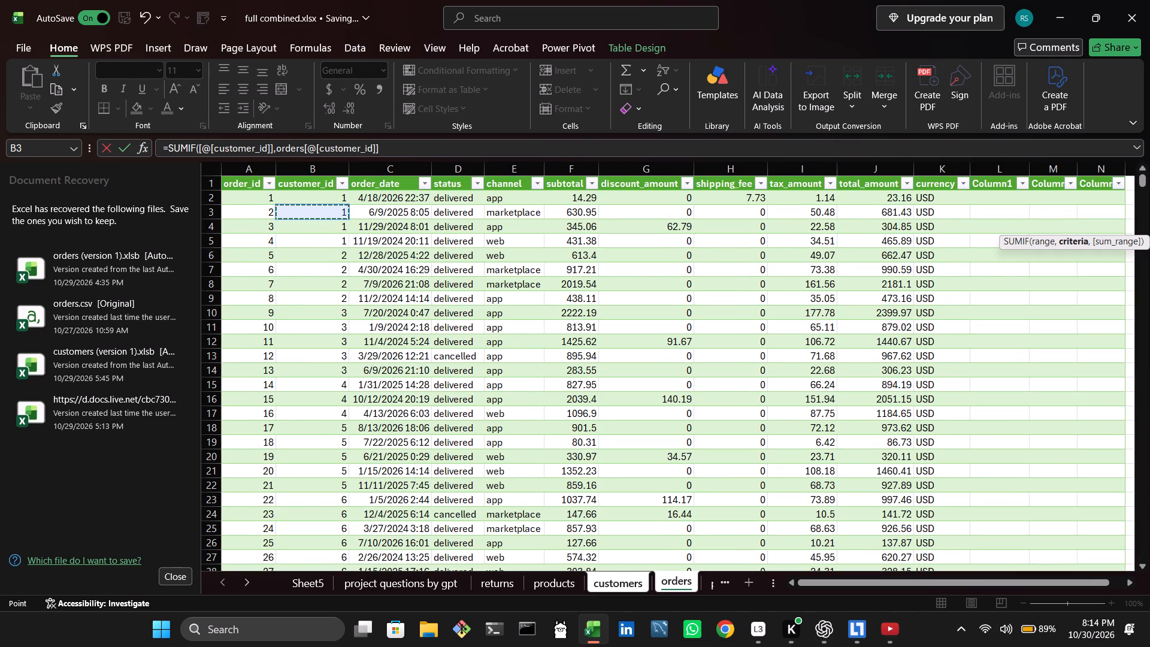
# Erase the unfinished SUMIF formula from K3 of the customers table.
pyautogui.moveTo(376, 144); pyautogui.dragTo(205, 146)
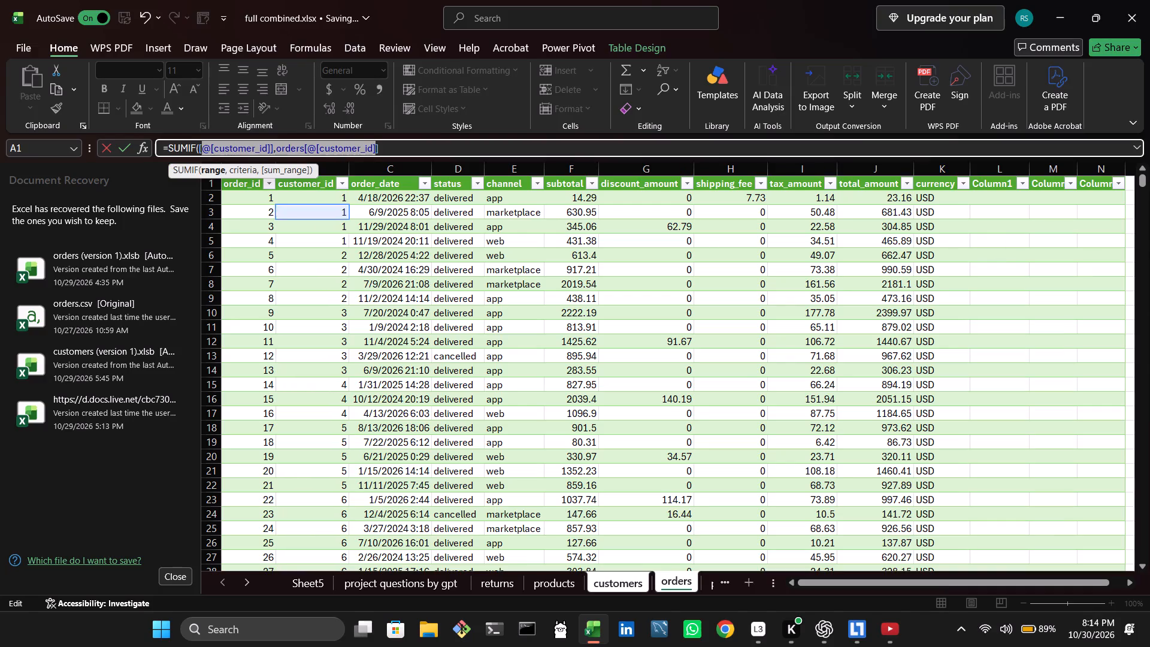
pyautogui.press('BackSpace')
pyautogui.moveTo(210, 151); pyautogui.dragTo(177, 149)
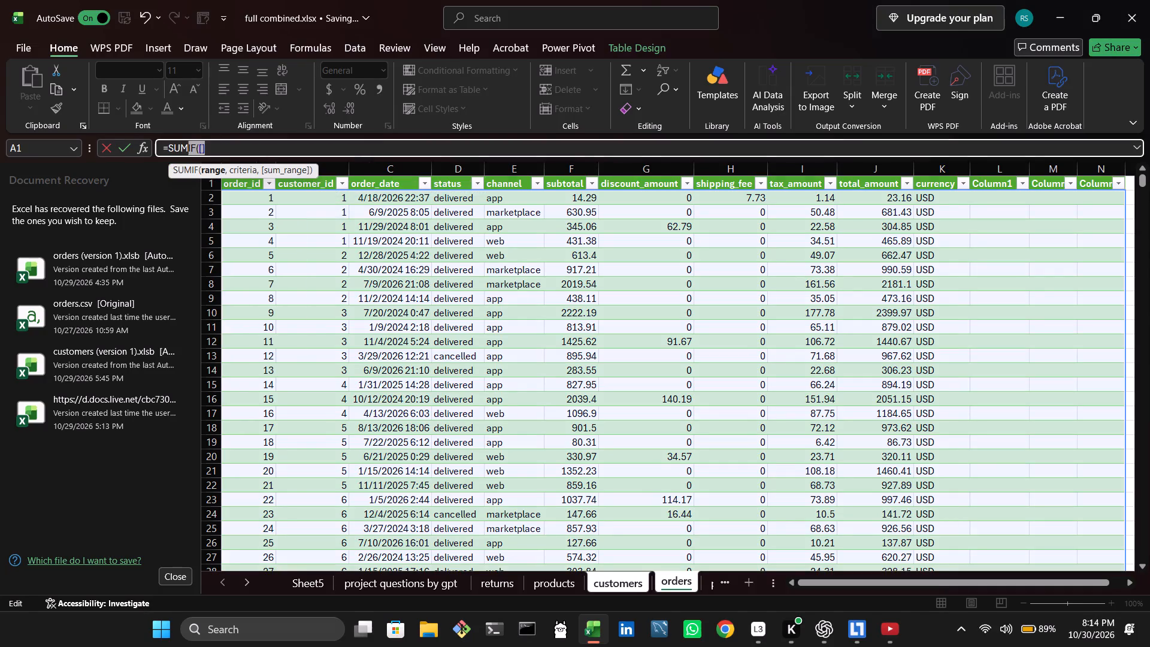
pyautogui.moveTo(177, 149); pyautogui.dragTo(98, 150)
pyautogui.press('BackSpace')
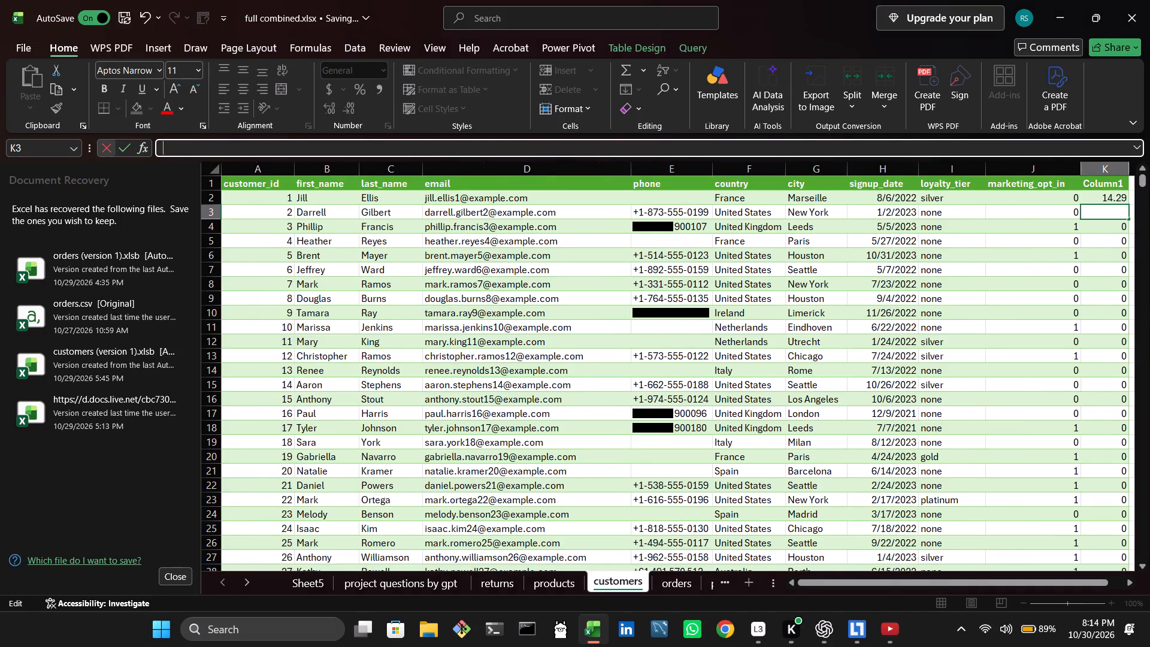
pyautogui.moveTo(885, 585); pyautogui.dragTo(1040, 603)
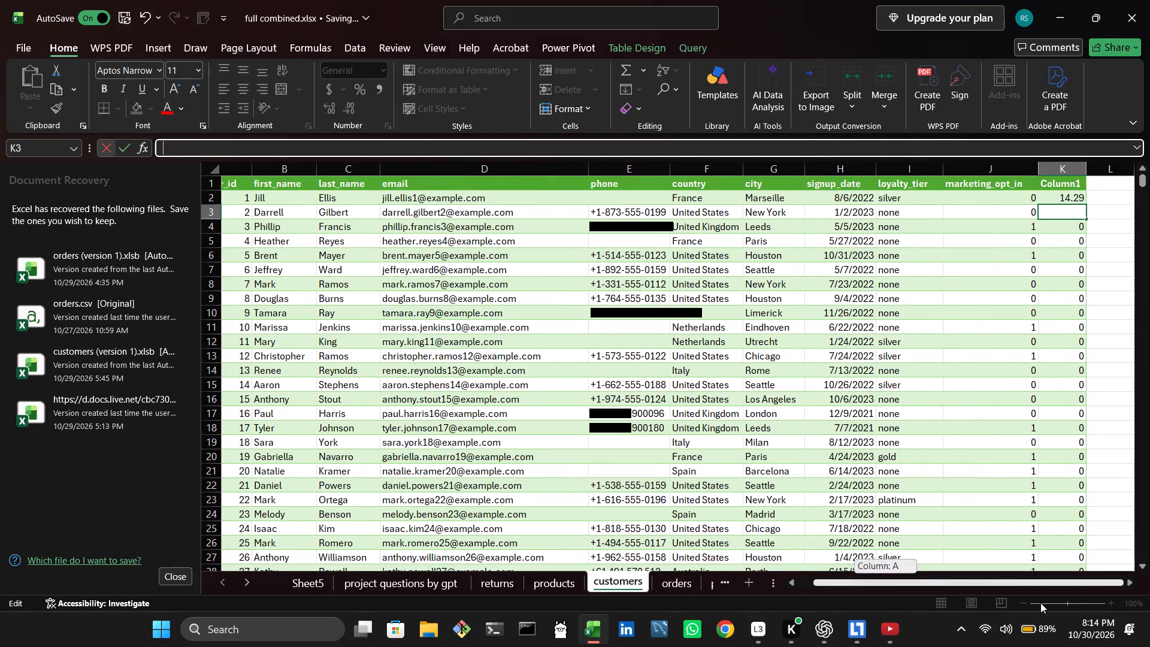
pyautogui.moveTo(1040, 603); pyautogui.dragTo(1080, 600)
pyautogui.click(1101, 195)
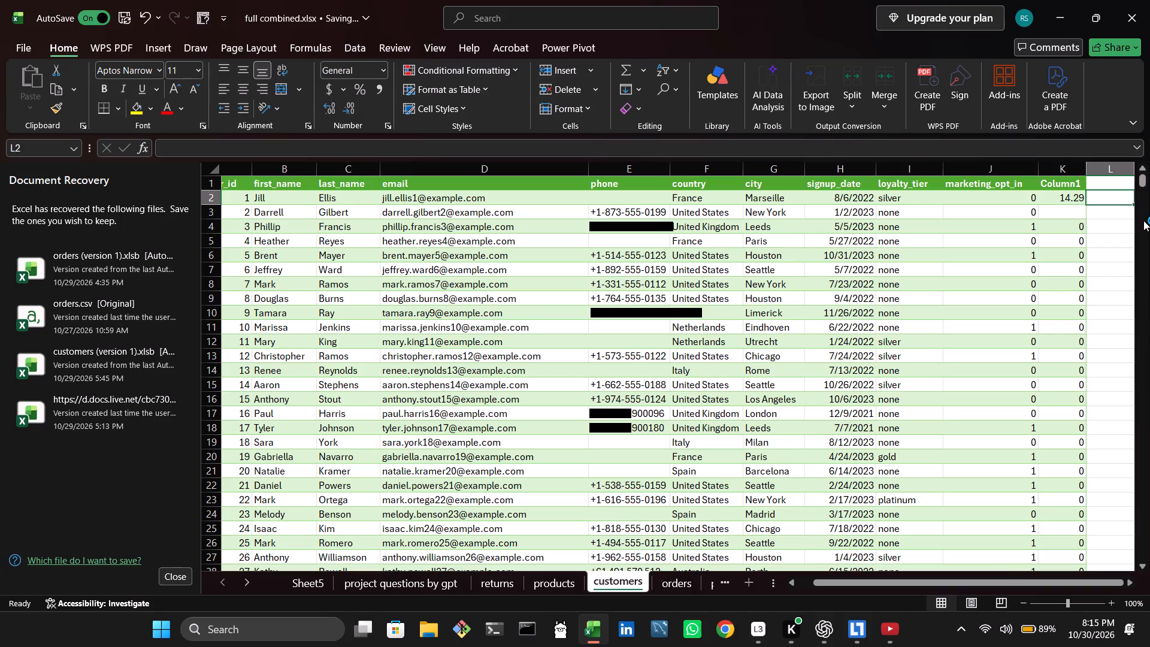
# Review the SUMIF formula in K2 and clear all values from Column1 (column K) of the customers table.
pyautogui.doubleClick(1062, 202)
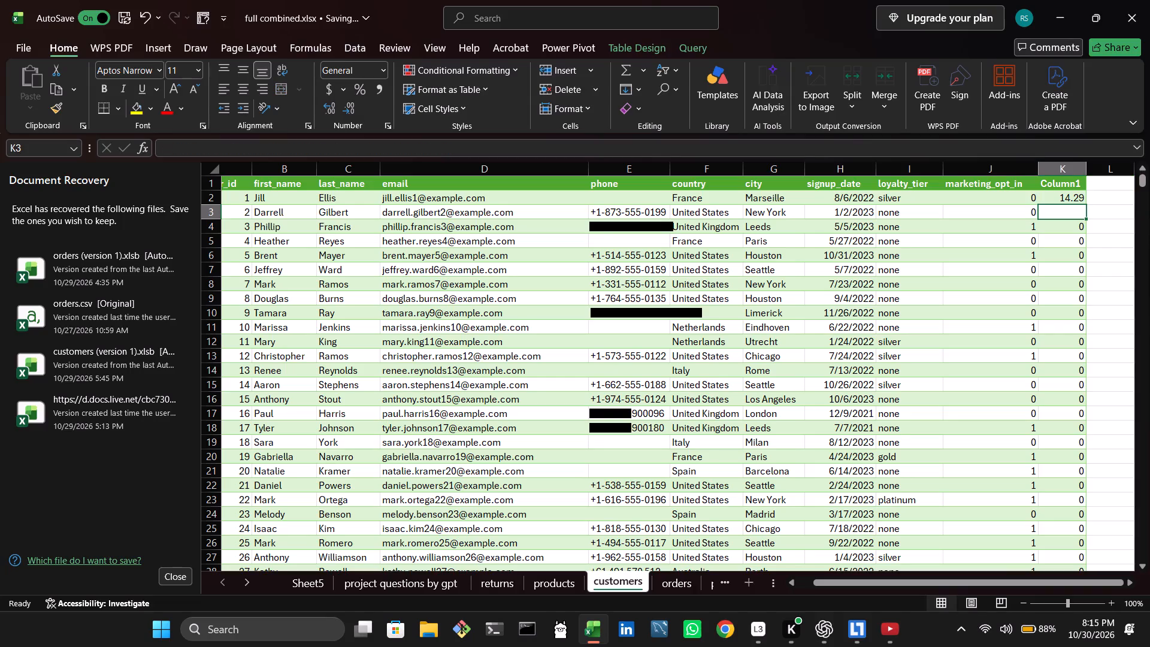
pyautogui.click(1064, 208)
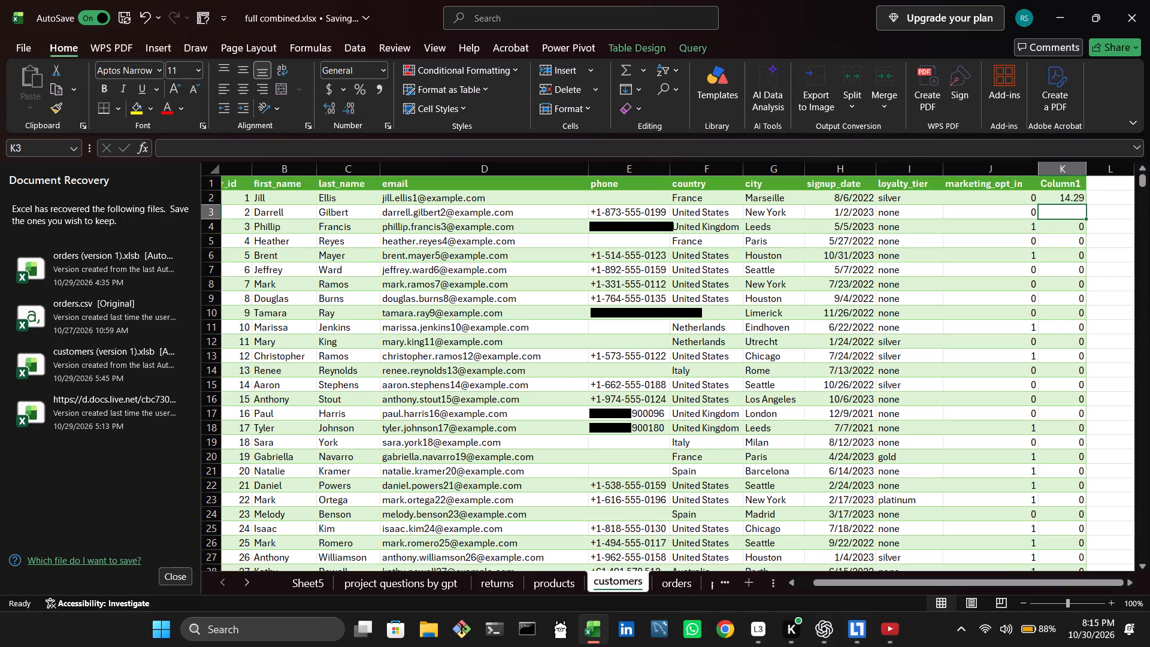
pyautogui.doubleClick(1067, 198)
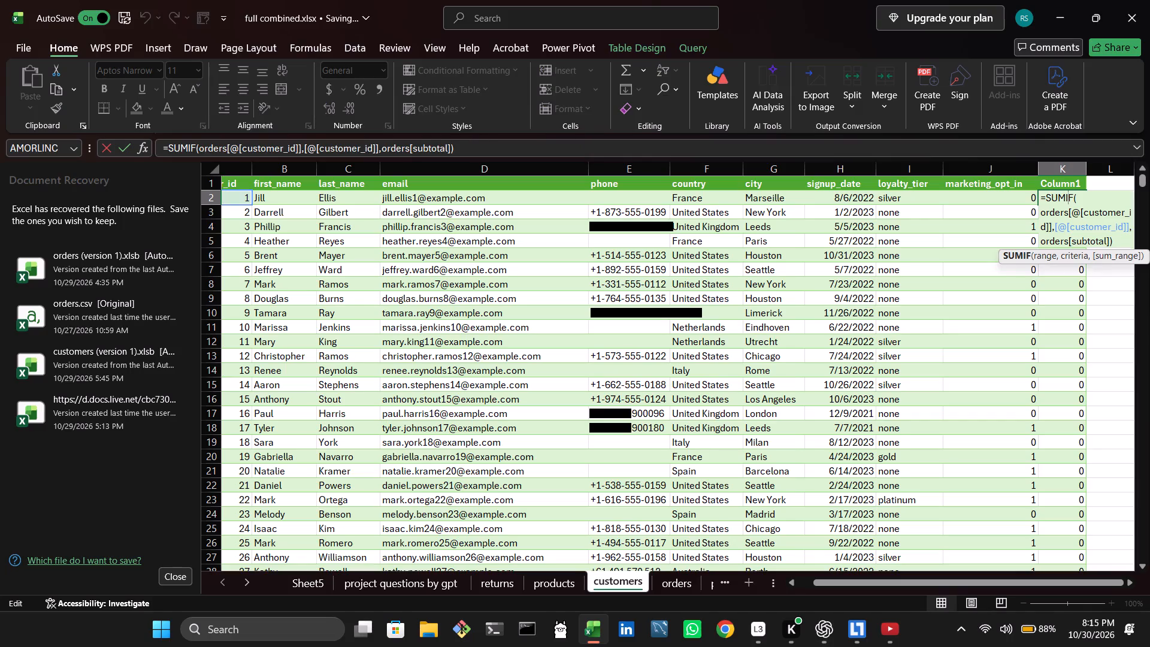
pyautogui.moveTo(452, 144); pyautogui.dragTo(426, 144)
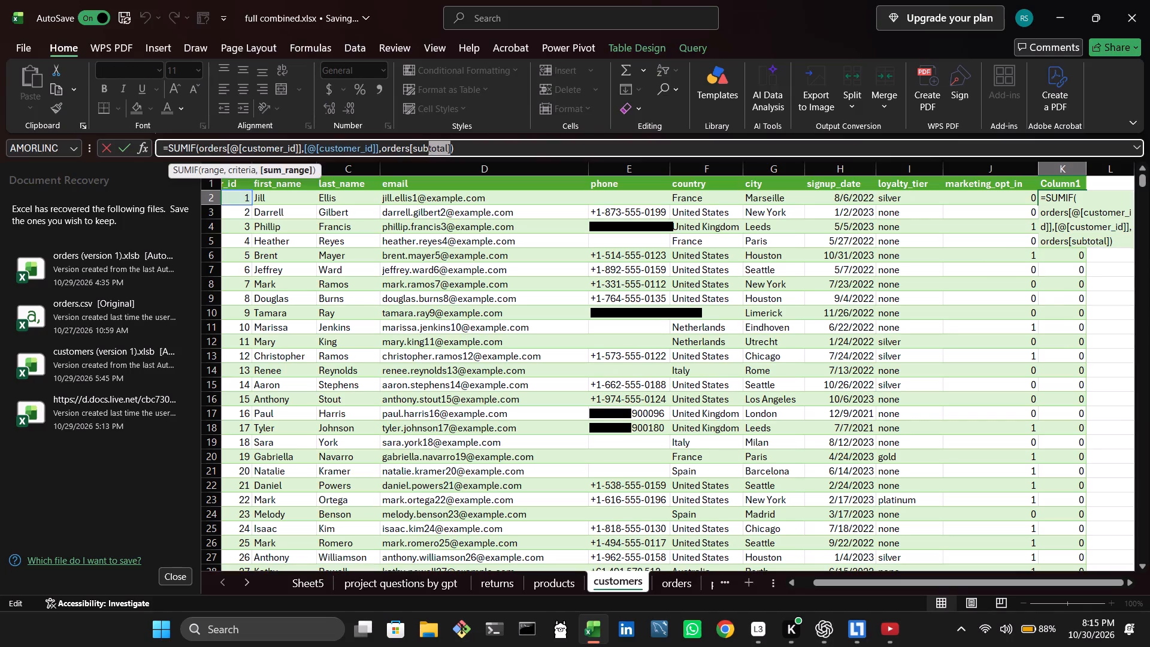
pyautogui.click(349, 149)
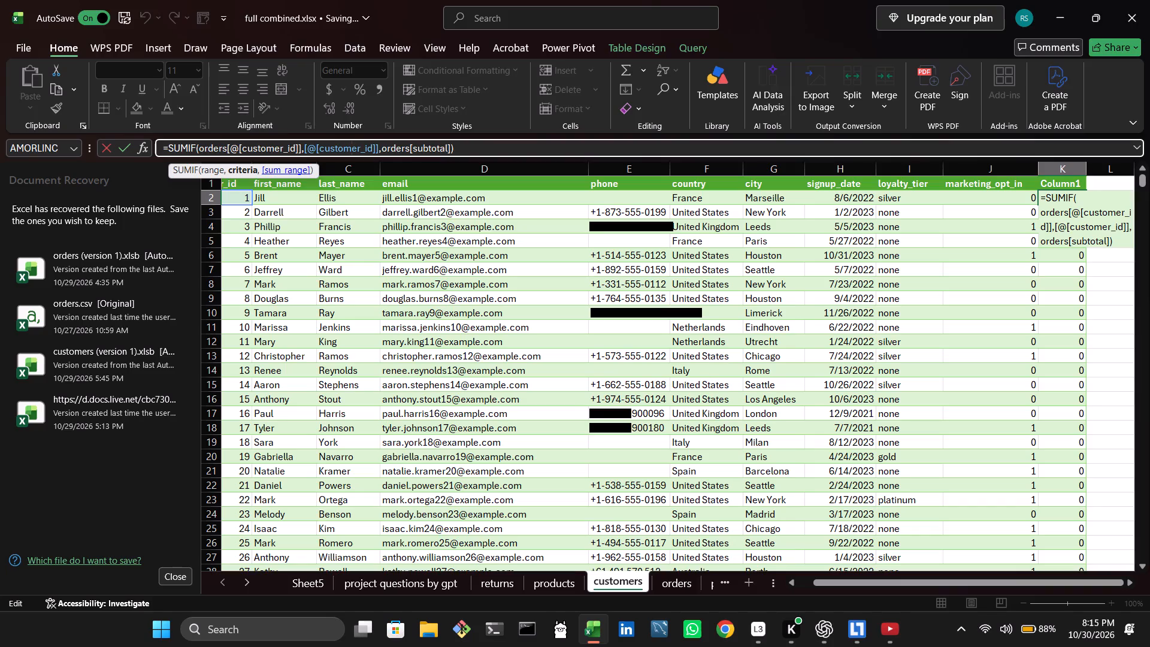
pyautogui.click(1075, 165)
pyautogui.press('Delete')
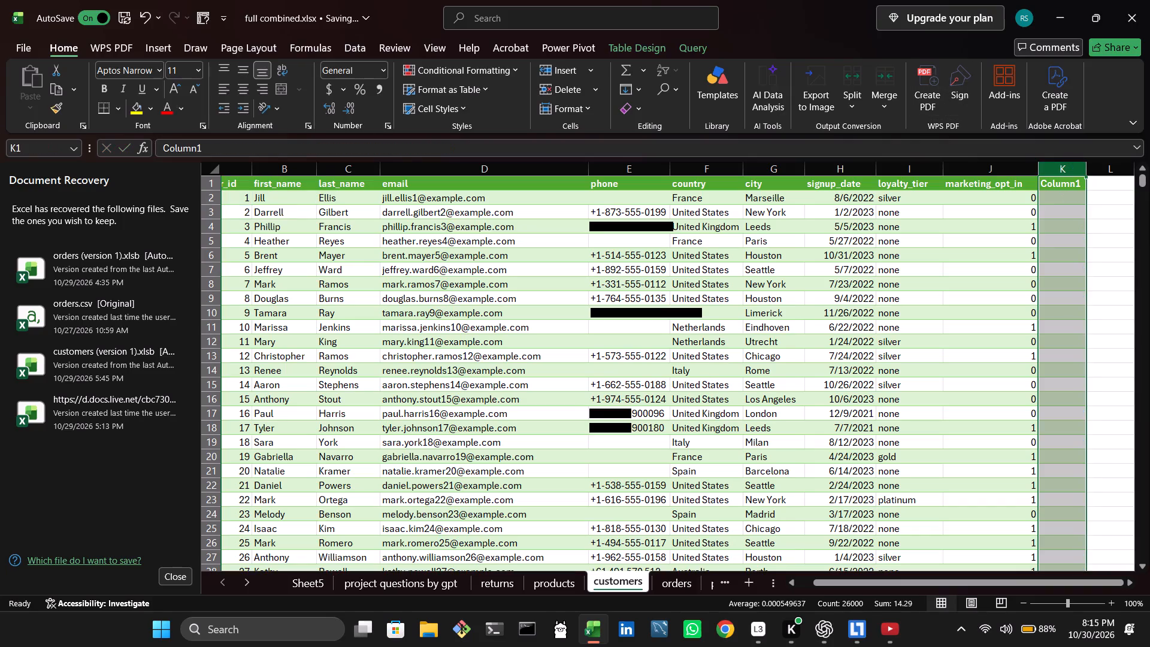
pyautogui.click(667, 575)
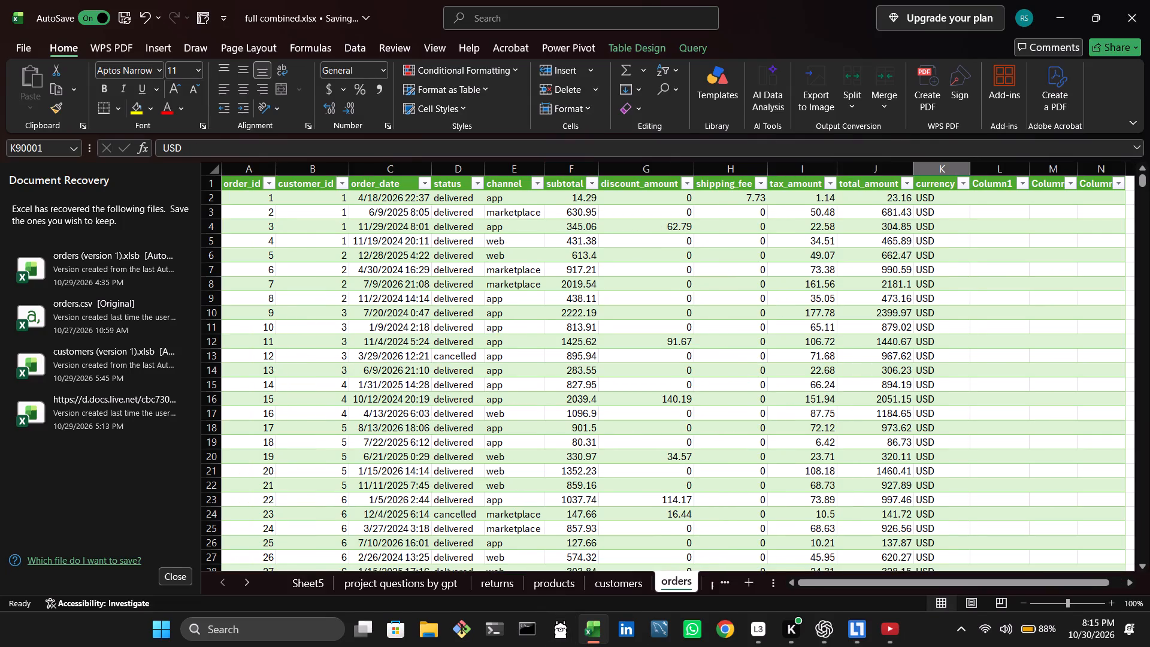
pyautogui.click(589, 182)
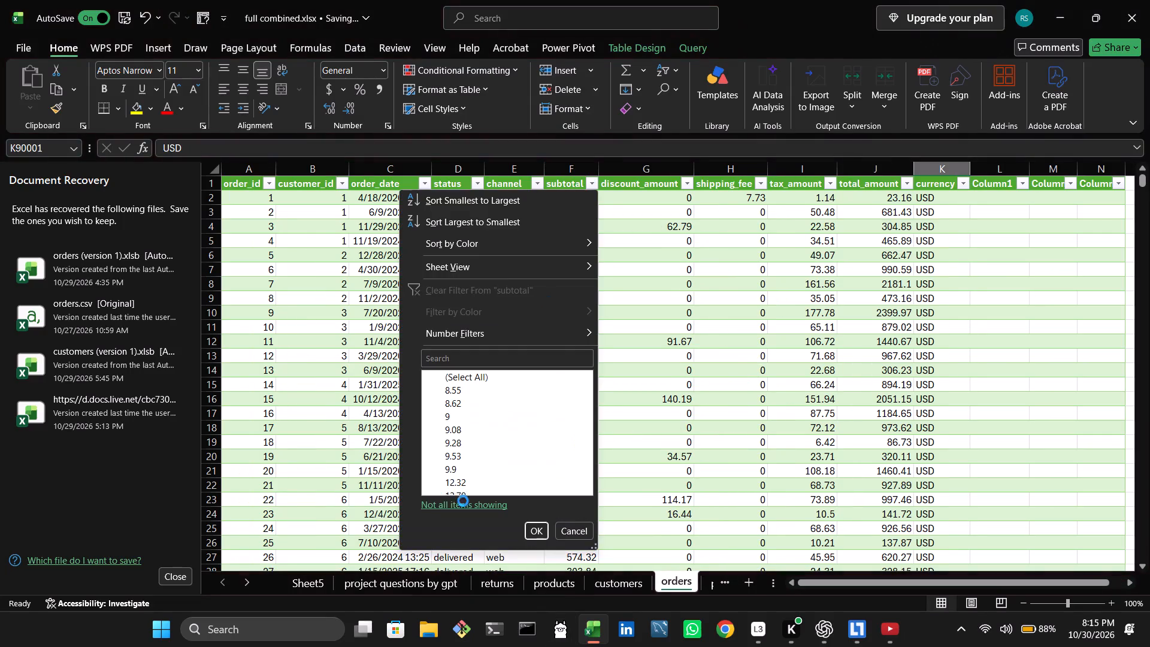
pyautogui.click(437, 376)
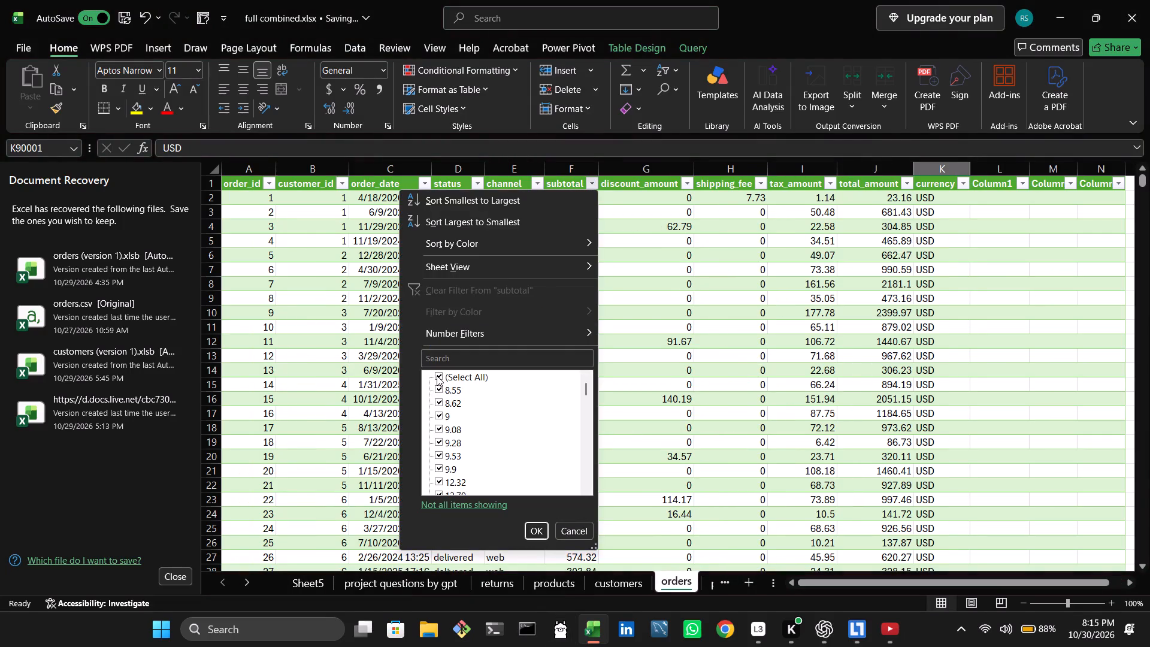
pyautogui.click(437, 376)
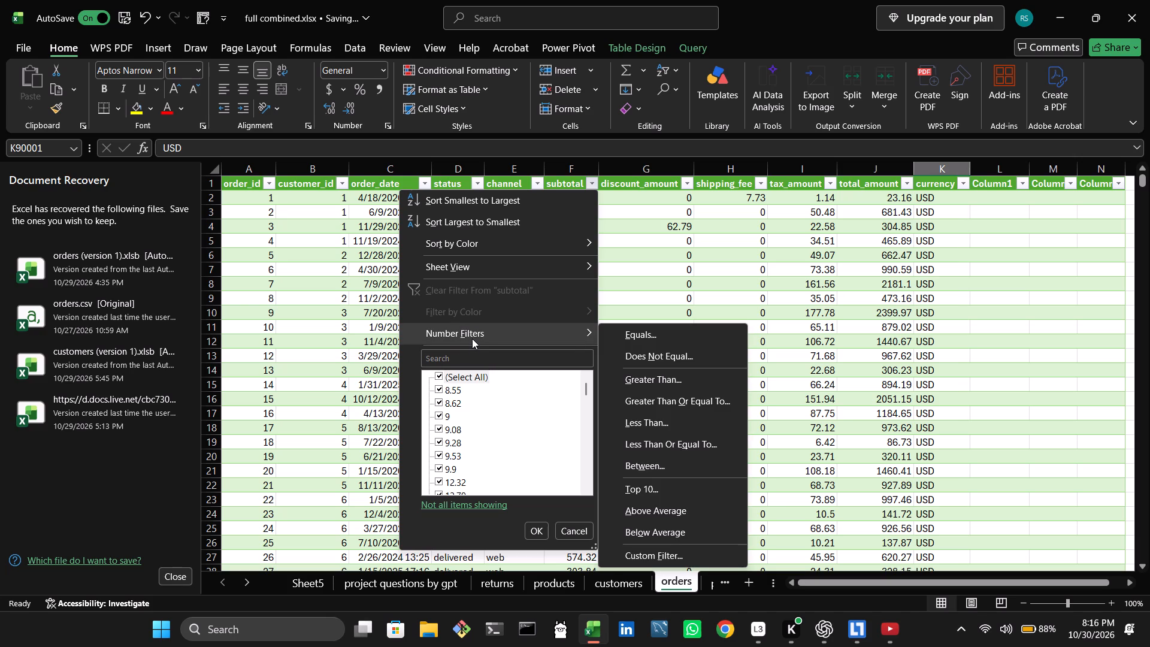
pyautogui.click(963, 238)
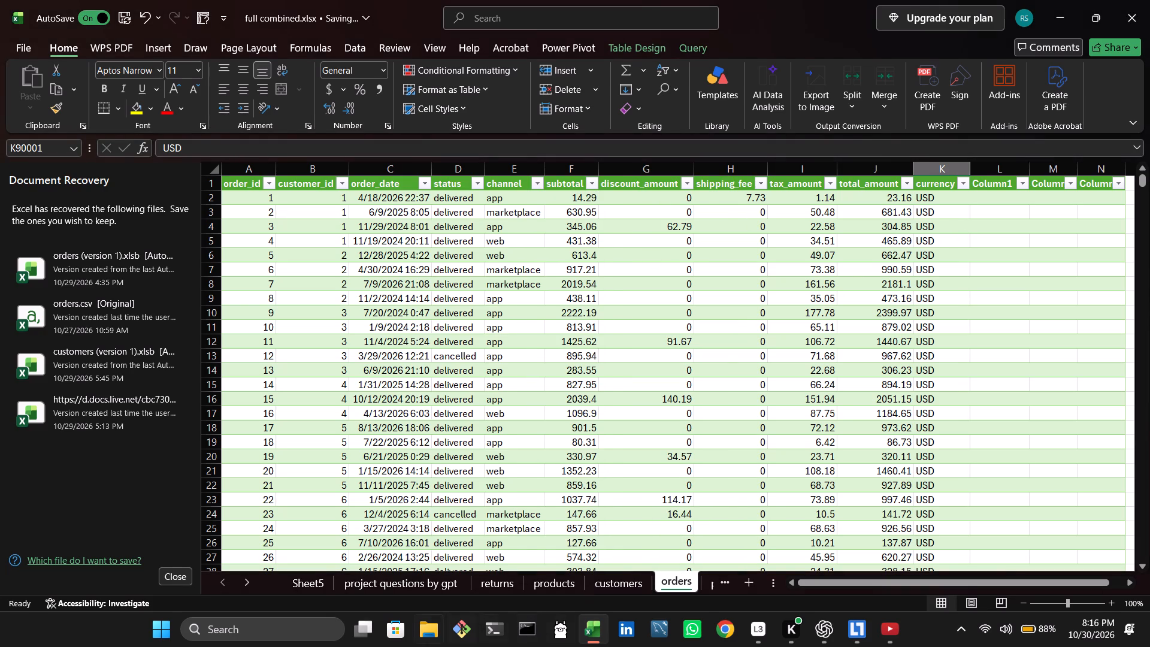
# Review the country list in Sheet5, the project questions, and the products and orders tables for the revenue-by-country question.
pyautogui.click(317, 592)
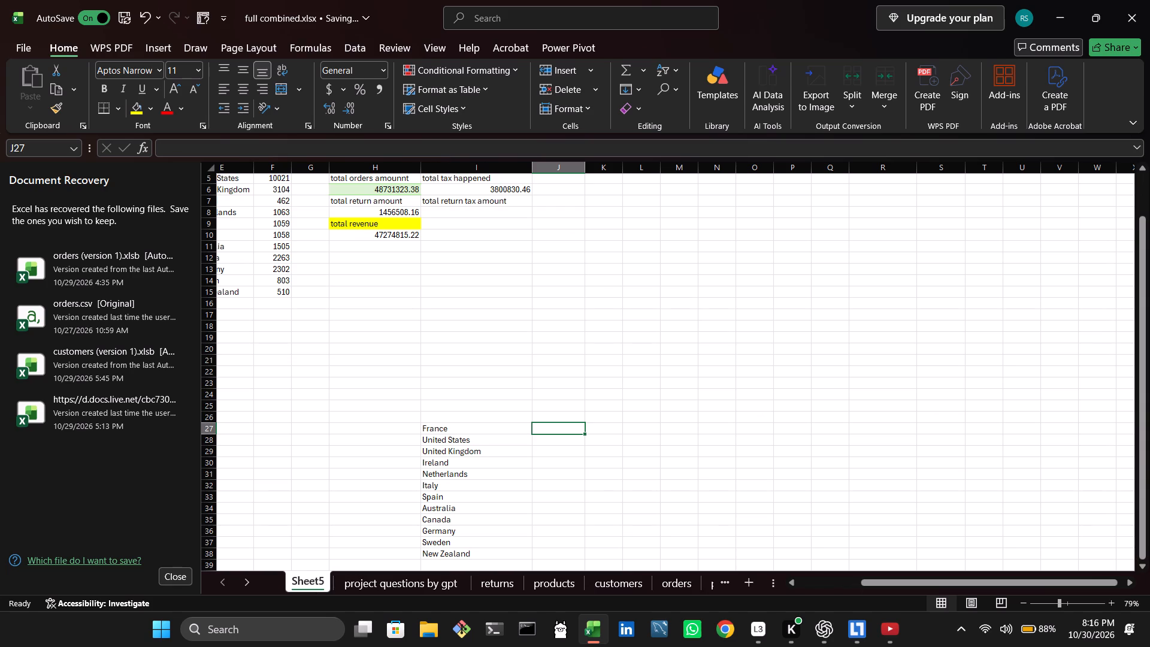
pyautogui.click(434, 595)
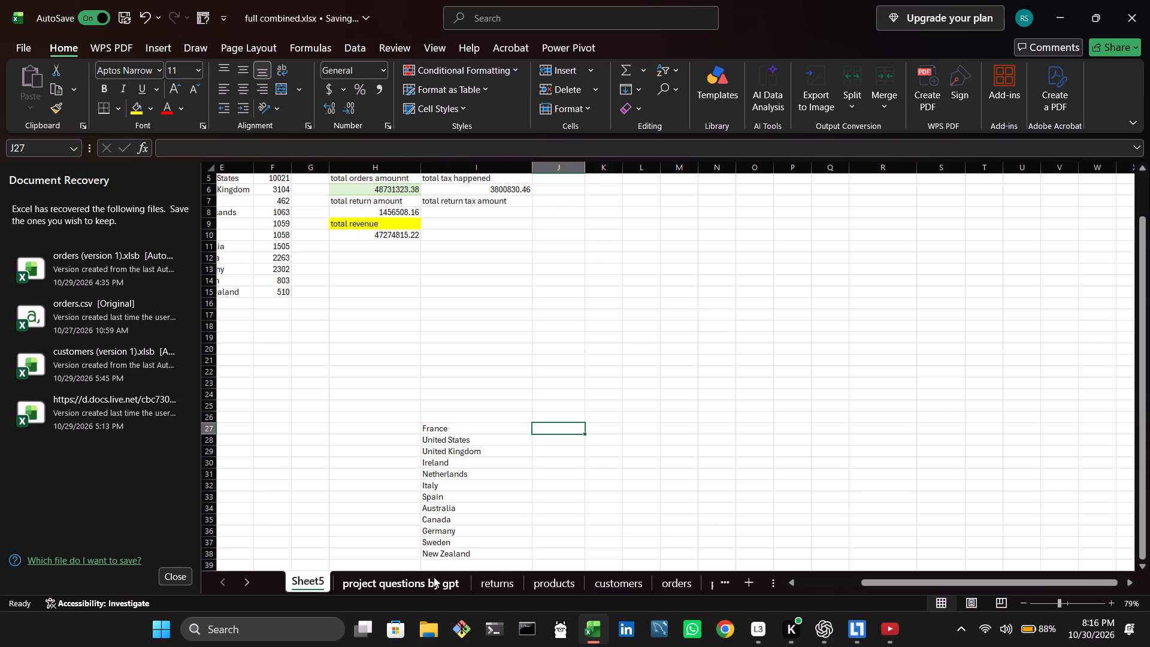
pyautogui.click(434, 577)
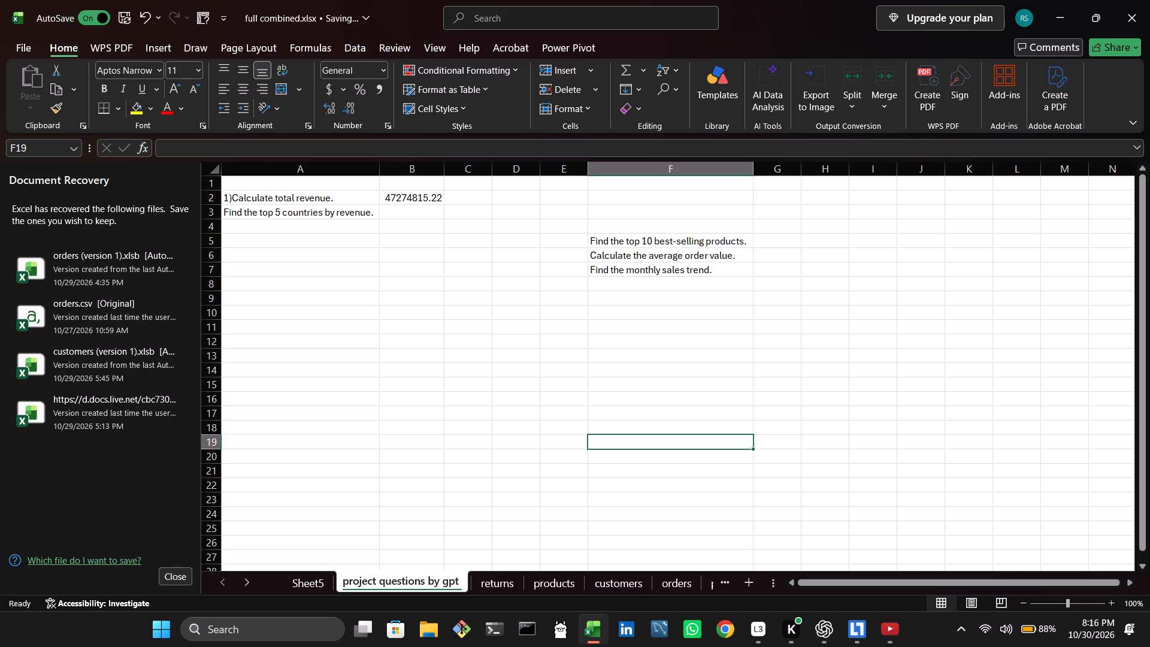
pyautogui.click(303, 594)
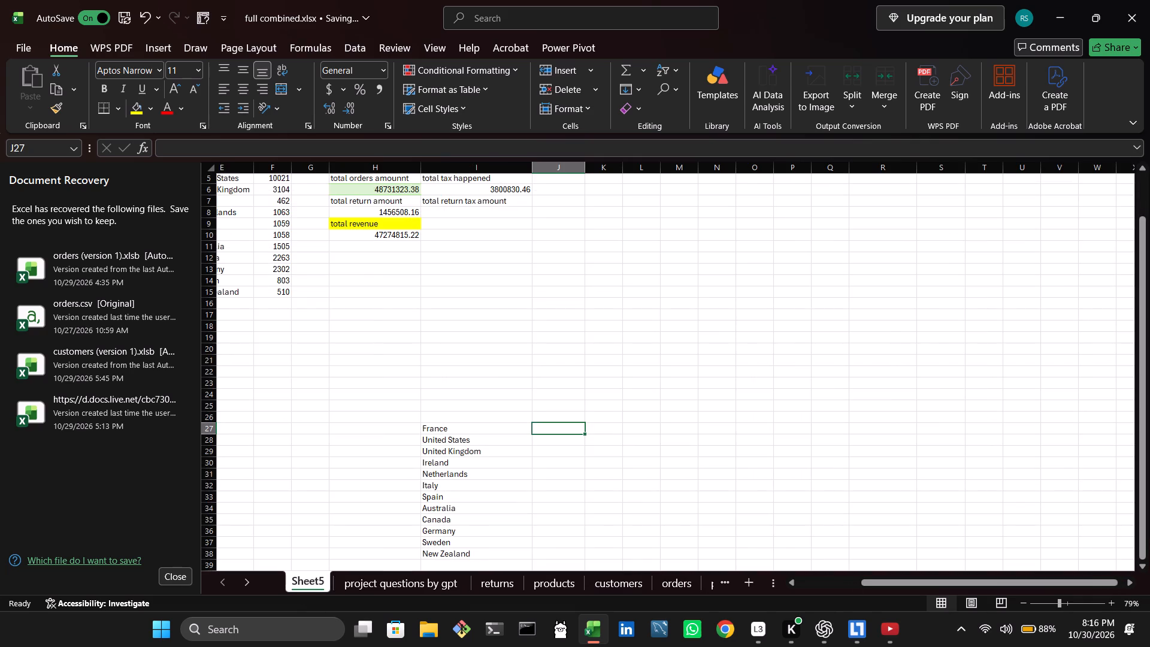
pyautogui.click(355, 433)
pyautogui.doubleClick(355, 433)
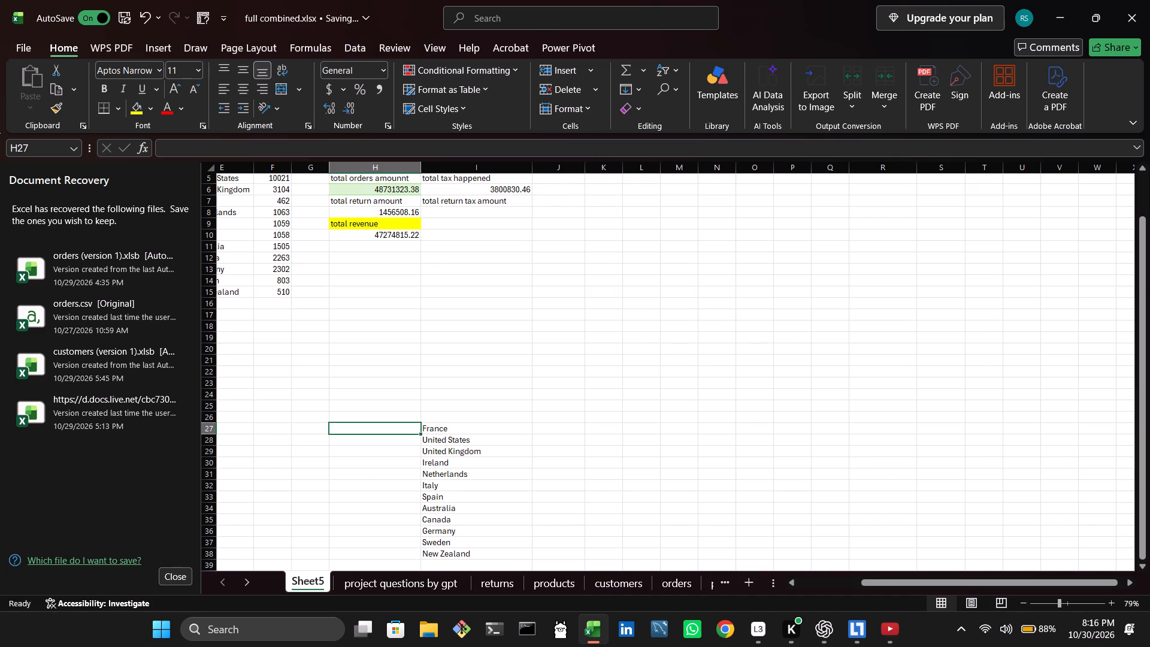
pyautogui.click(549, 583)
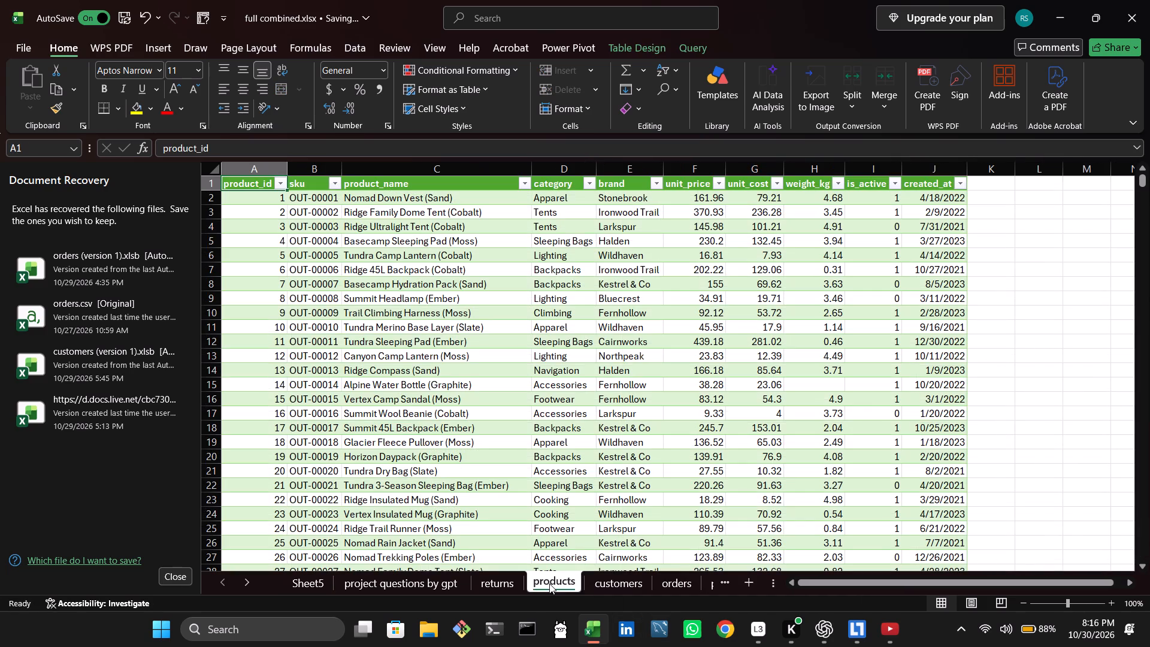
pyautogui.moveTo(620, 595); pyautogui.dragTo(686, 585)
pyautogui.click(686, 585)
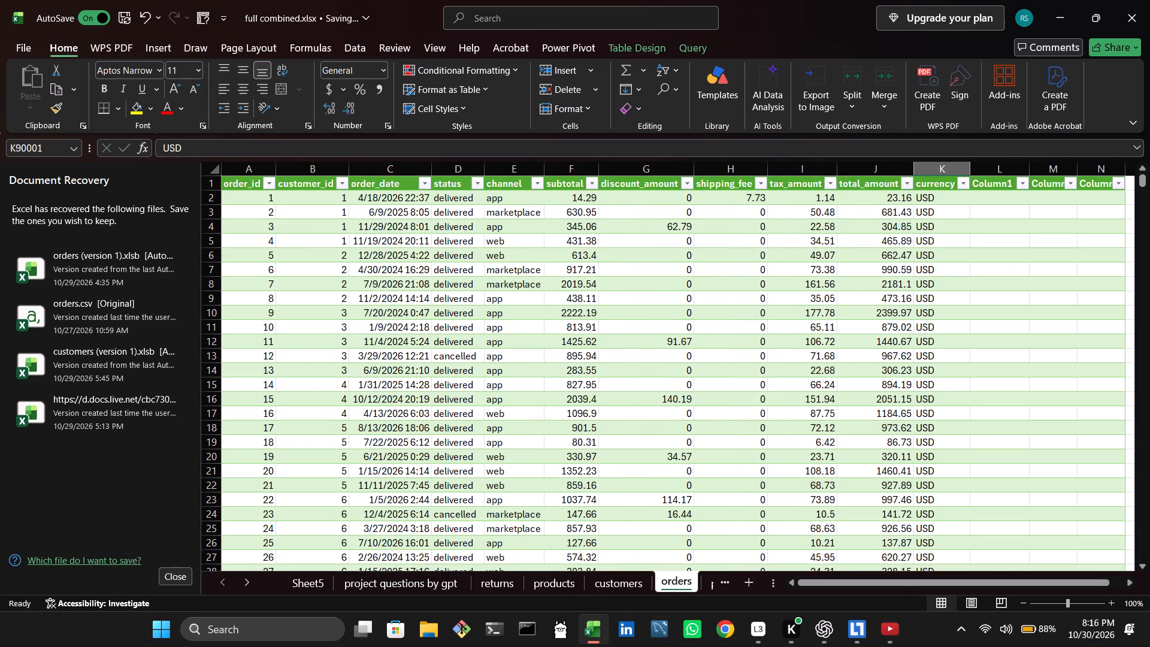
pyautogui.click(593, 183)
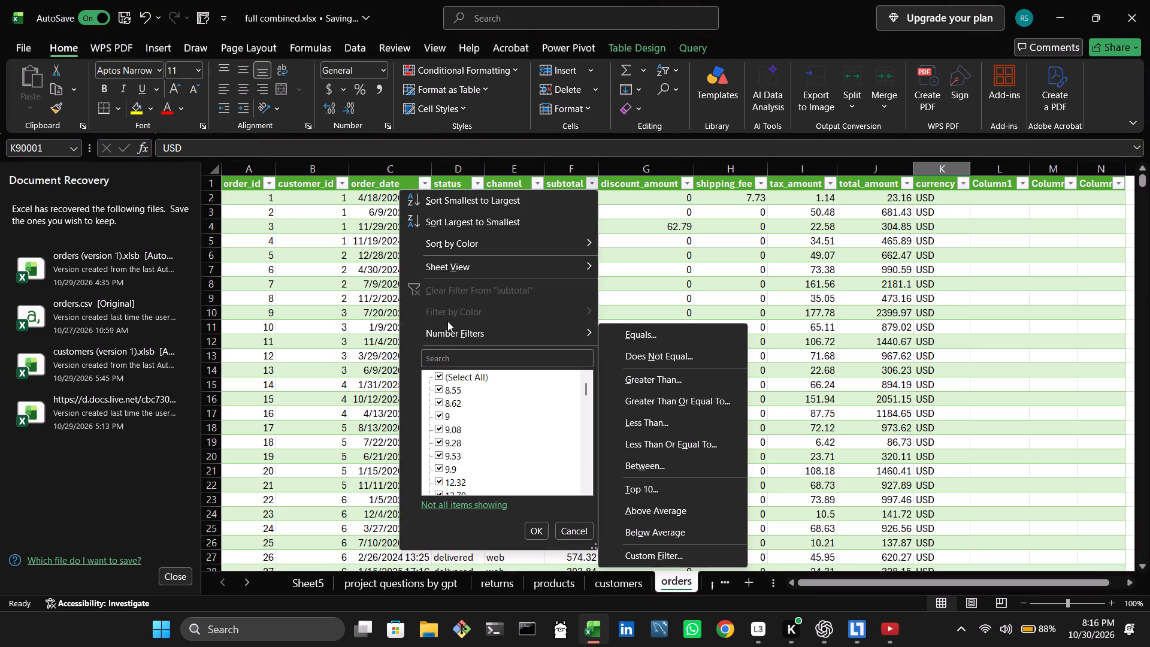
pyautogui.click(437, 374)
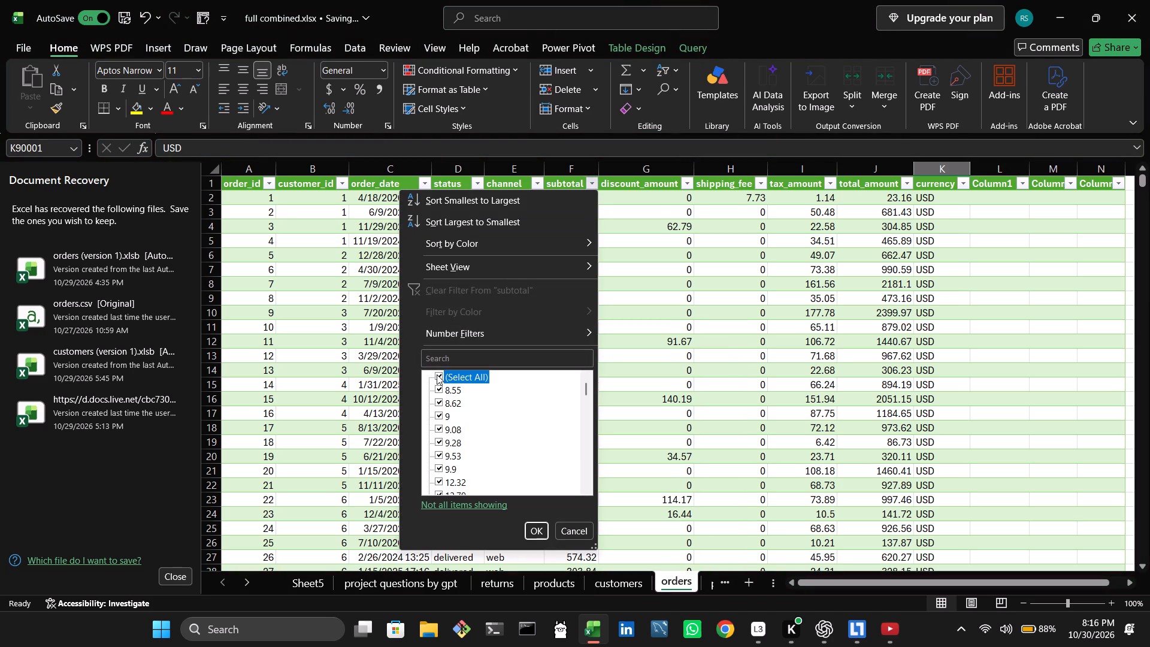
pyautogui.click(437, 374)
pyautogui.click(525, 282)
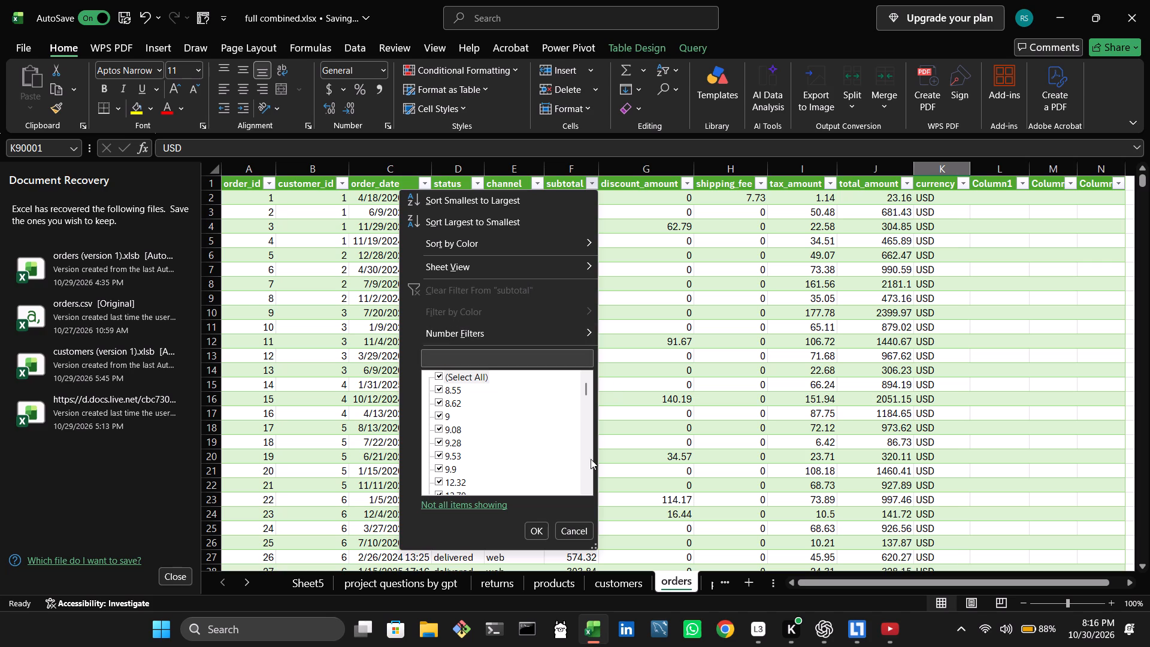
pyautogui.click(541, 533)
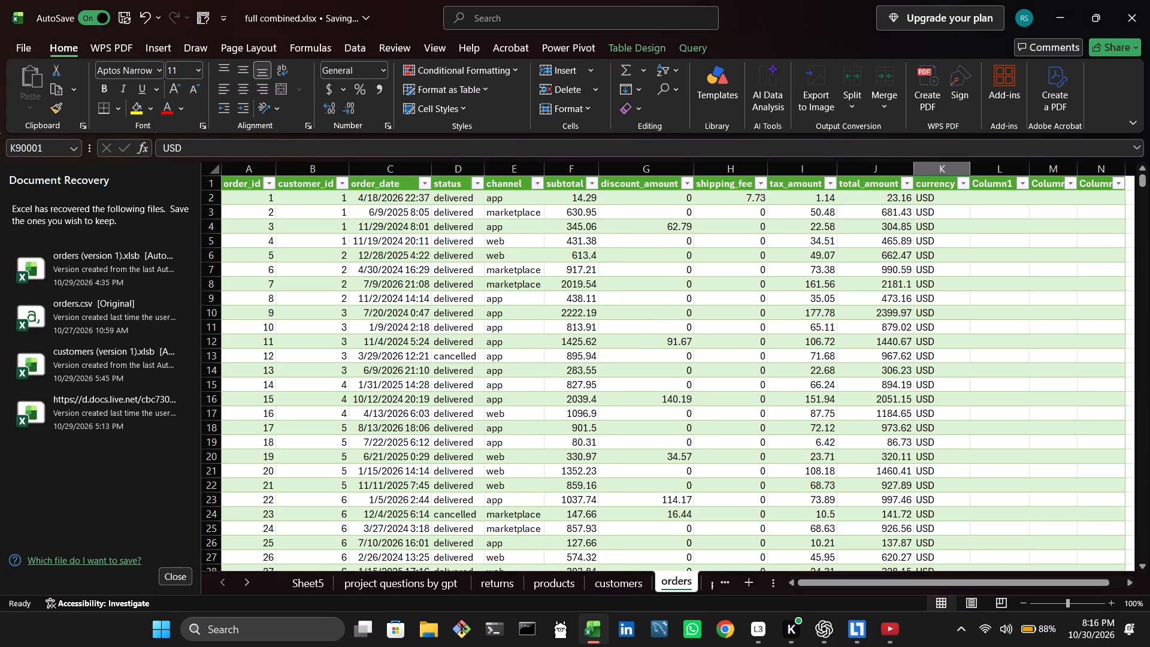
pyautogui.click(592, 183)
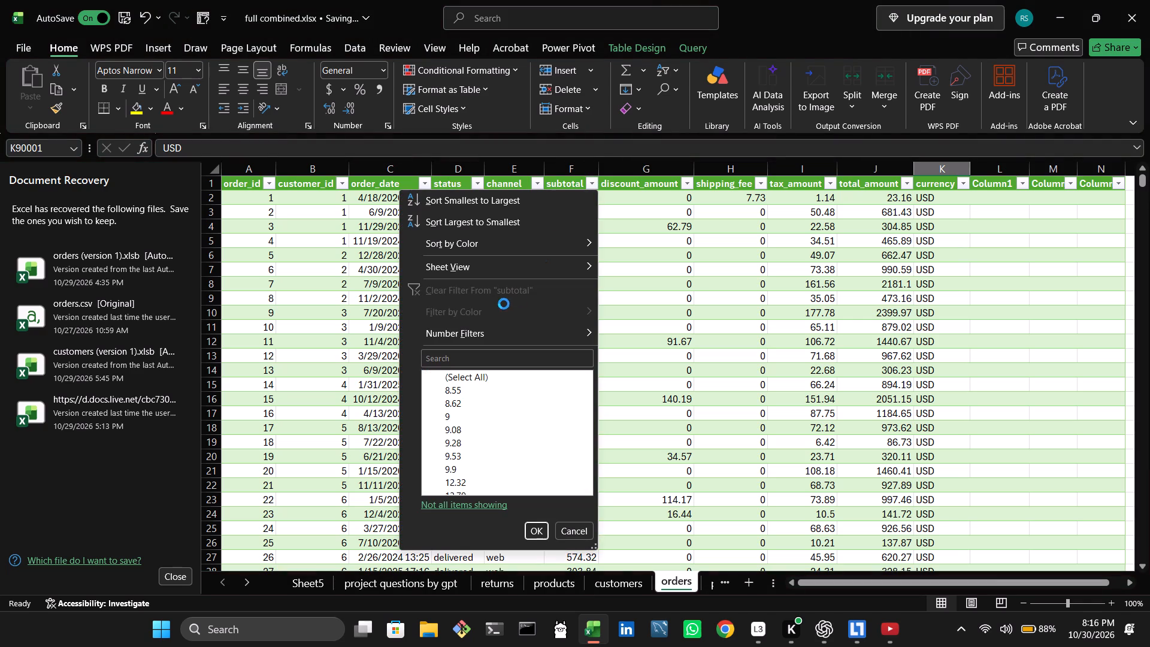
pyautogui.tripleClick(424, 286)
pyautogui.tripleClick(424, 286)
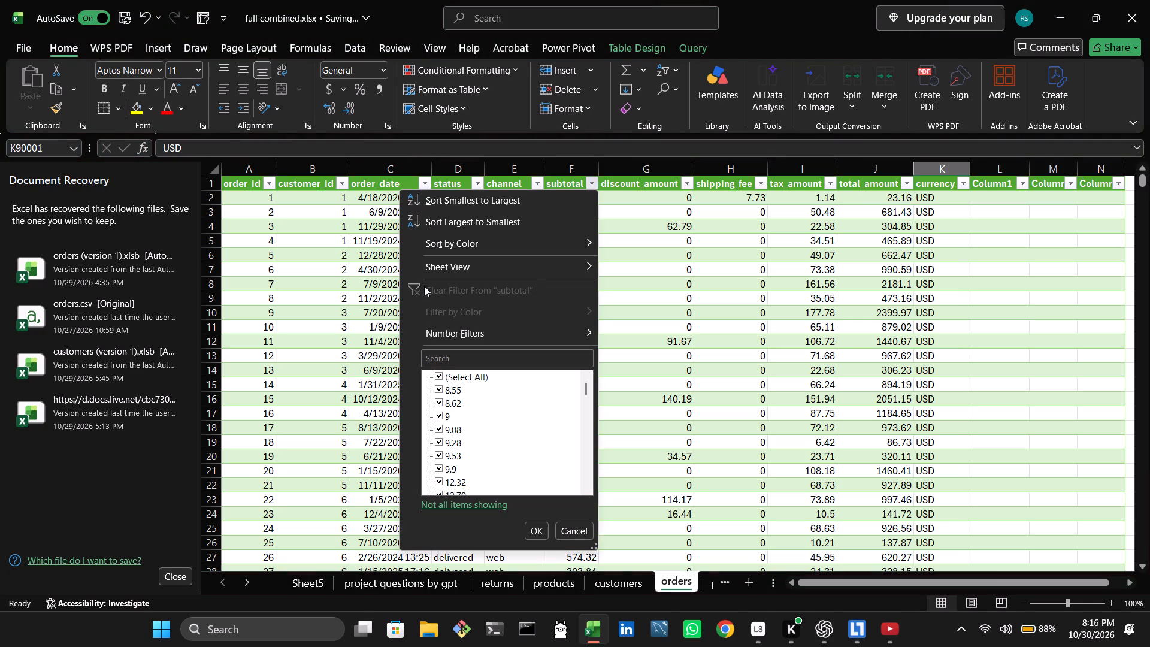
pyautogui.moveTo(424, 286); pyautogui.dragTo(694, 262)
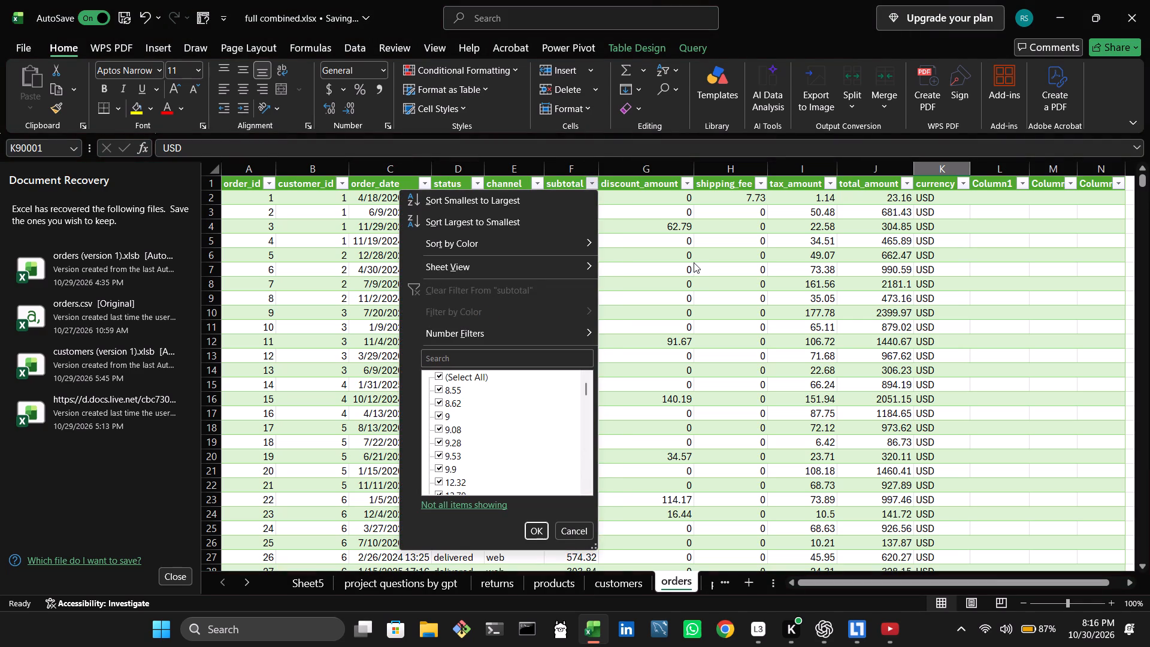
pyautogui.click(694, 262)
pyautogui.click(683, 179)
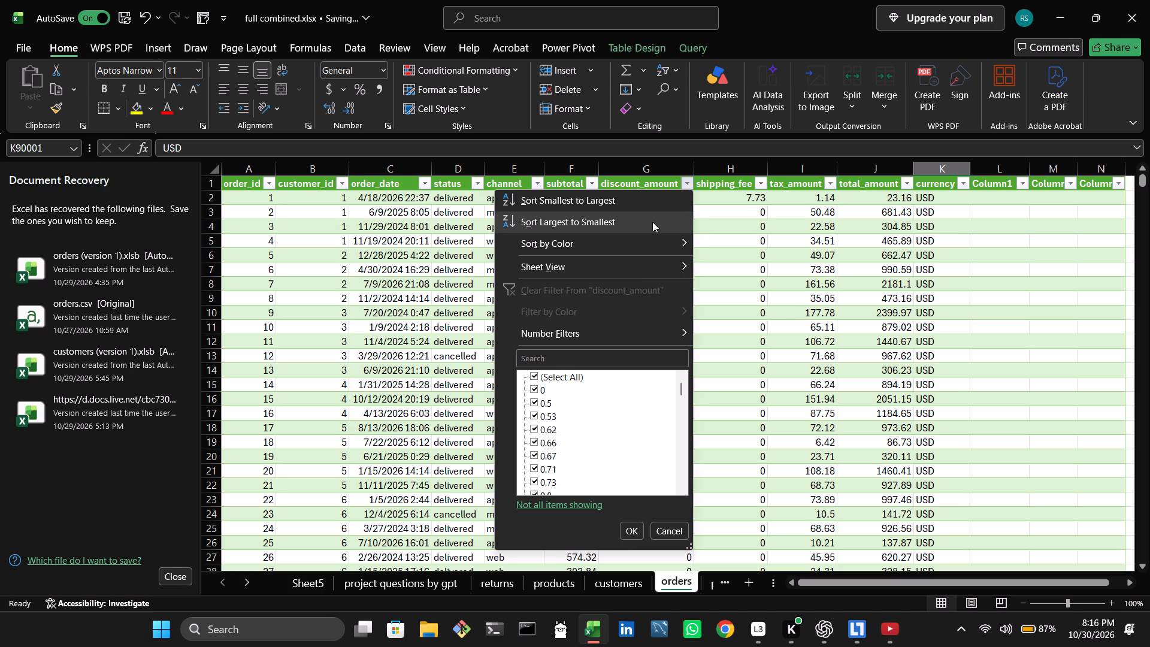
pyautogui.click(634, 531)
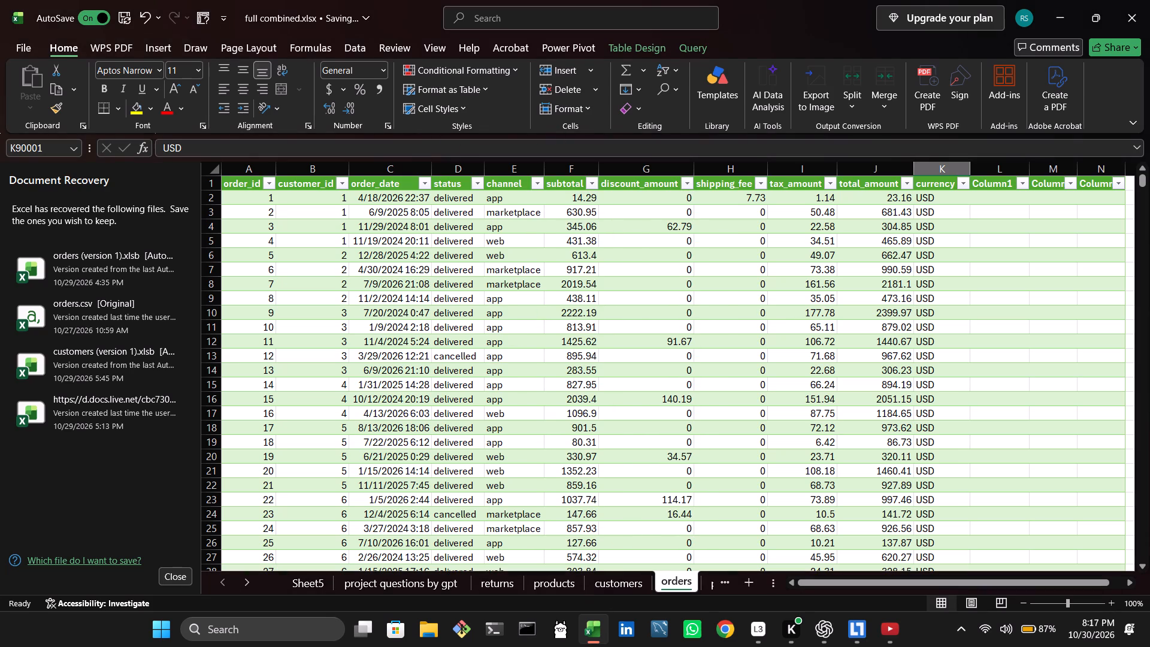
# Filter the orders table's subtotal column to show only the top 5 items.
pyautogui.click(586, 185)
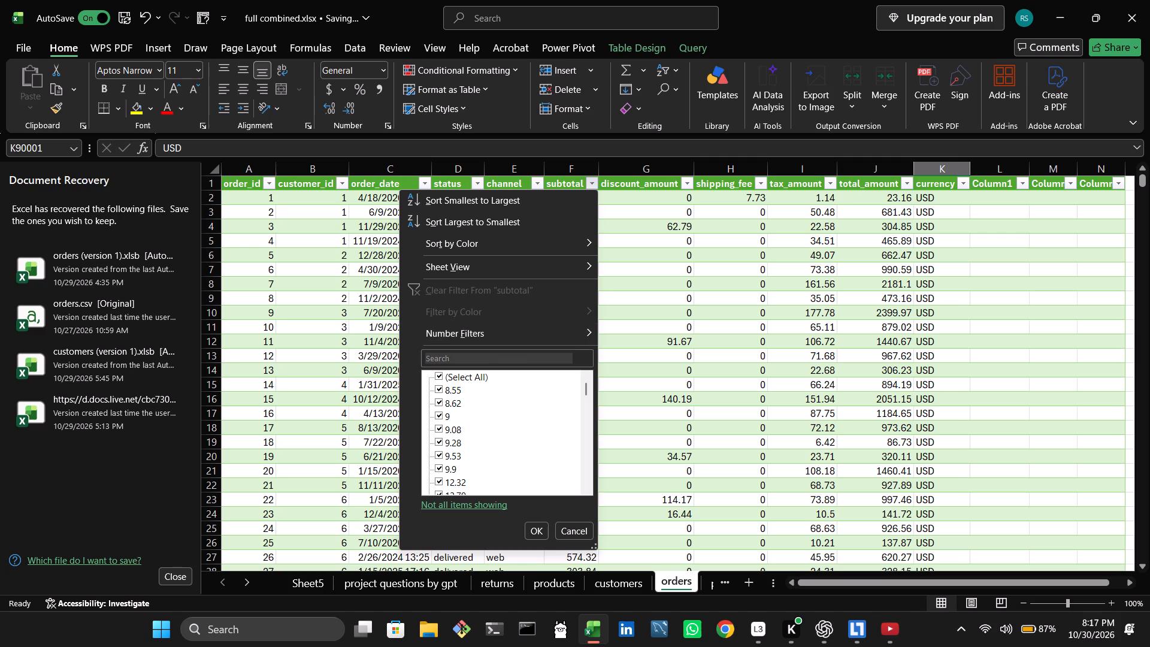
pyautogui.click(543, 328)
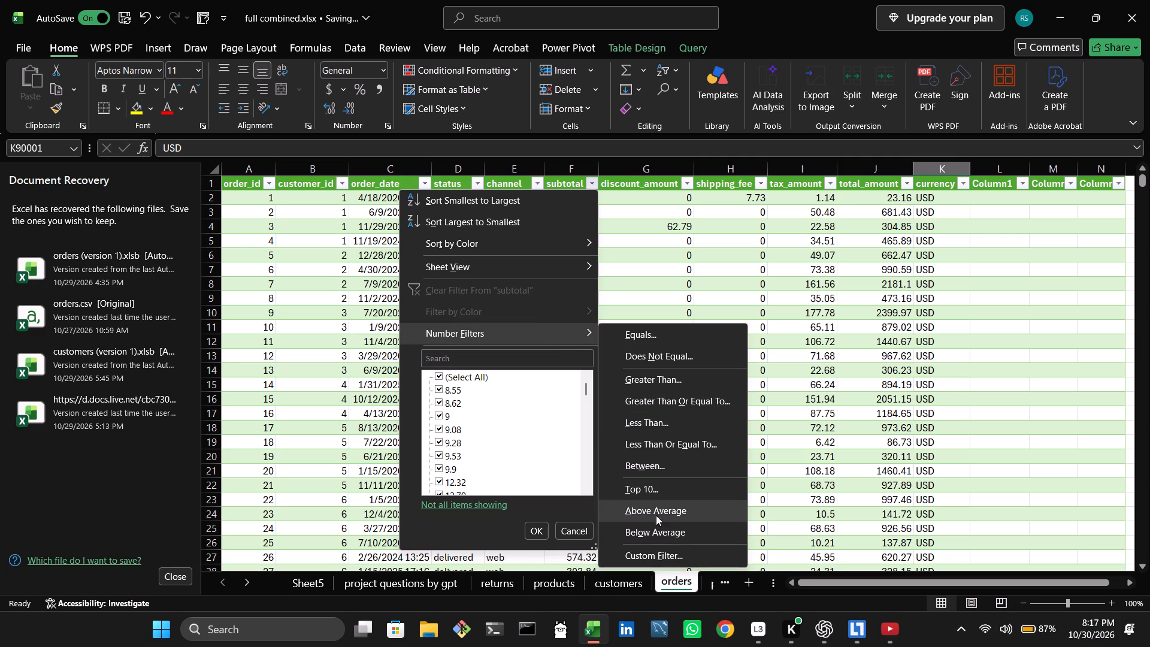
pyautogui.click(645, 486)
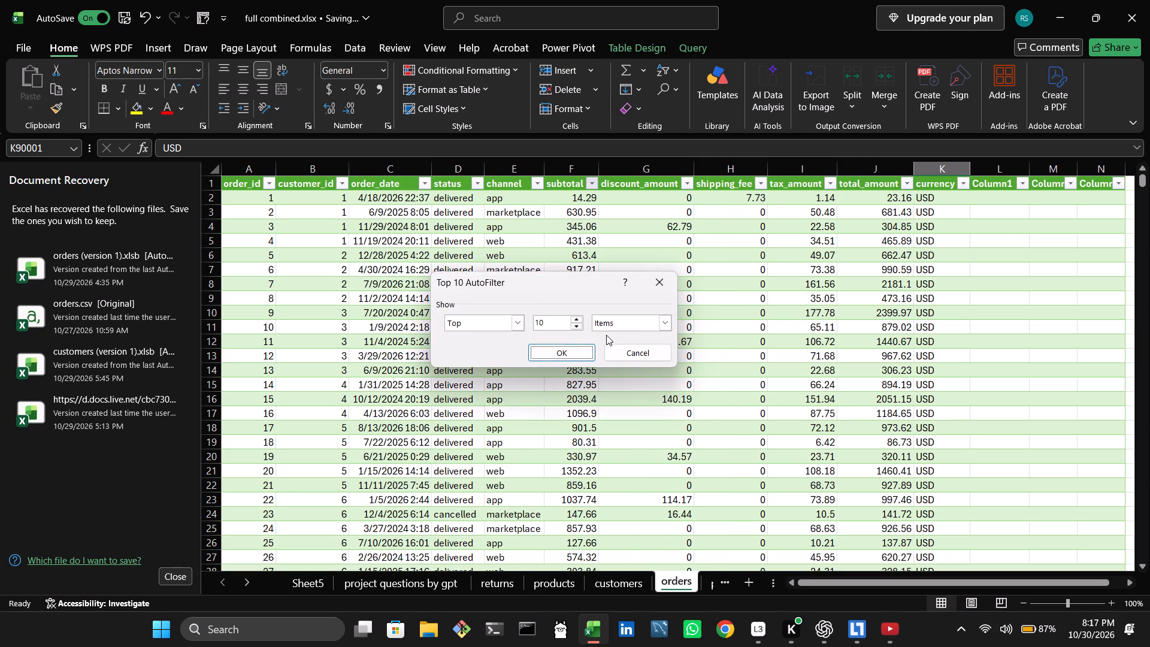
pyautogui.tripleClick(574, 321)
pyautogui.click(574, 321)
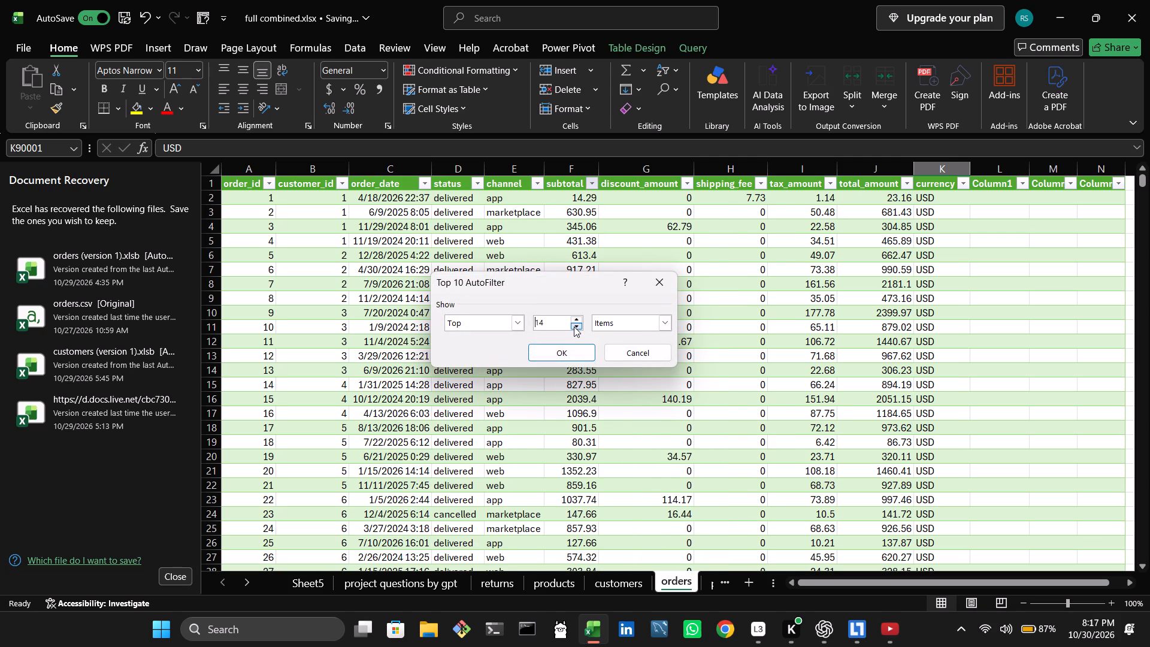
pyautogui.tripleClick(574, 326)
pyautogui.tripleClick(574, 326)
pyautogui.click(574, 326)
pyautogui.doubleClick(574, 326)
pyautogui.click(565, 356)
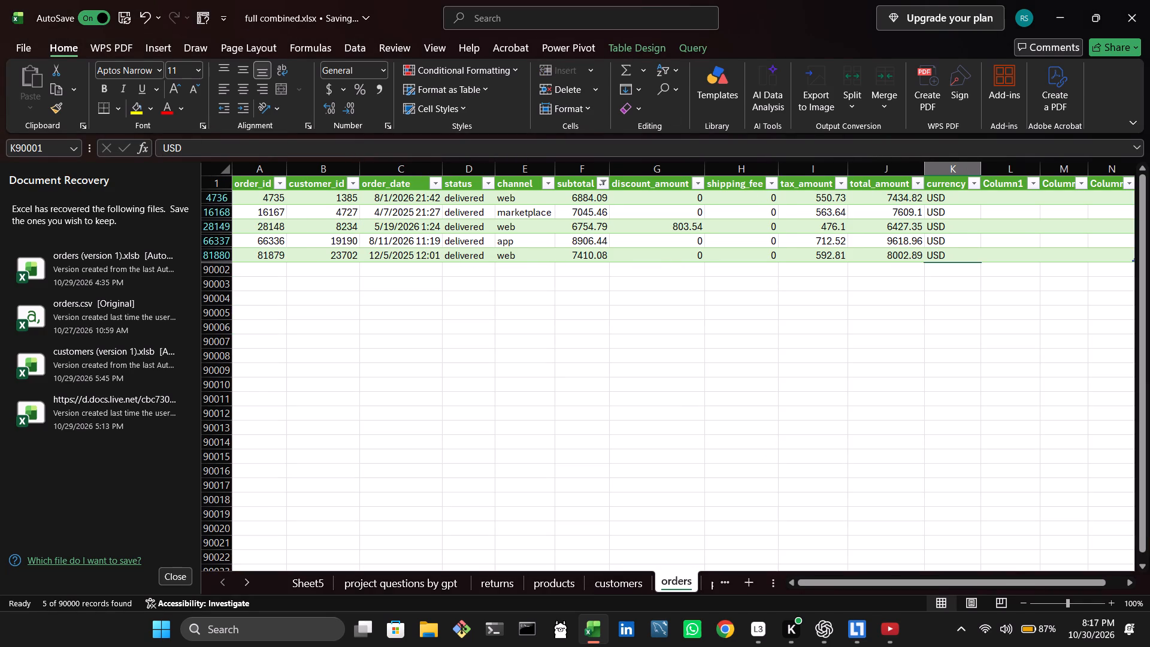
# Copy the customer_id values of the five filtered orders.
pyautogui.moveTo(347, 194); pyautogui.dragTo(344, 261)
pyautogui.rightClick(344, 261)
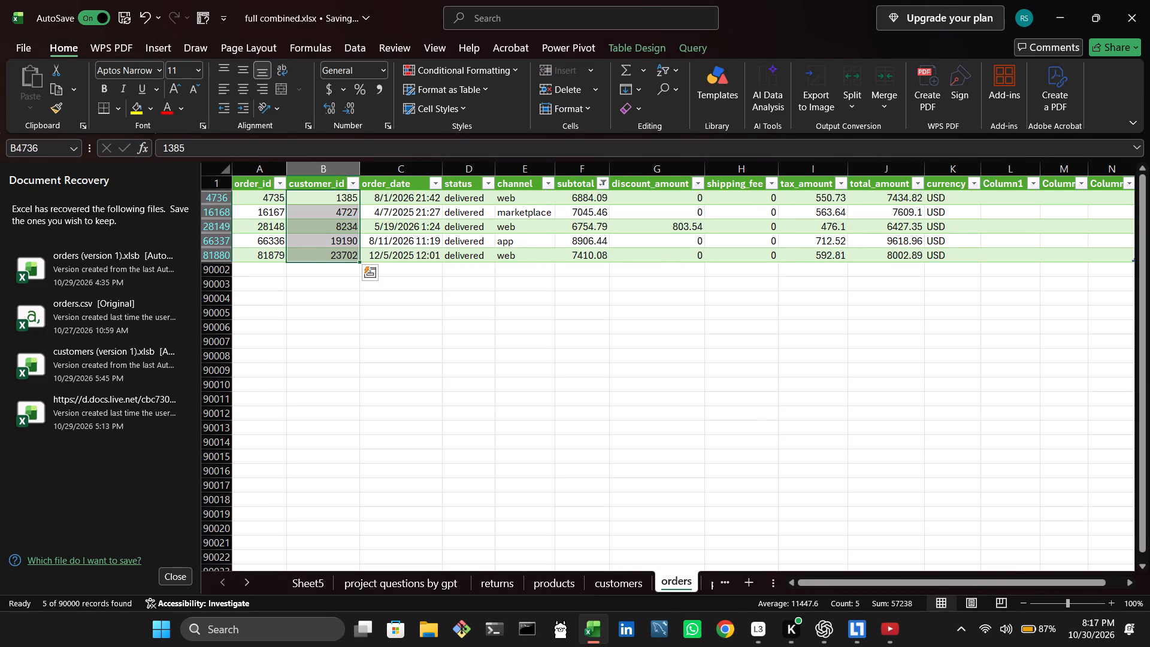
pyautogui.rightClick(341, 226)
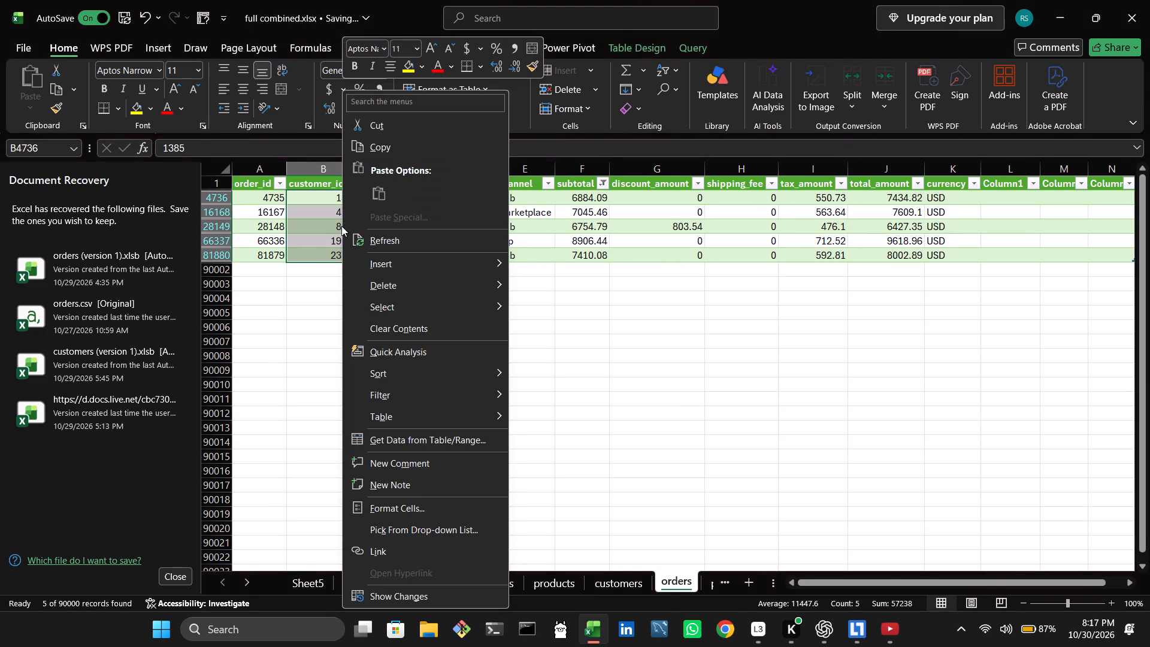
pyautogui.click(404, 152)
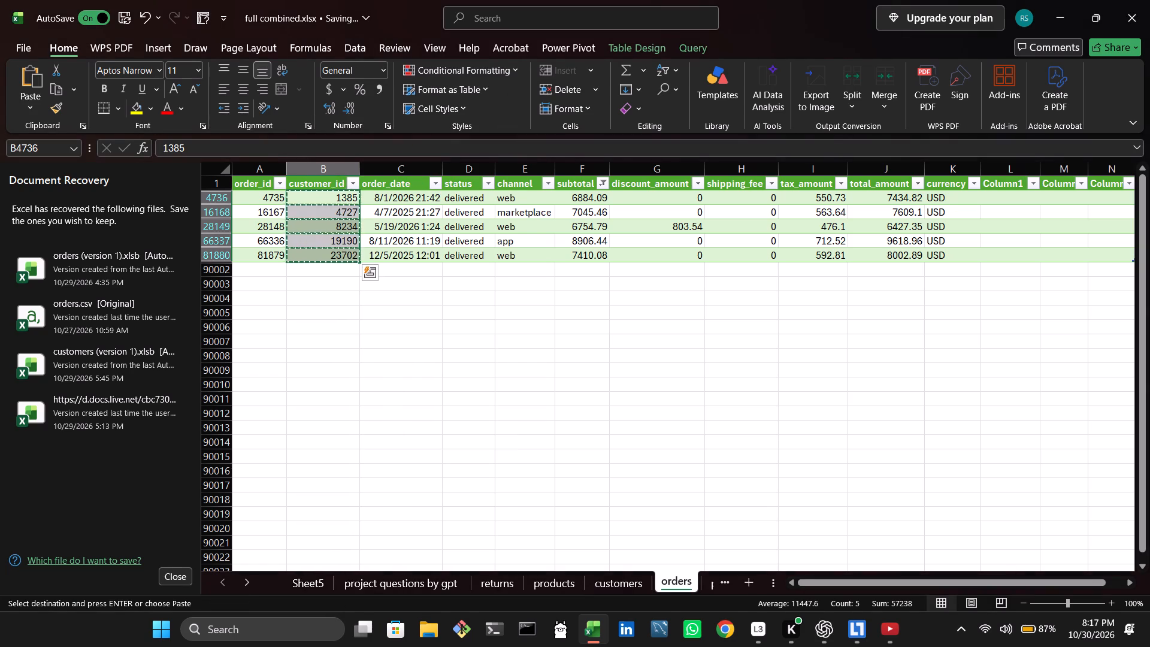
# Reselect all subtotal values in the filter so the orders table shows every row again.
pyautogui.click(598, 184)
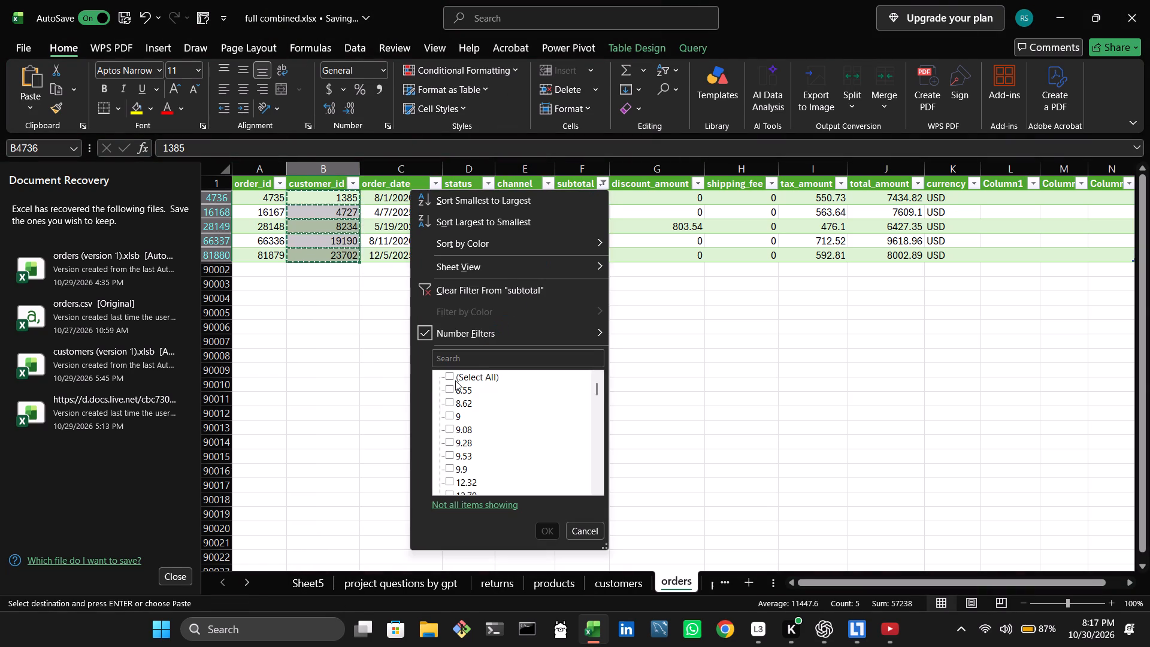
pyautogui.click(450, 376)
pyautogui.doubleClick(450, 376)
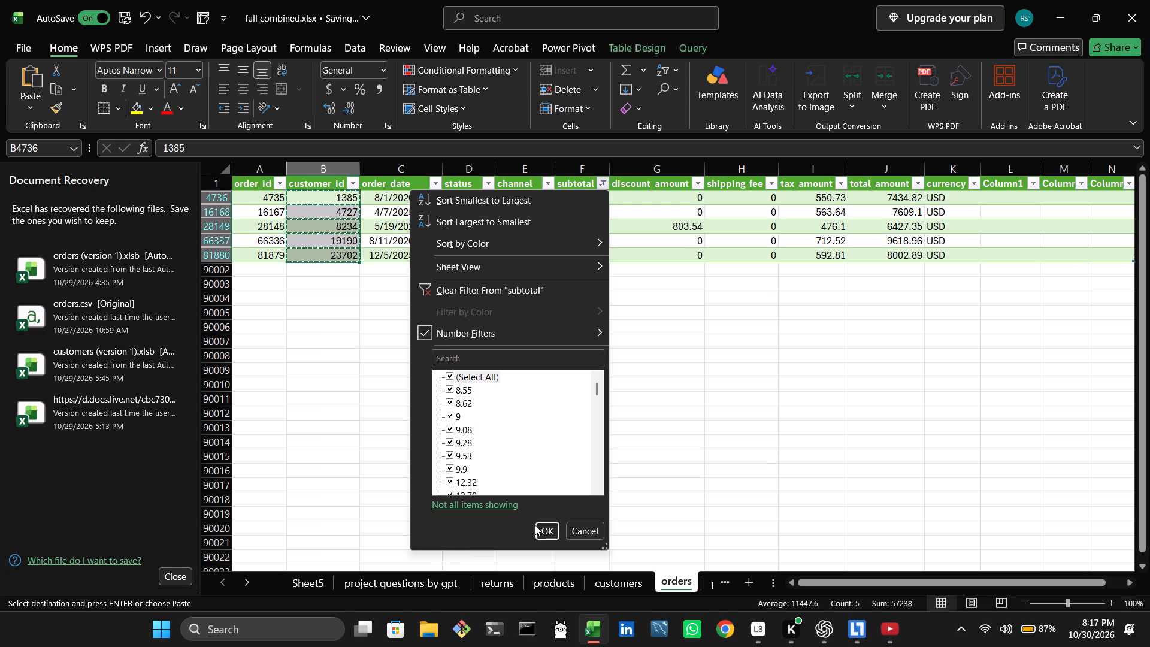
pyautogui.click(538, 528)
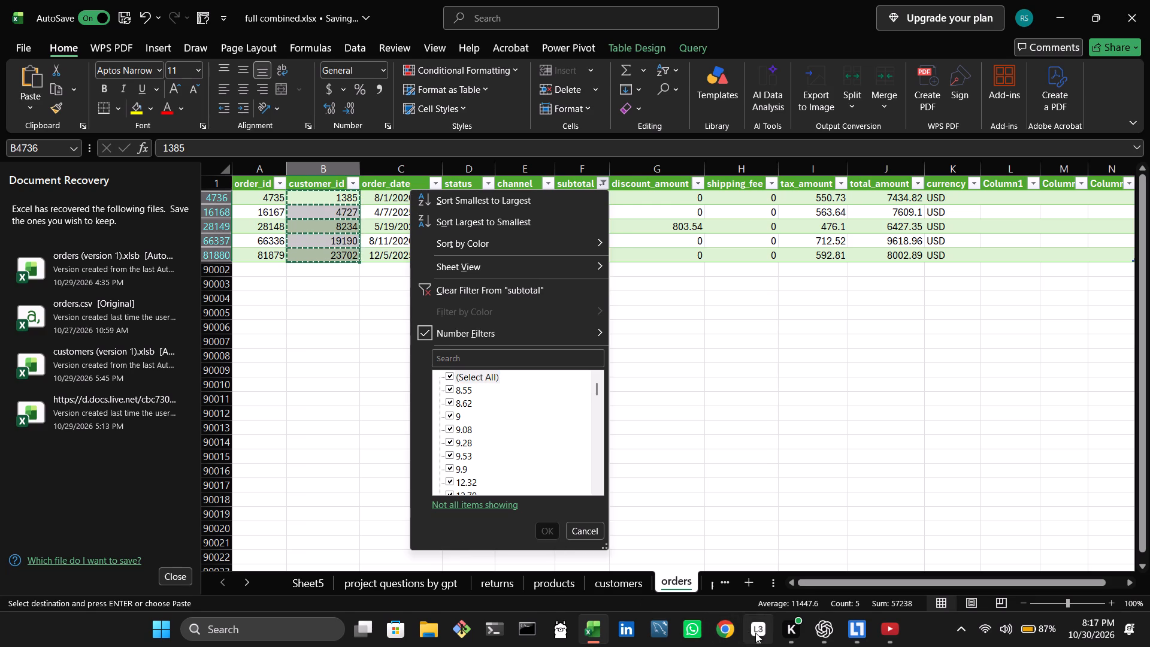
# Switch to Loggy3 and review the recorded sessions and their upload status day by day, from October 30 back to October 19.
pyautogui.click(755, 633)
pyautogui.click(755, 633)
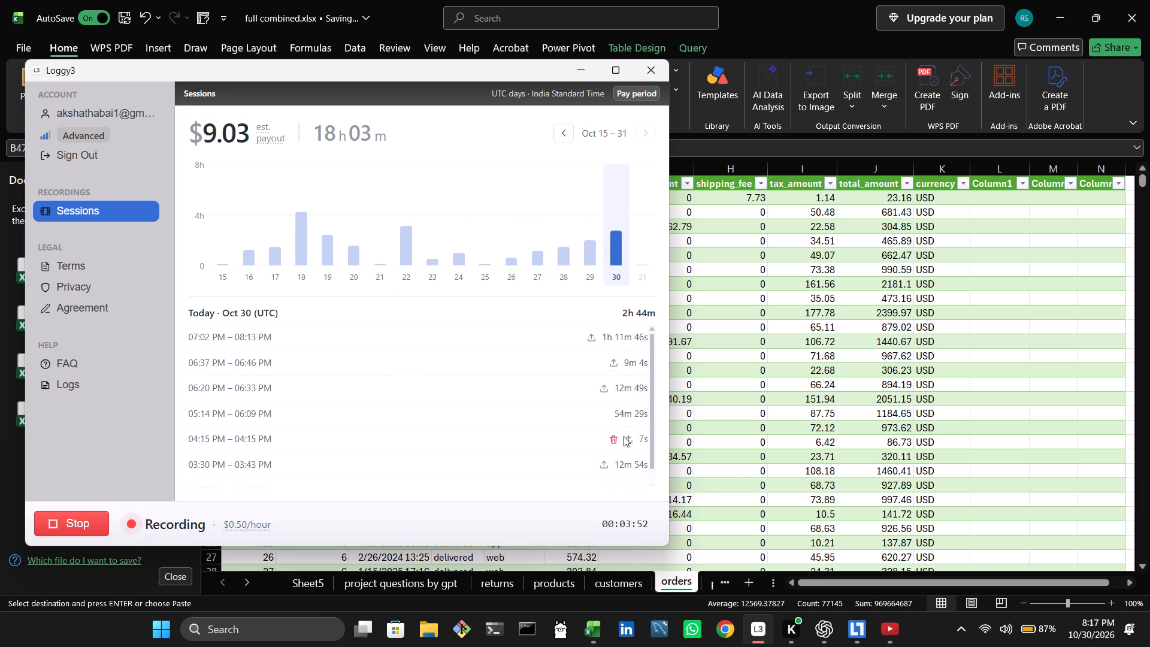
pyautogui.click(597, 271)
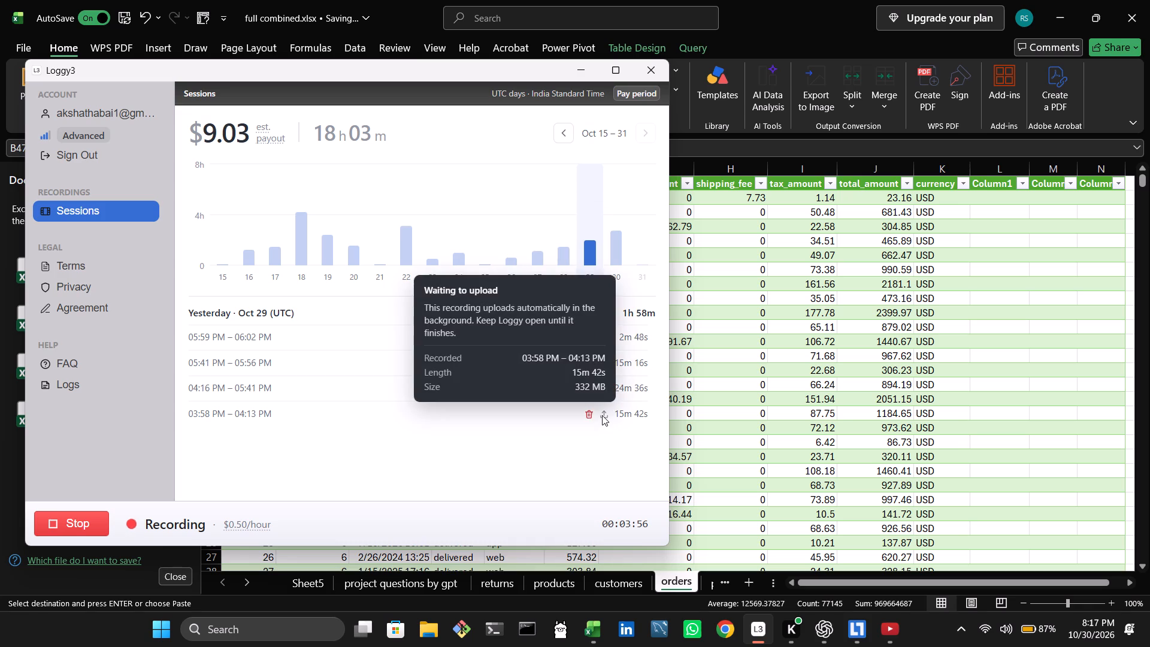
pyautogui.click(563, 232)
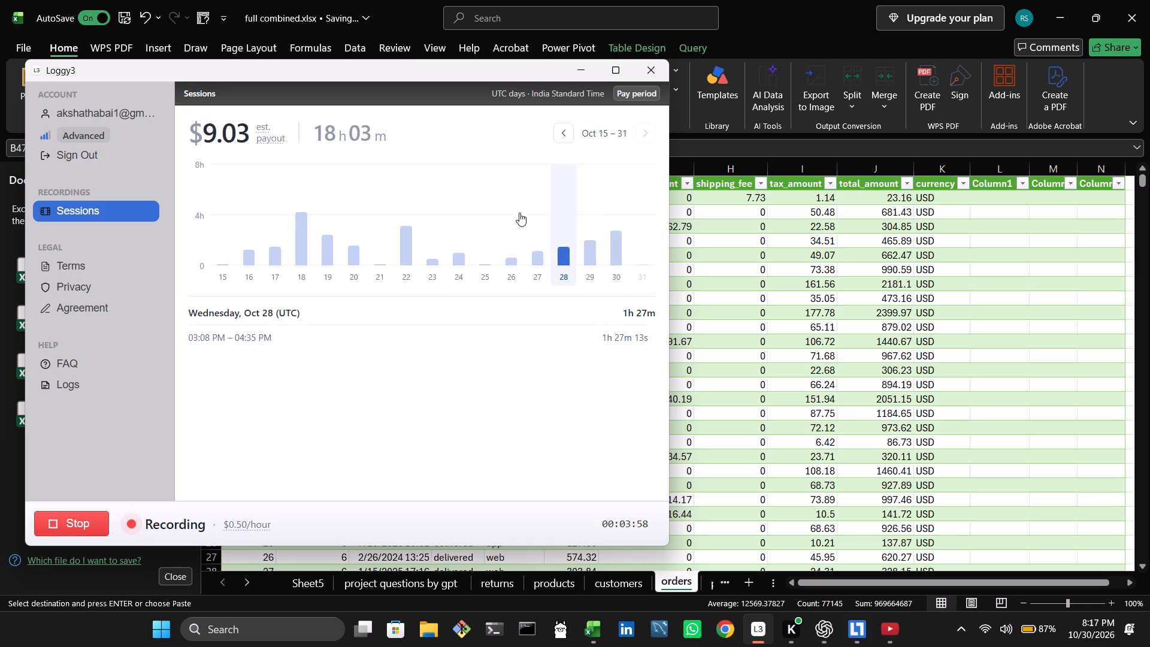
pyautogui.click(534, 238)
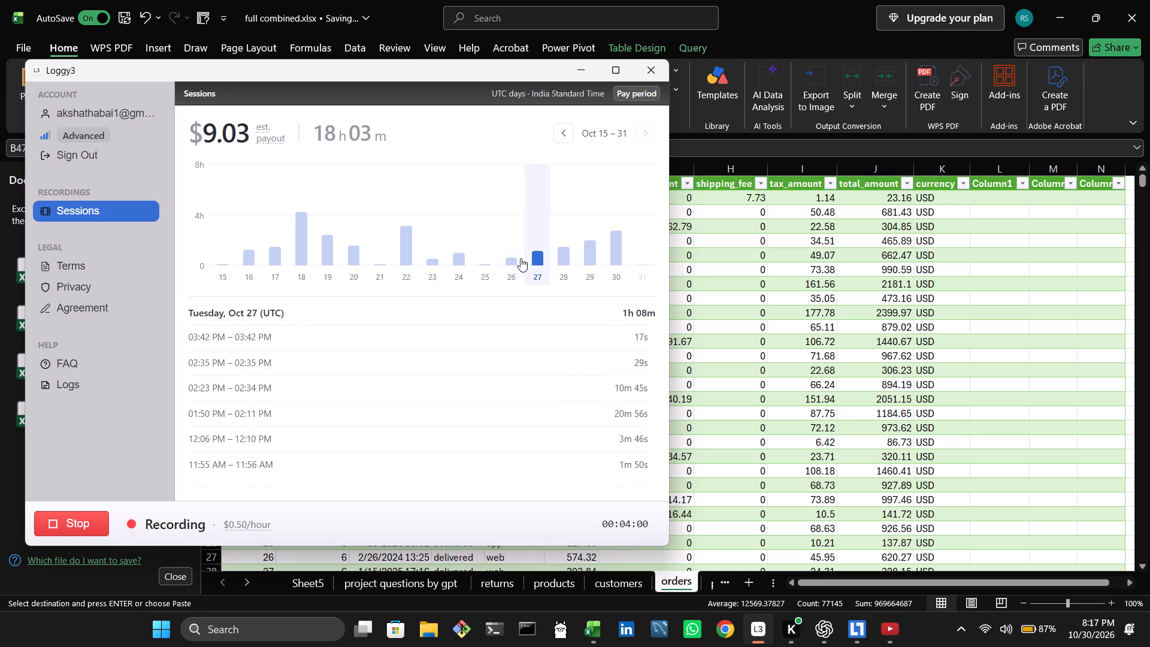
pyautogui.moveTo(652, 397); pyautogui.dragTo(654, 455)
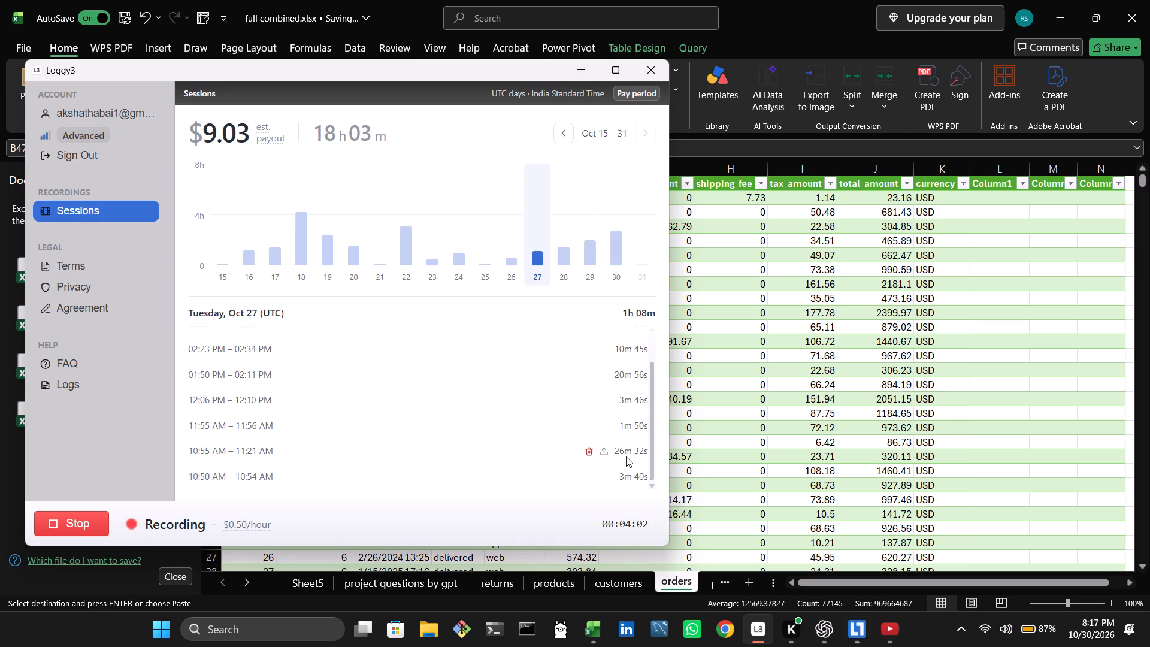
pyautogui.click(515, 258)
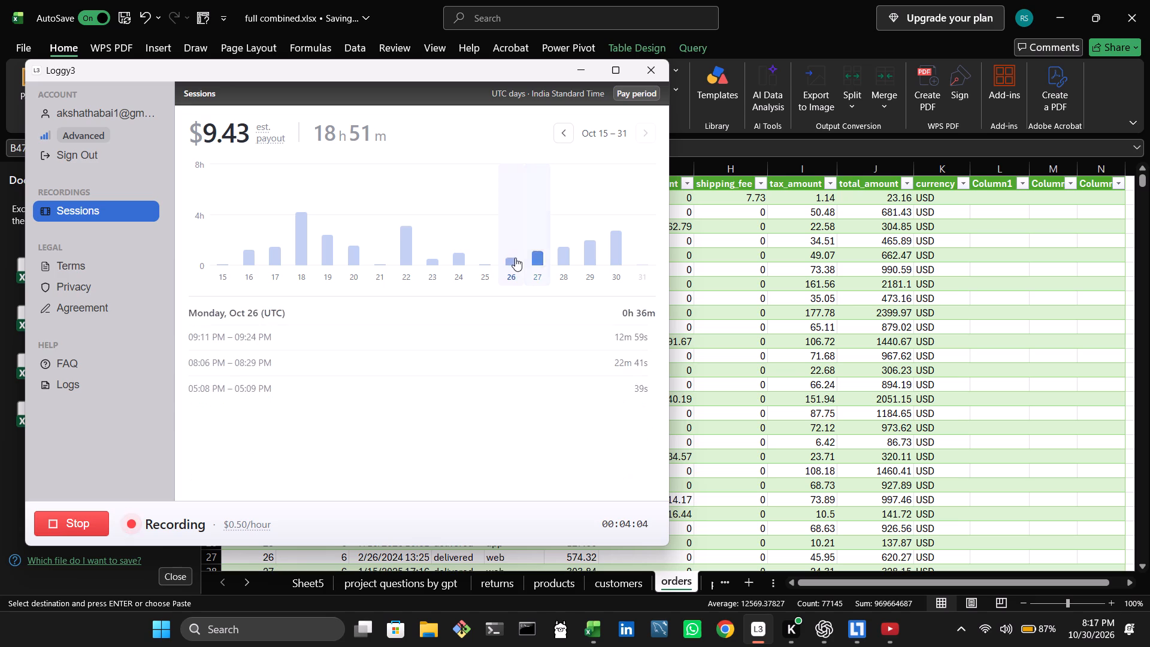
pyautogui.click(446, 247)
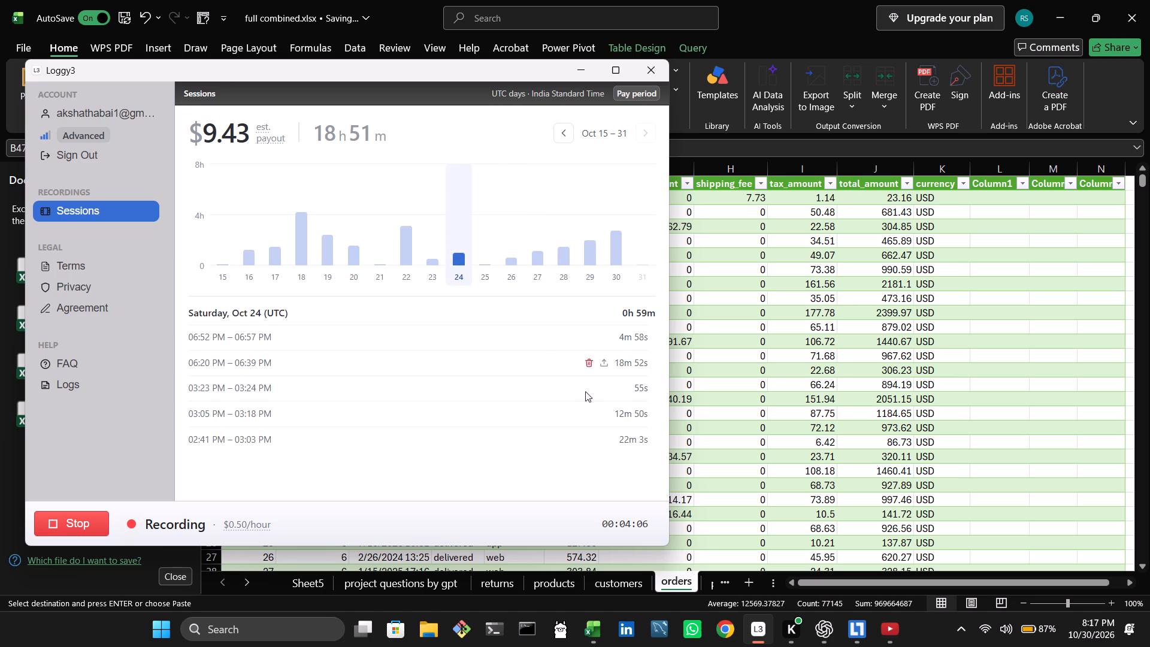
pyautogui.click(434, 261)
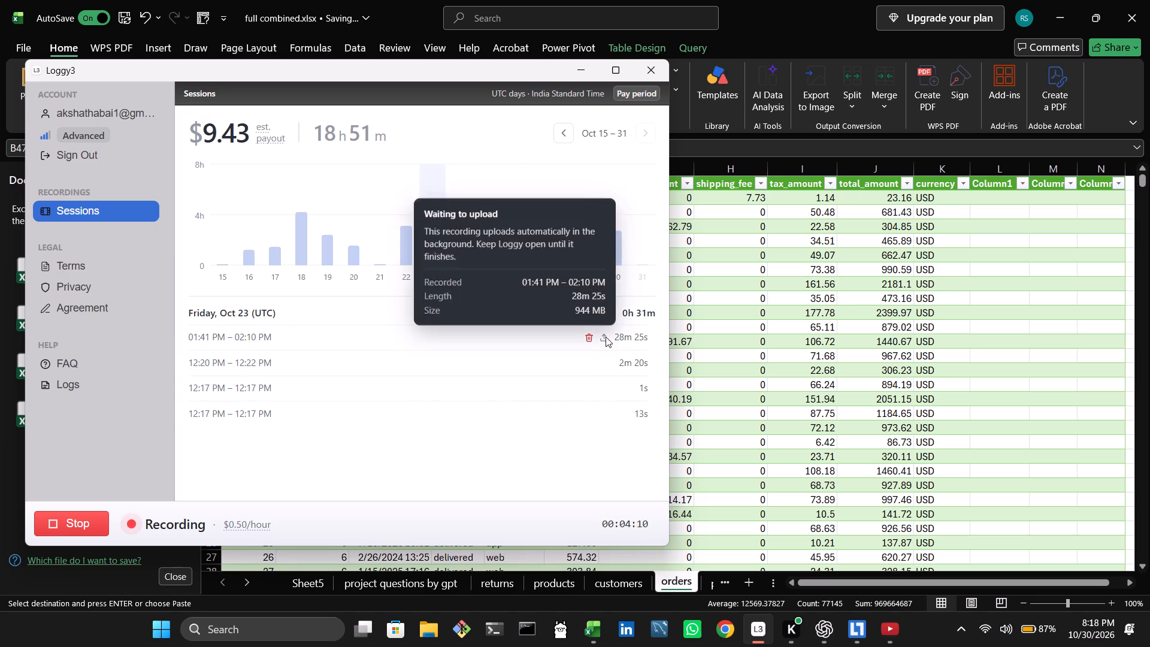
pyautogui.click(411, 234)
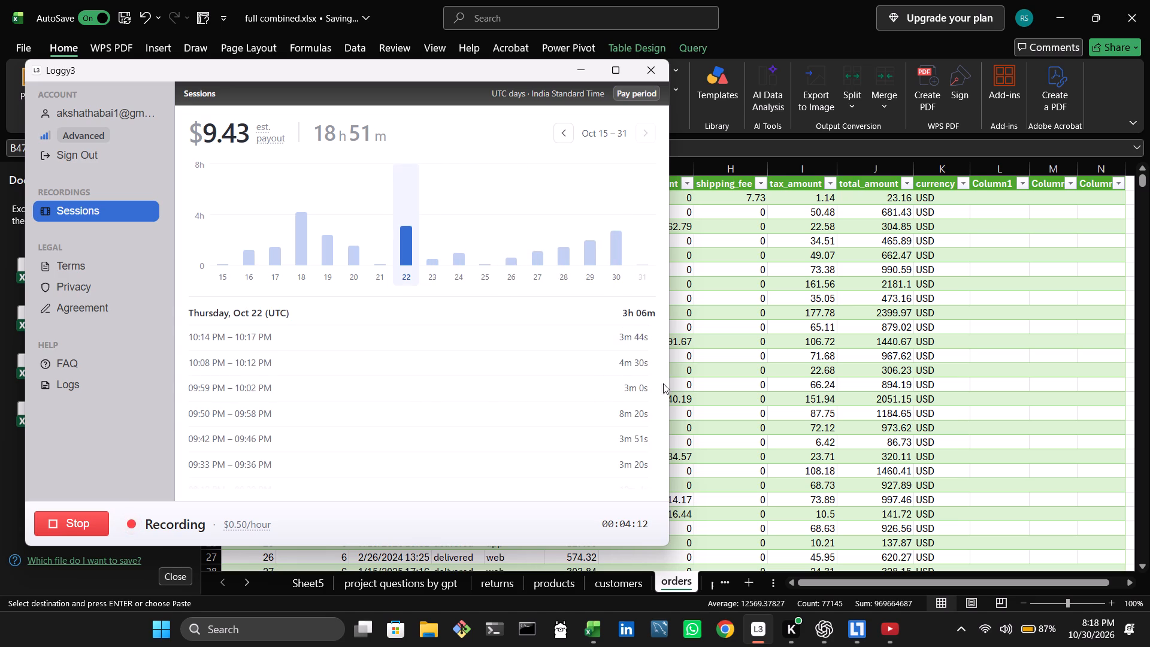
pyautogui.moveTo(653, 377); pyautogui.dragTo(653, 440)
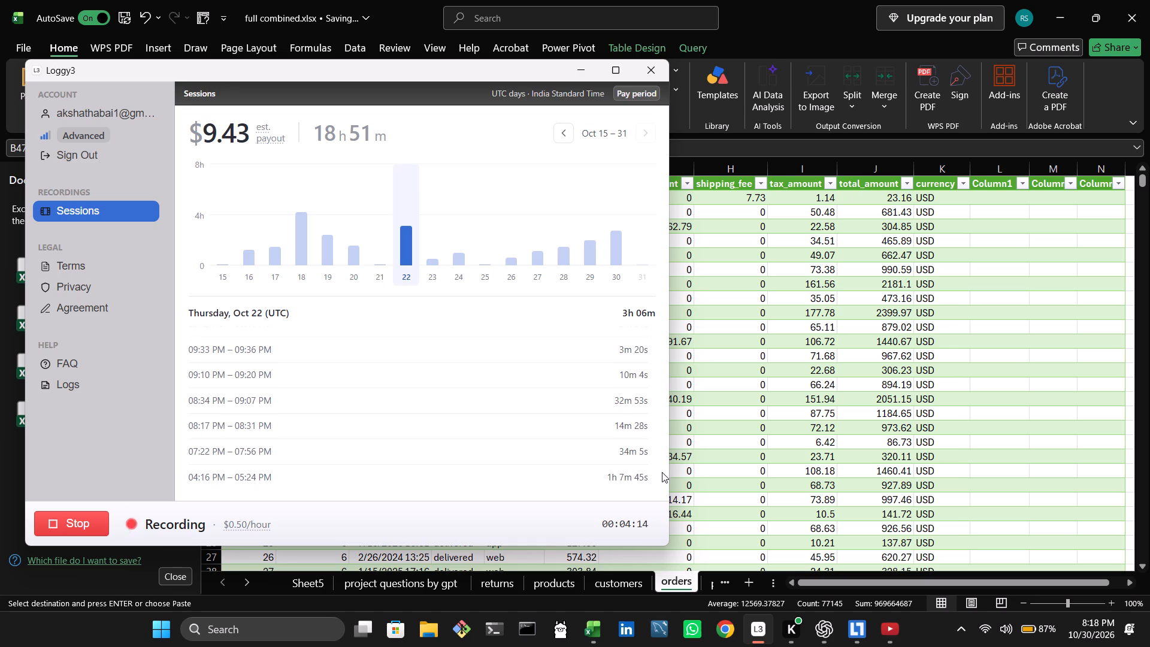
pyautogui.moveTo(649, 468); pyautogui.dragTo(647, 491)
pyautogui.click(356, 250)
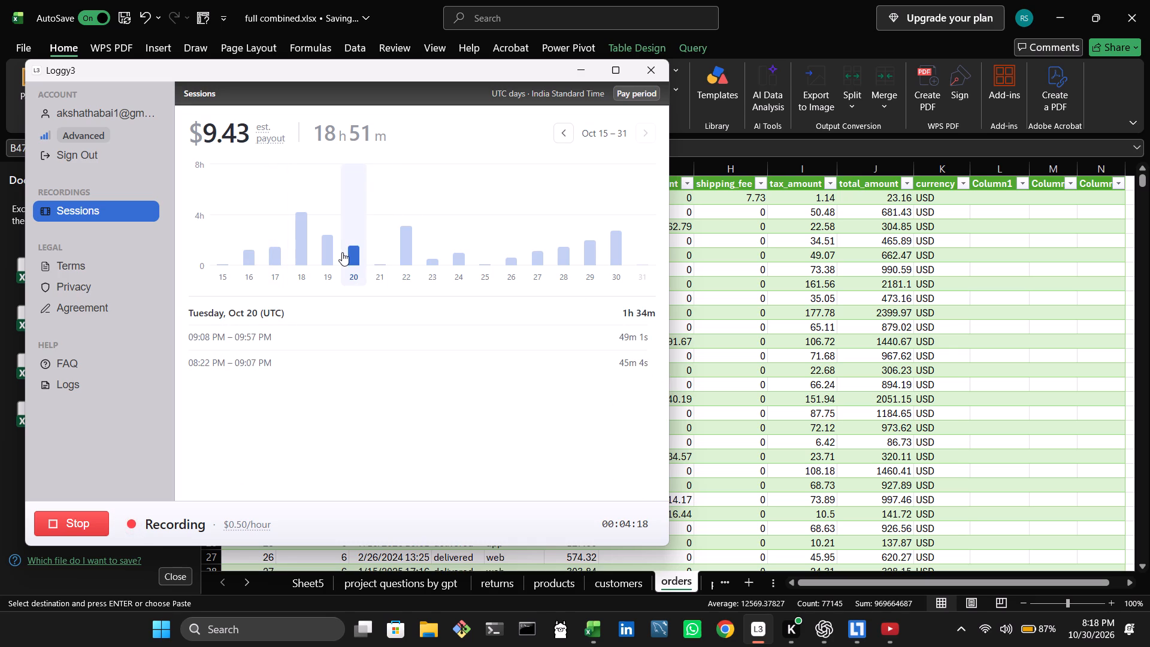
pyautogui.click(331, 250)
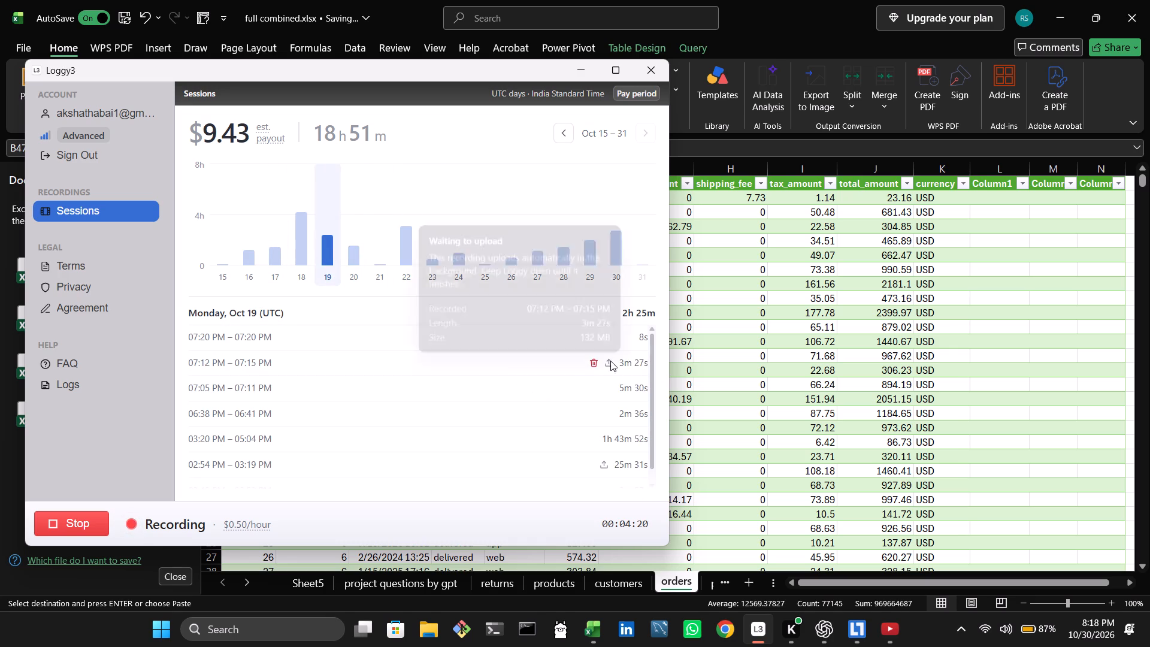
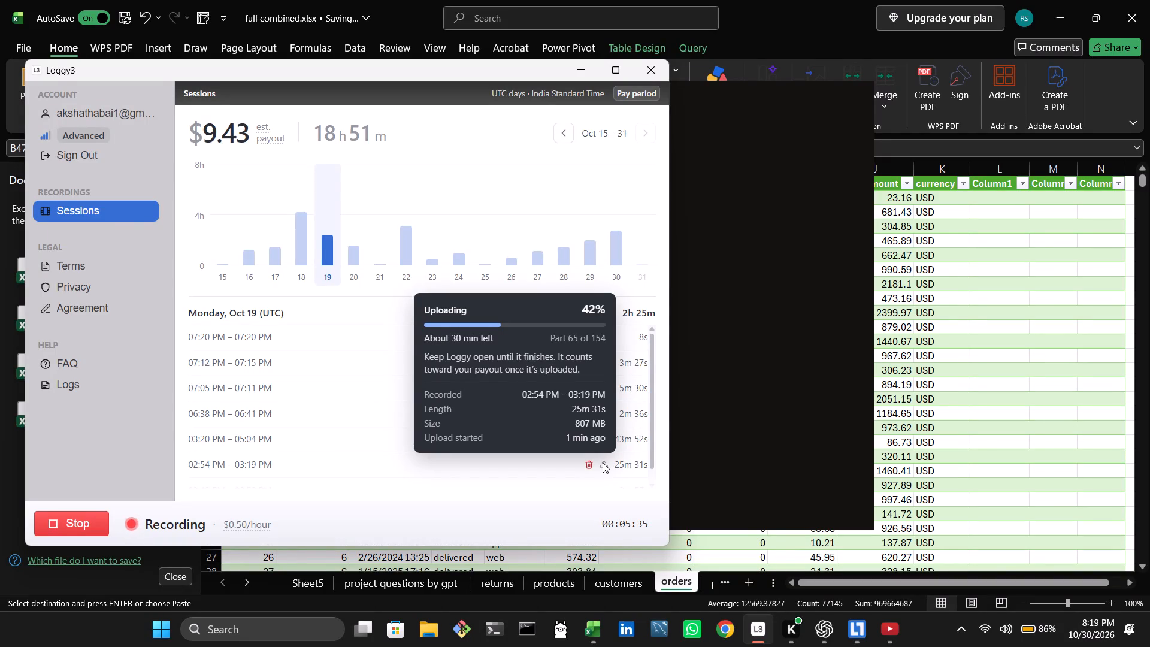
# Check the upload status of the recorded sessions for October 16 through 19.
pyautogui.click(305, 262)
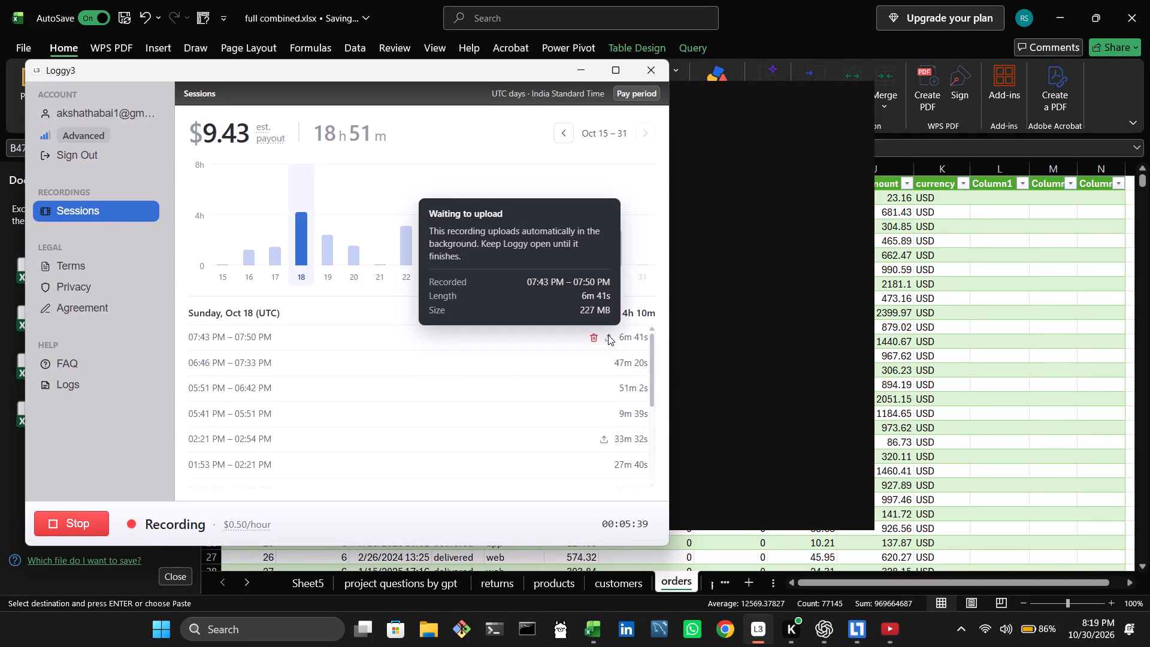
pyautogui.click(262, 263)
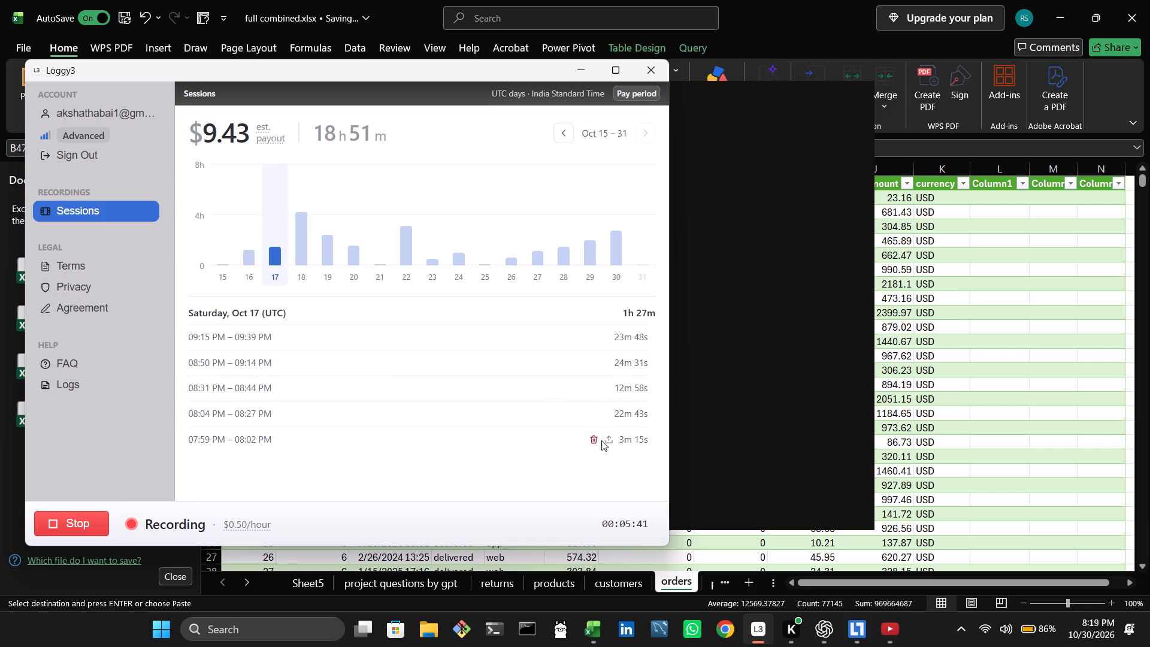
pyautogui.click(248, 245)
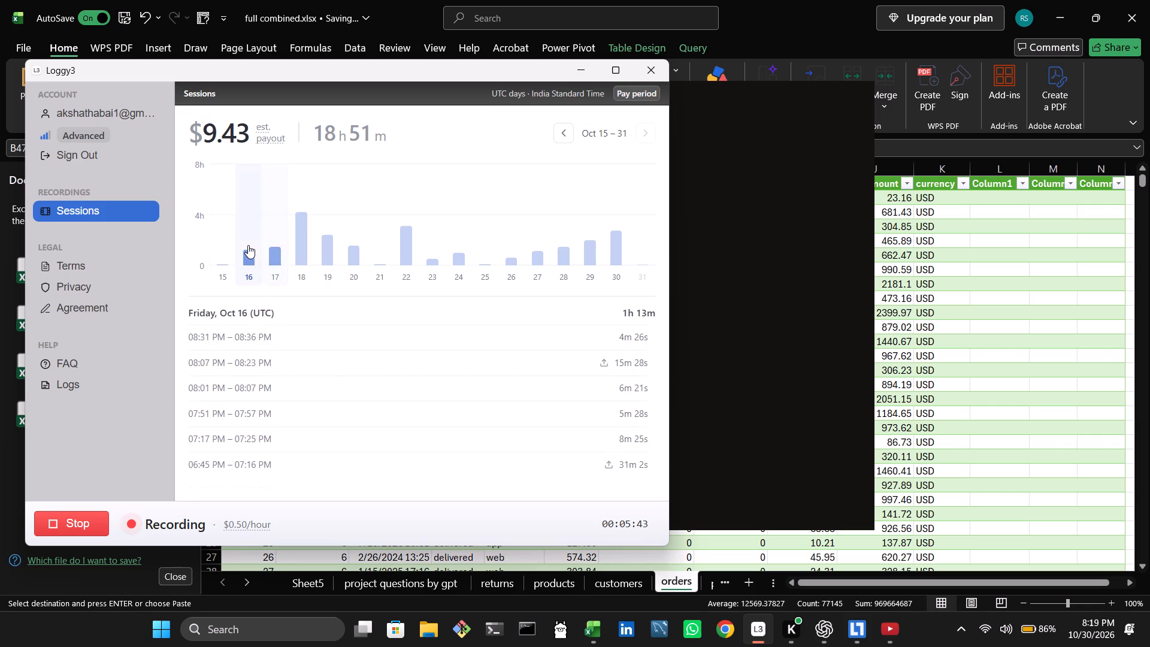
pyautogui.click(349, 268)
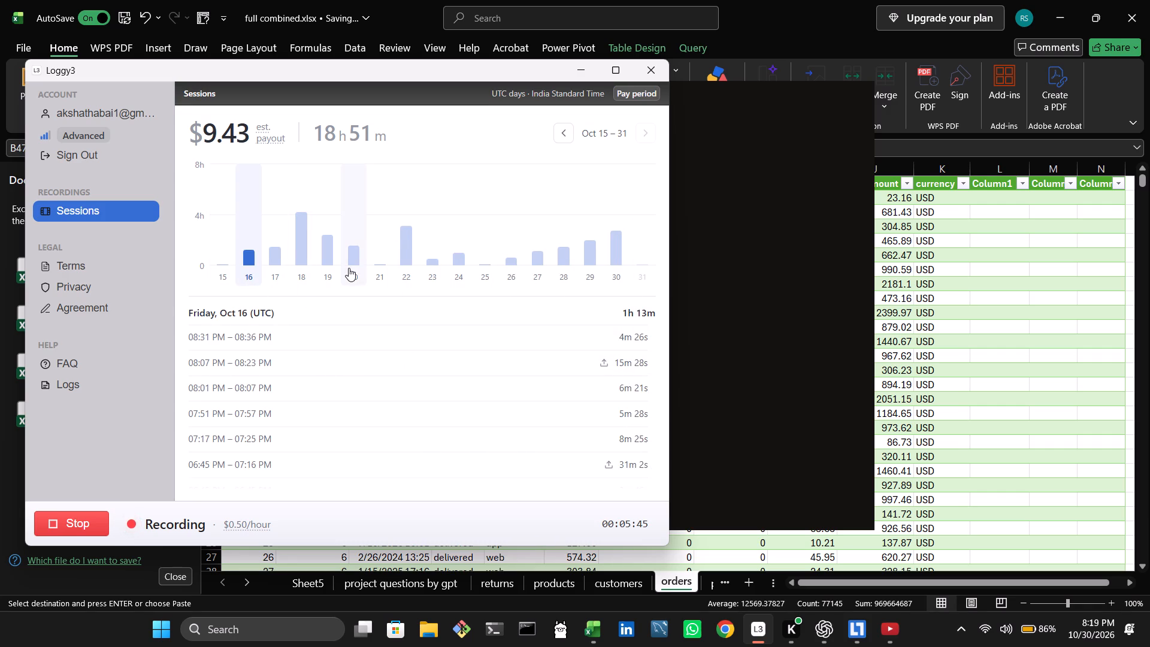
pyautogui.click(313, 277)
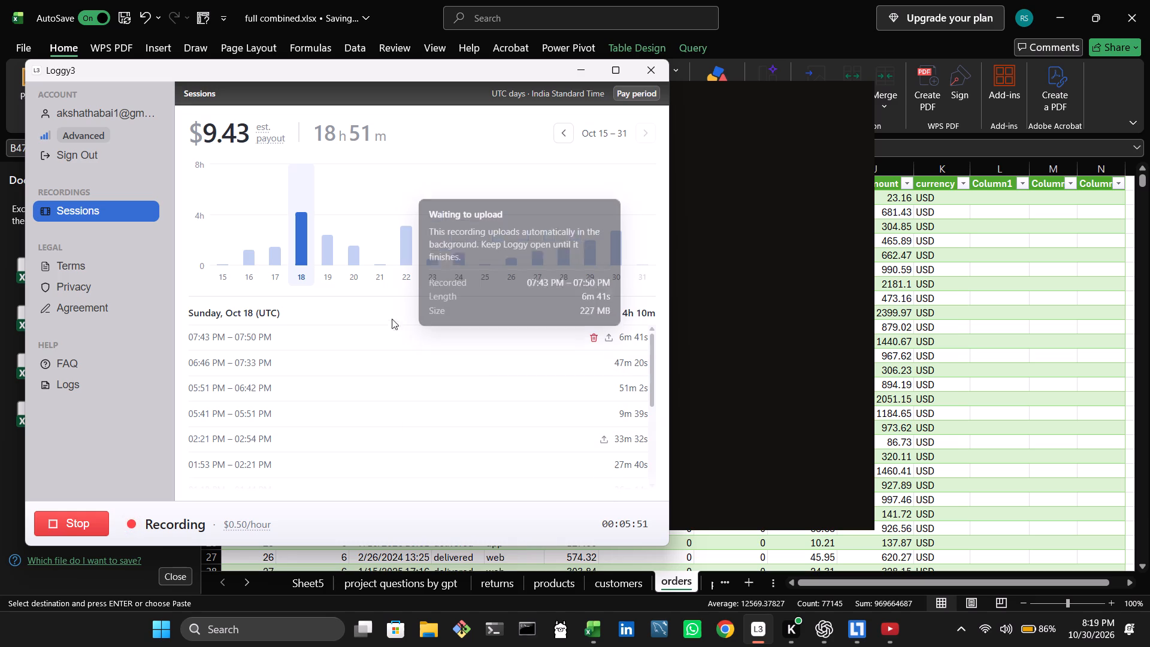
pyautogui.click(335, 270)
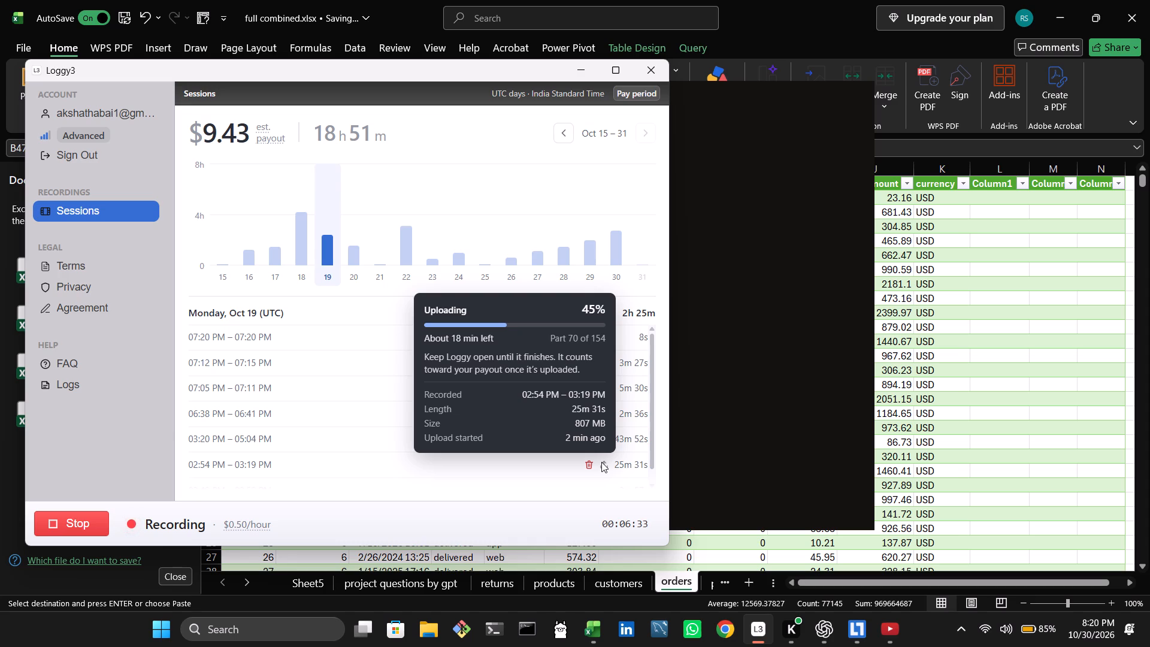
# Switch to the Excel workbook and review the project questions, the Sheet5 revenue and country summaries, and the customers and orders sheets.
pyautogui.click(1149, 468)
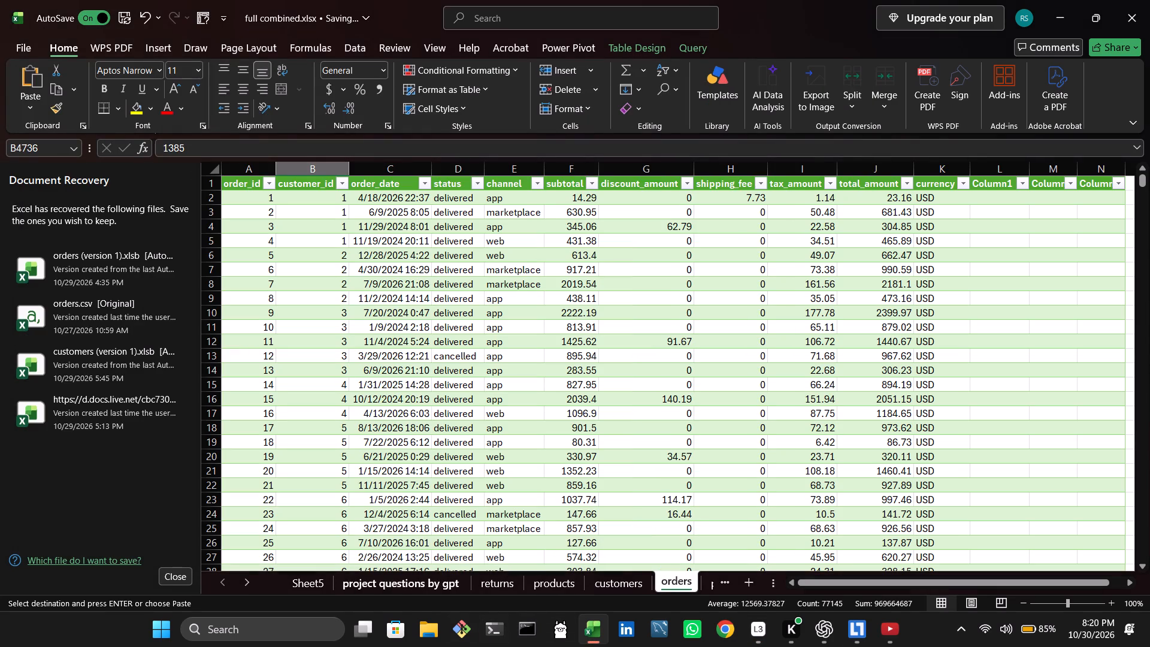
pyautogui.click(373, 581)
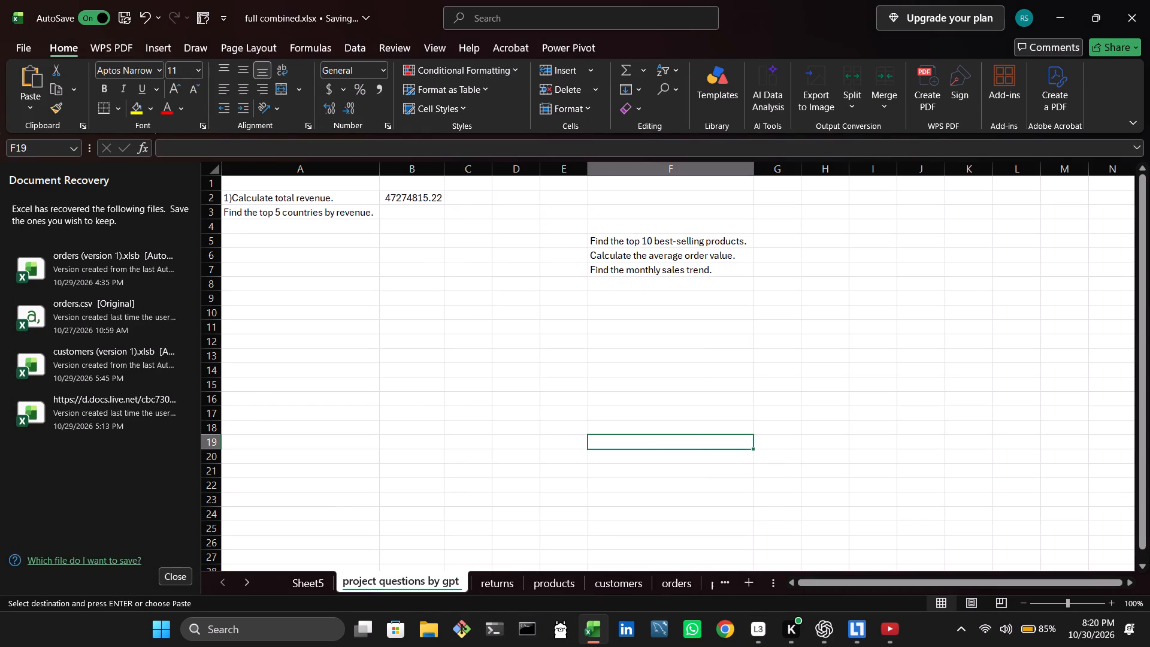
pyautogui.click(308, 584)
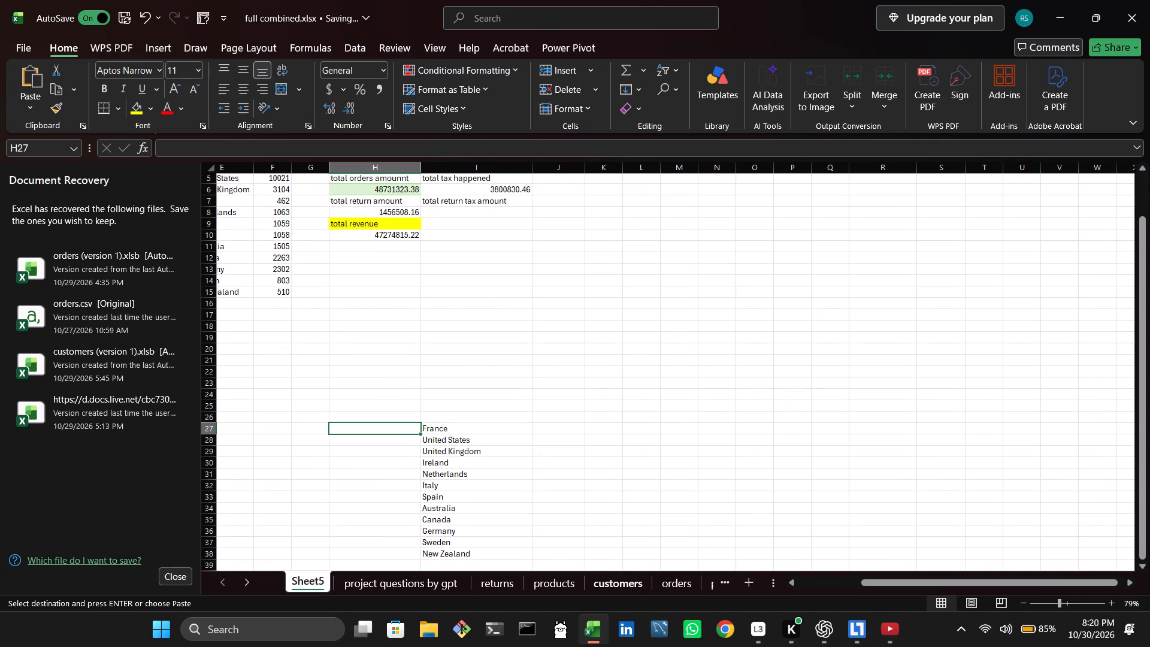
pyautogui.doubleClick(553, 424)
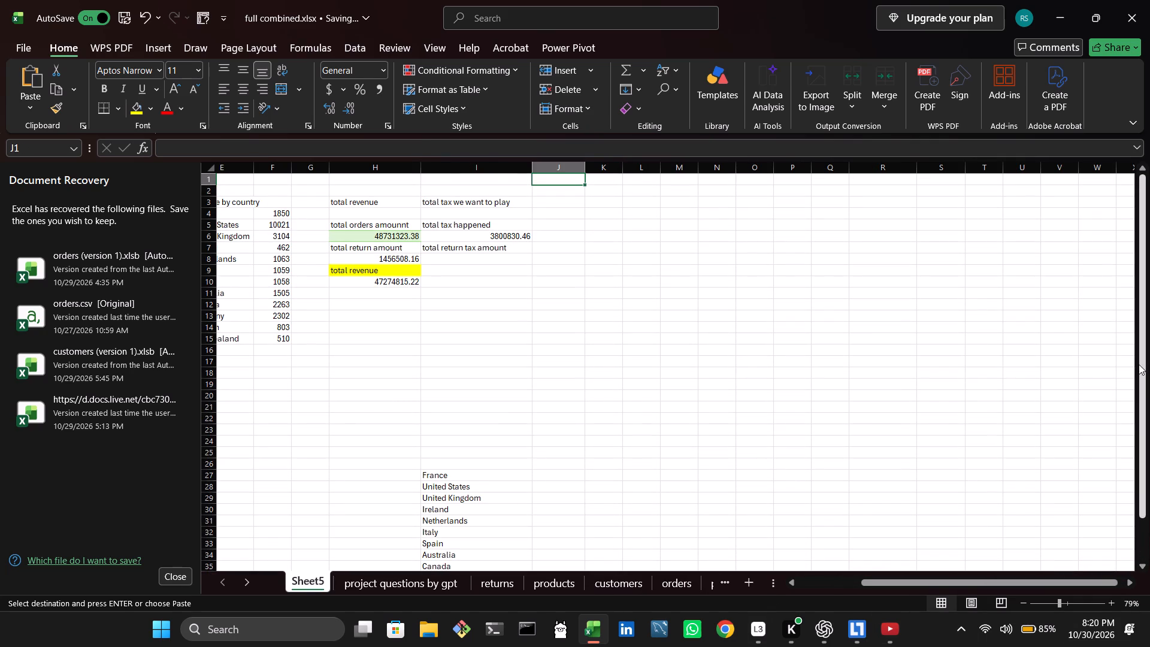
pyautogui.moveTo(1138, 364); pyautogui.dragTo(1130, 464)
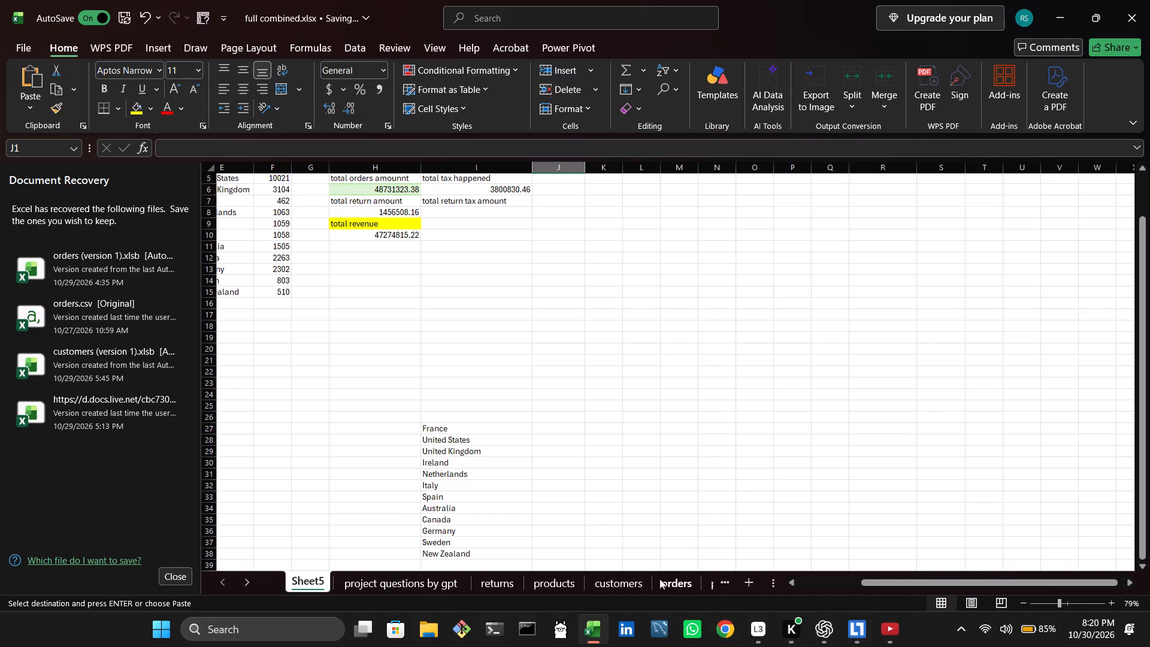
pyautogui.click(659, 579)
pyautogui.click(361, 577)
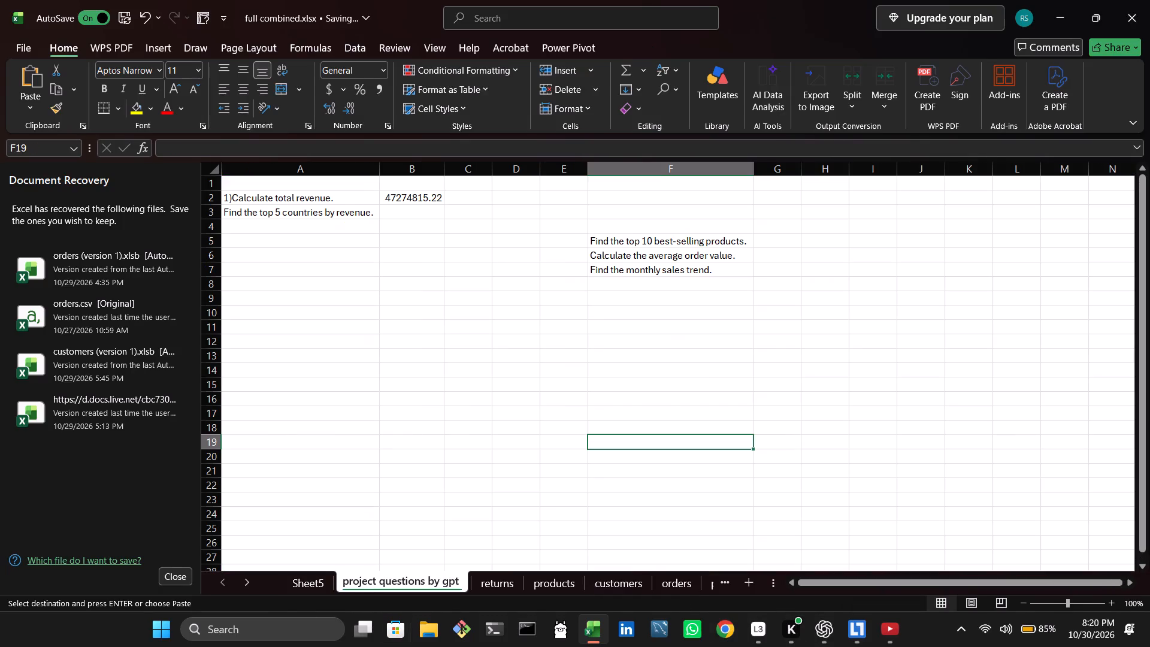
pyautogui.click(308, 574)
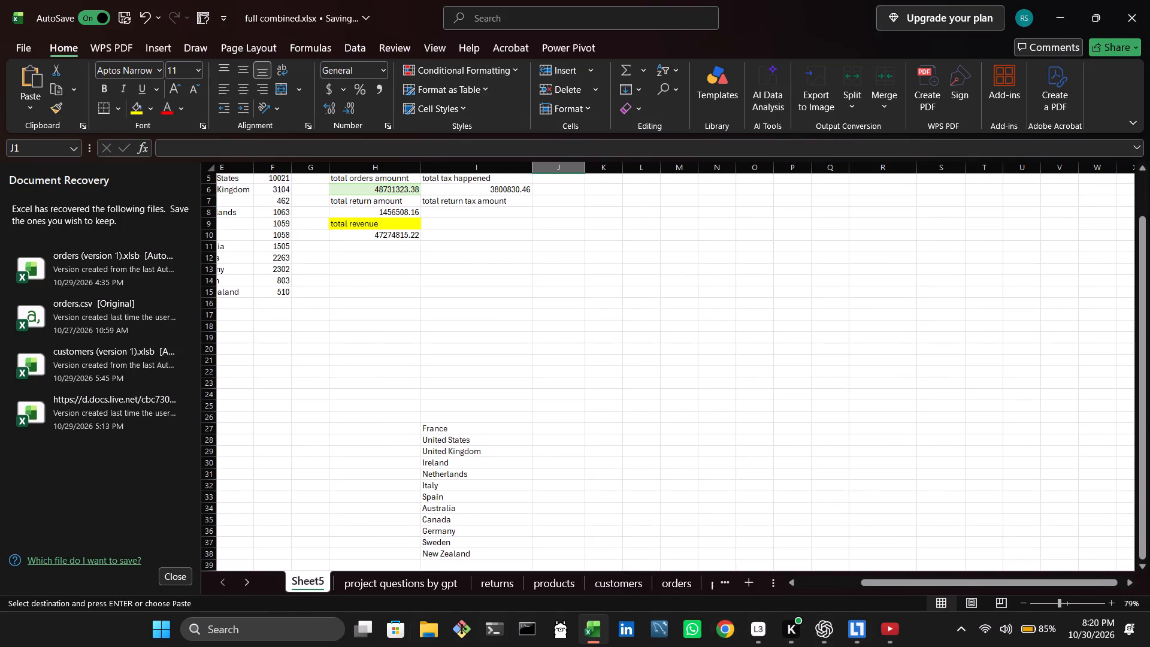
pyautogui.moveTo(855, 579); pyautogui.dragTo(767, 585)
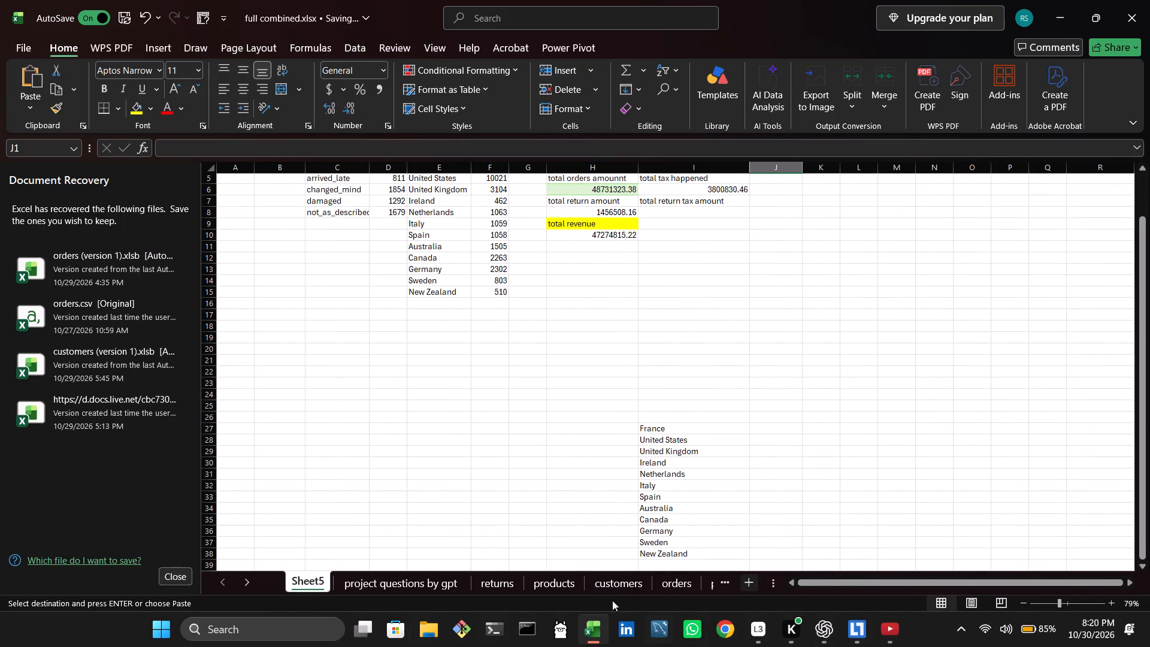
pyautogui.click(606, 592)
pyautogui.click(659, 576)
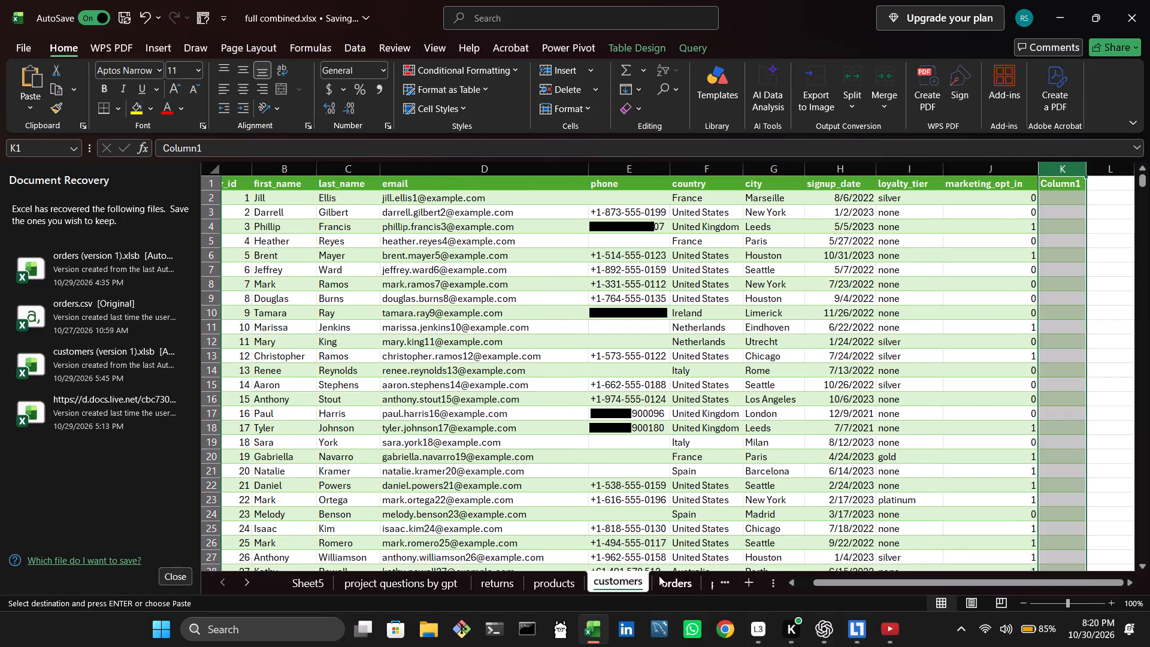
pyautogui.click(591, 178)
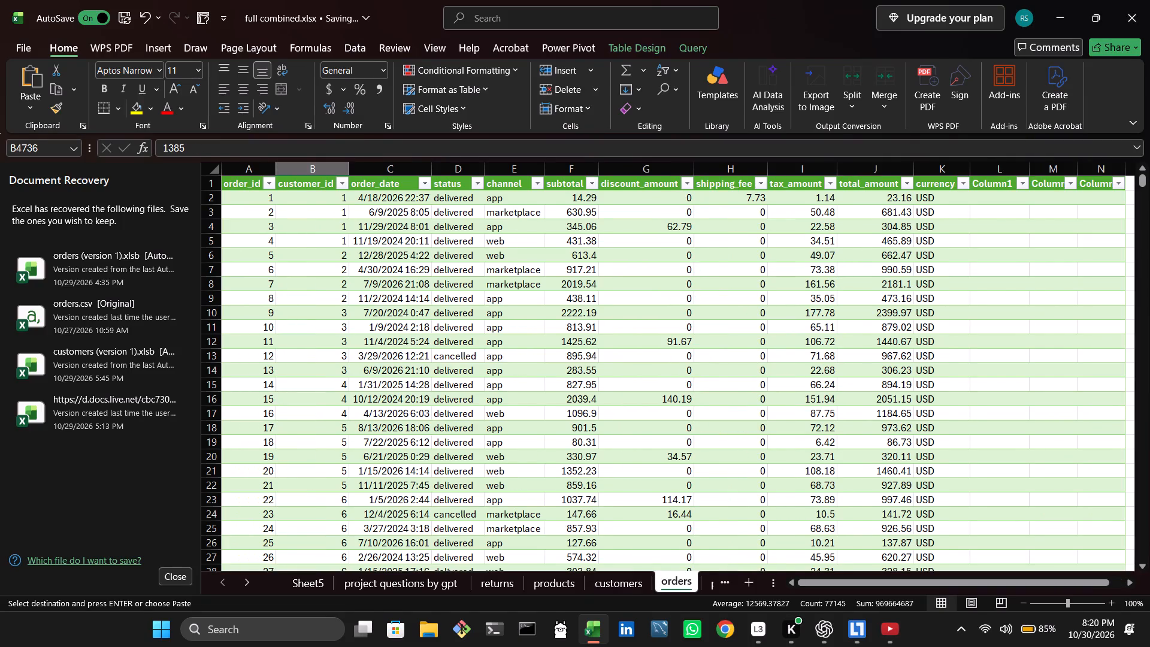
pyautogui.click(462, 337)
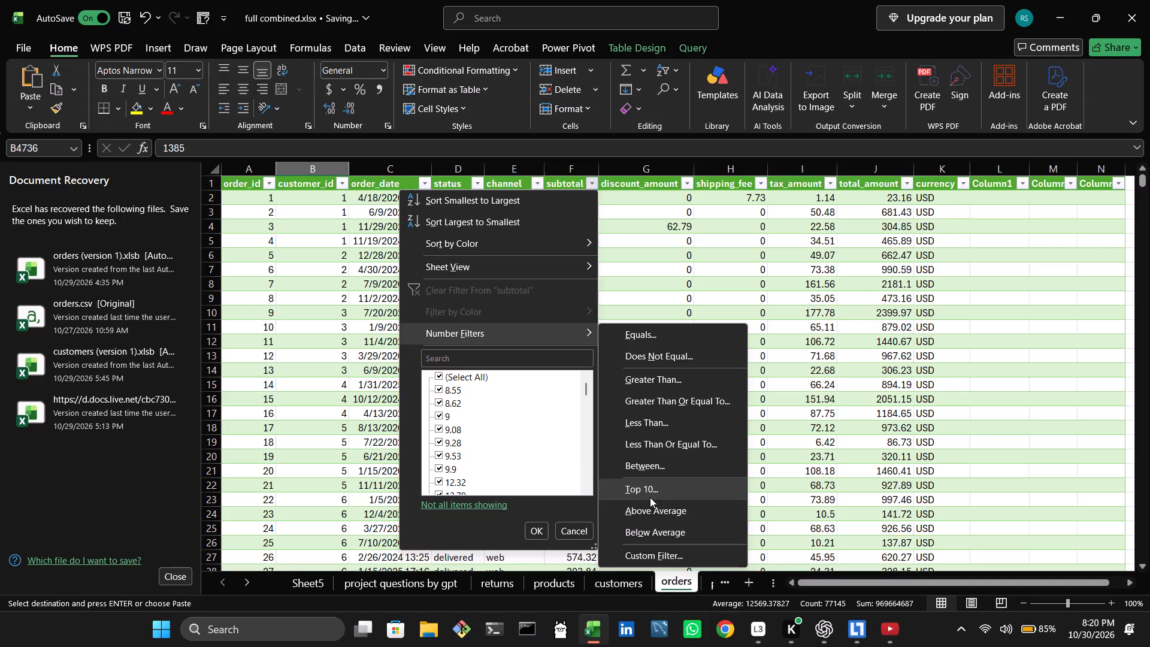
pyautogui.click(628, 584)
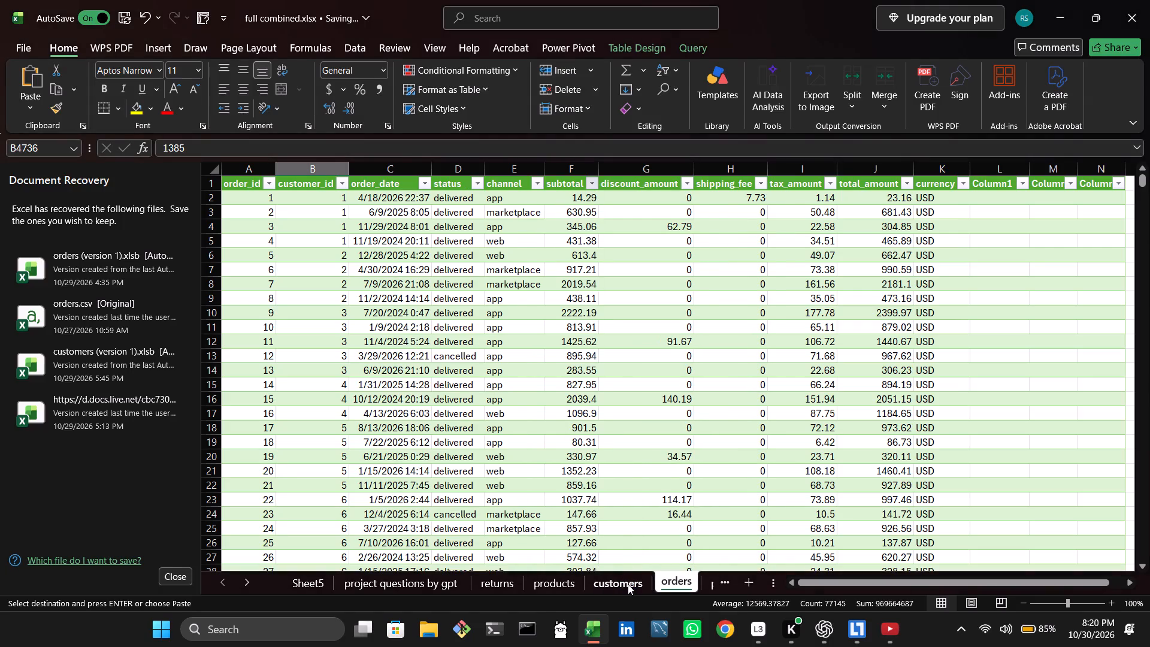
# Compare the columns of the customers, orders, payments, products and order_items sheets to see how the tables relate.
pyautogui.click(625, 583)
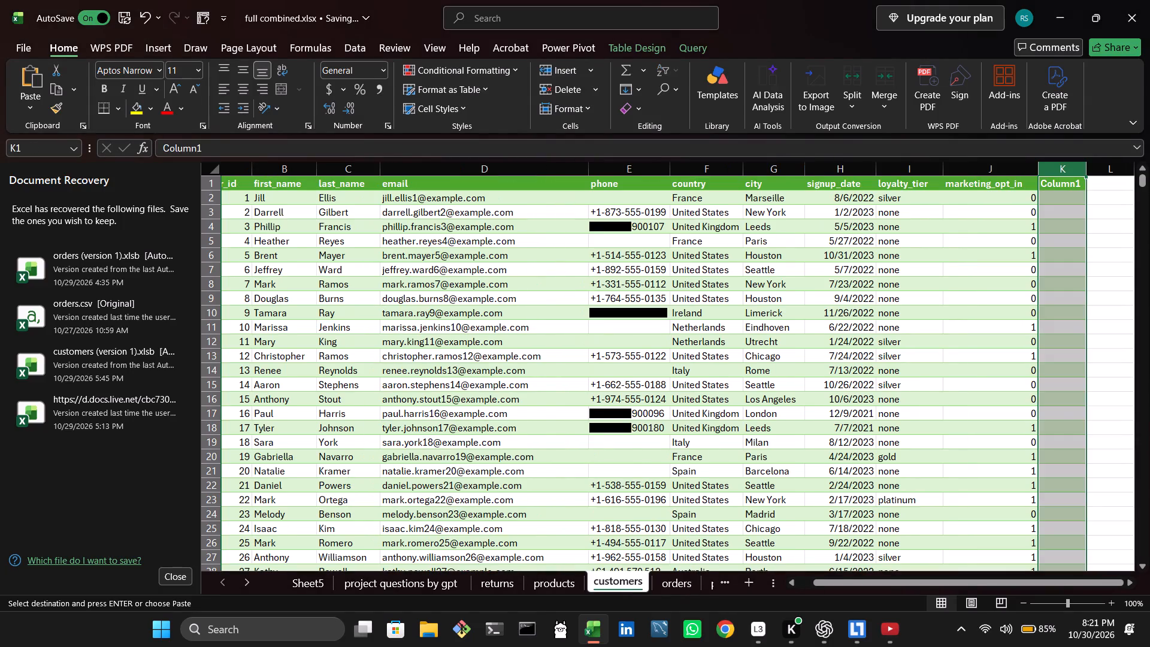
pyautogui.click(669, 578)
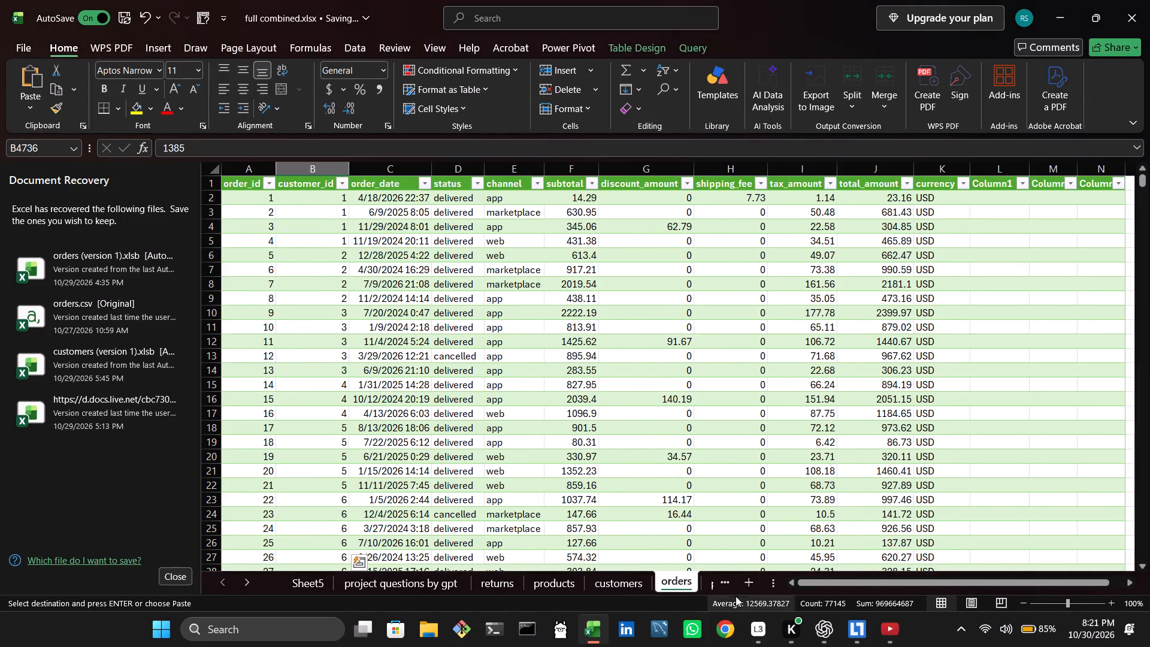
pyautogui.click(707, 585)
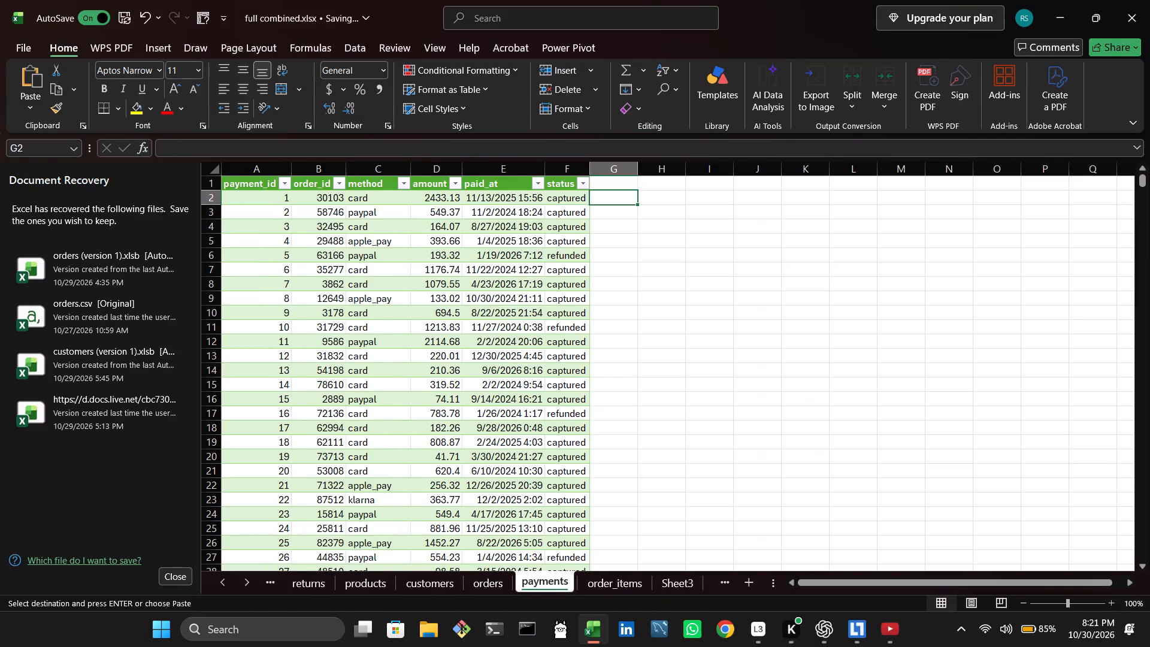
pyautogui.click(496, 589)
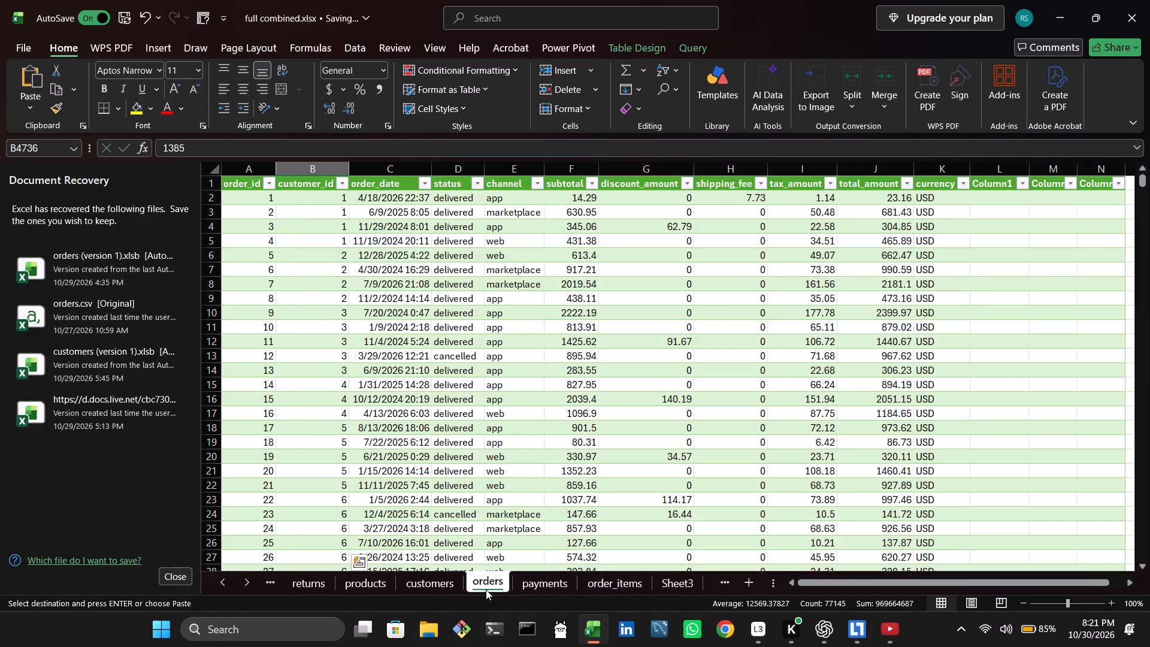
pyautogui.click(456, 587)
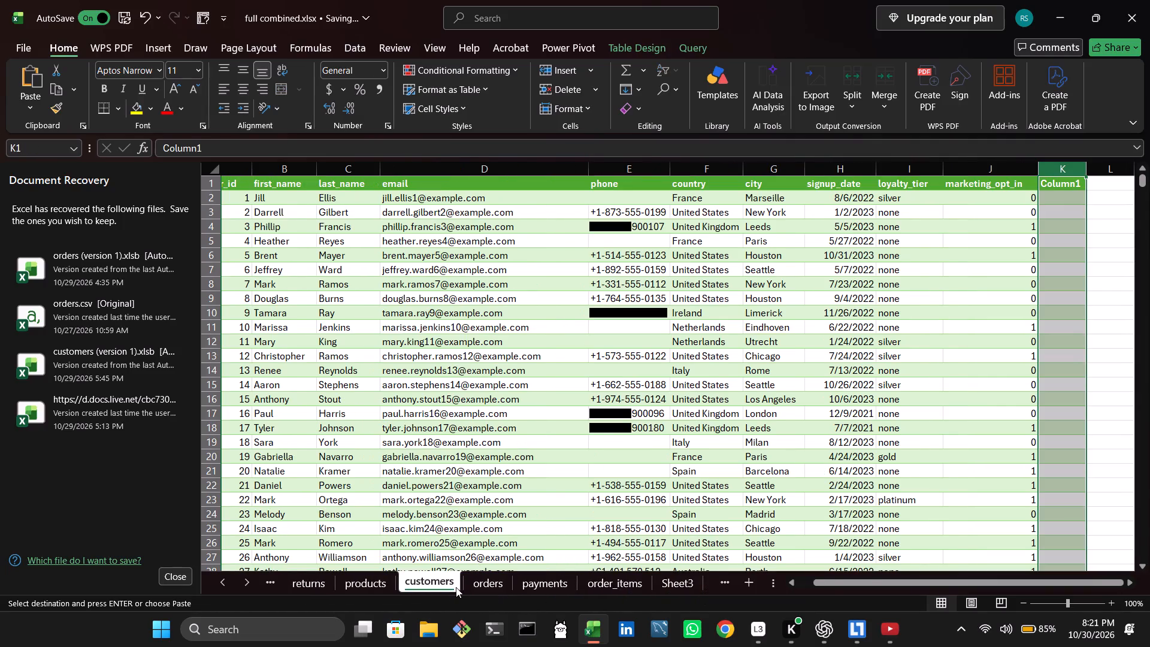
pyautogui.click(540, 583)
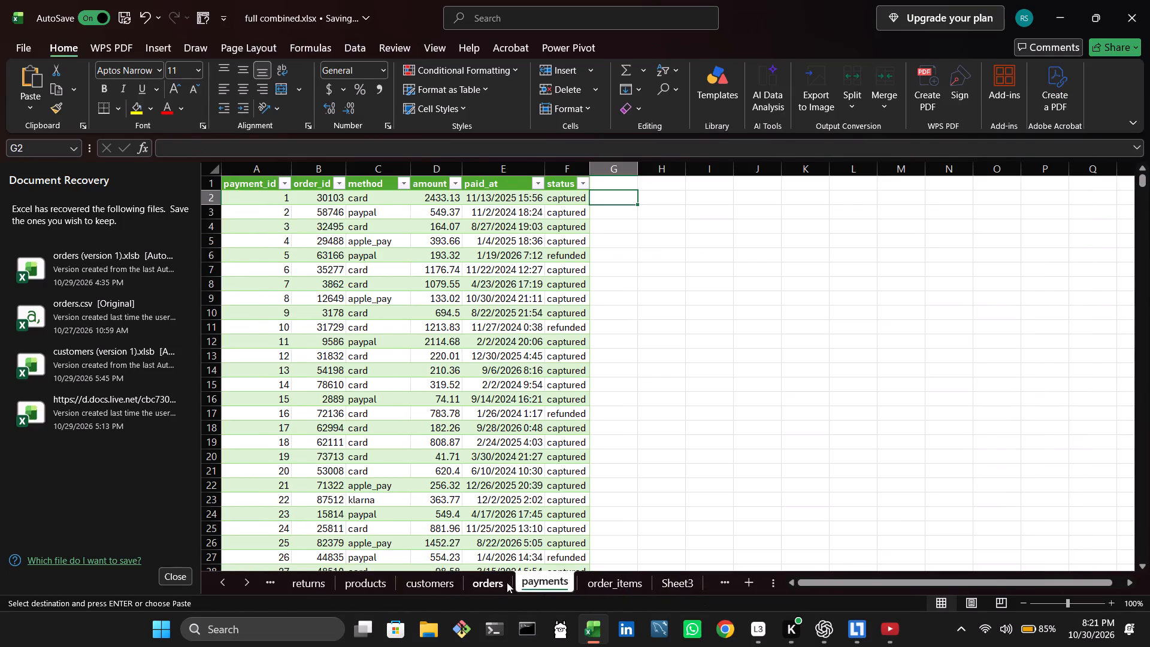
pyautogui.click(495, 583)
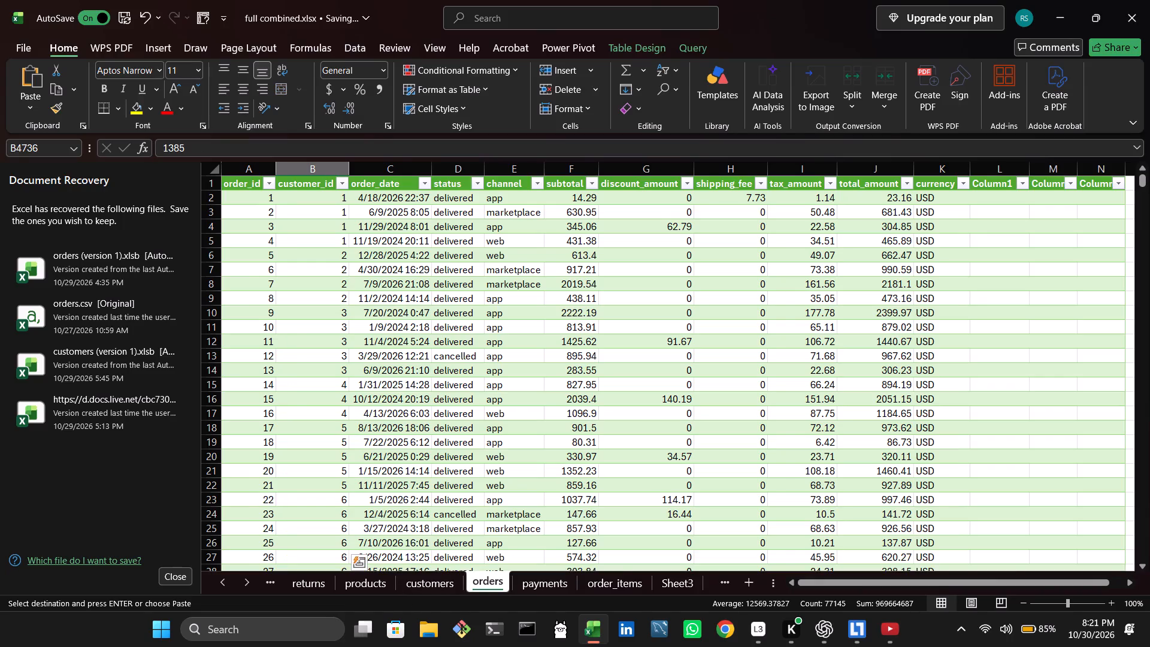
pyautogui.click(428, 587)
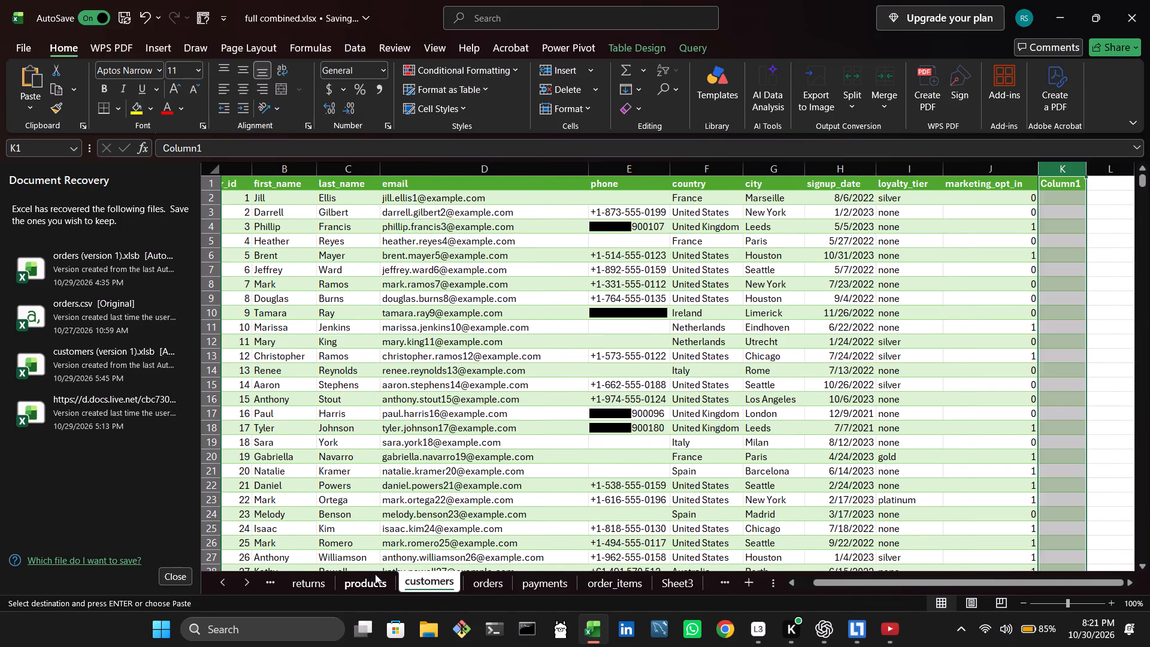
pyautogui.click(375, 574)
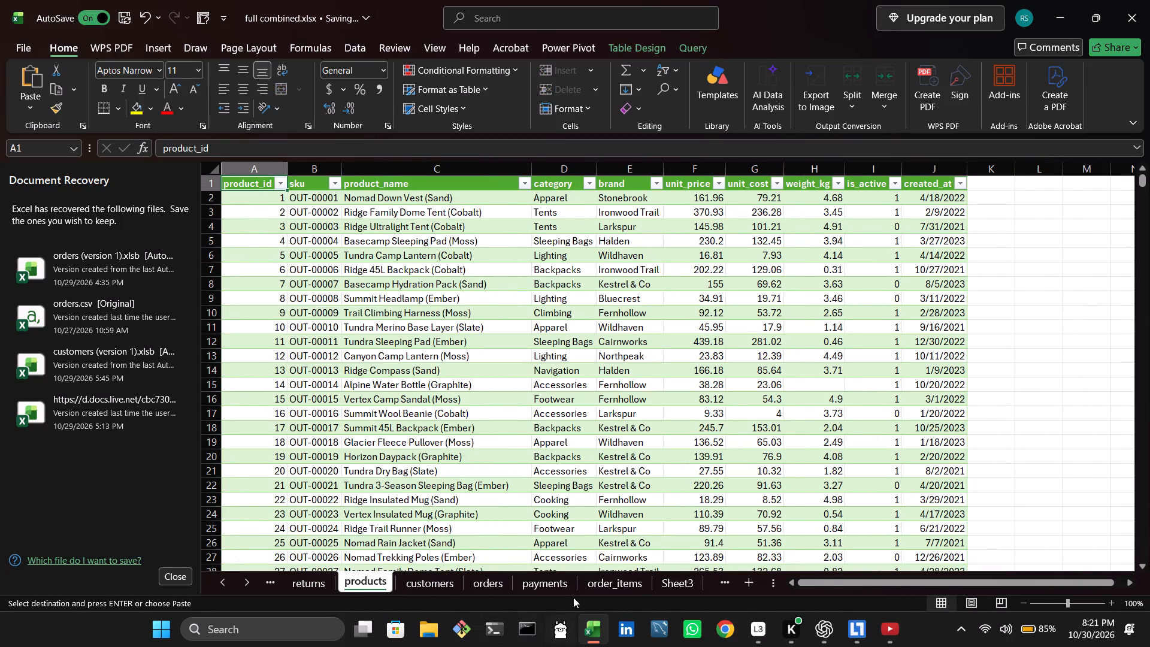
pyautogui.click(586, 579)
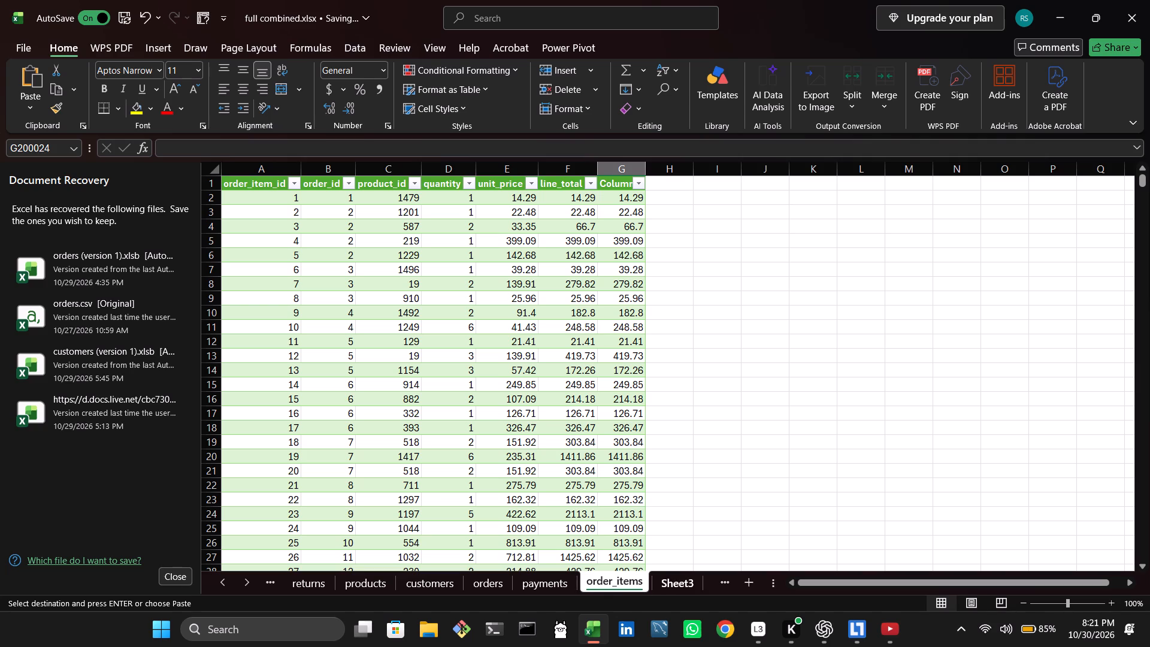
# Check the October 19 recording's upload progress in Loggy3, and return to the order_items sheet in Excel.
pyautogui.click(759, 642)
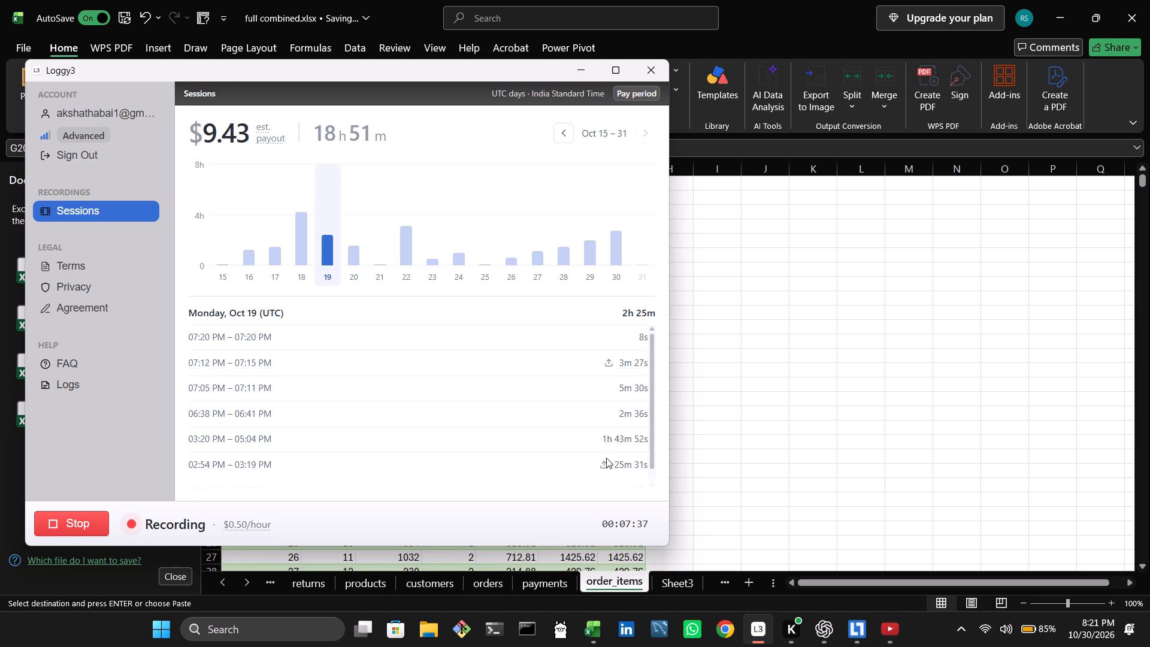
pyautogui.click(755, 350)
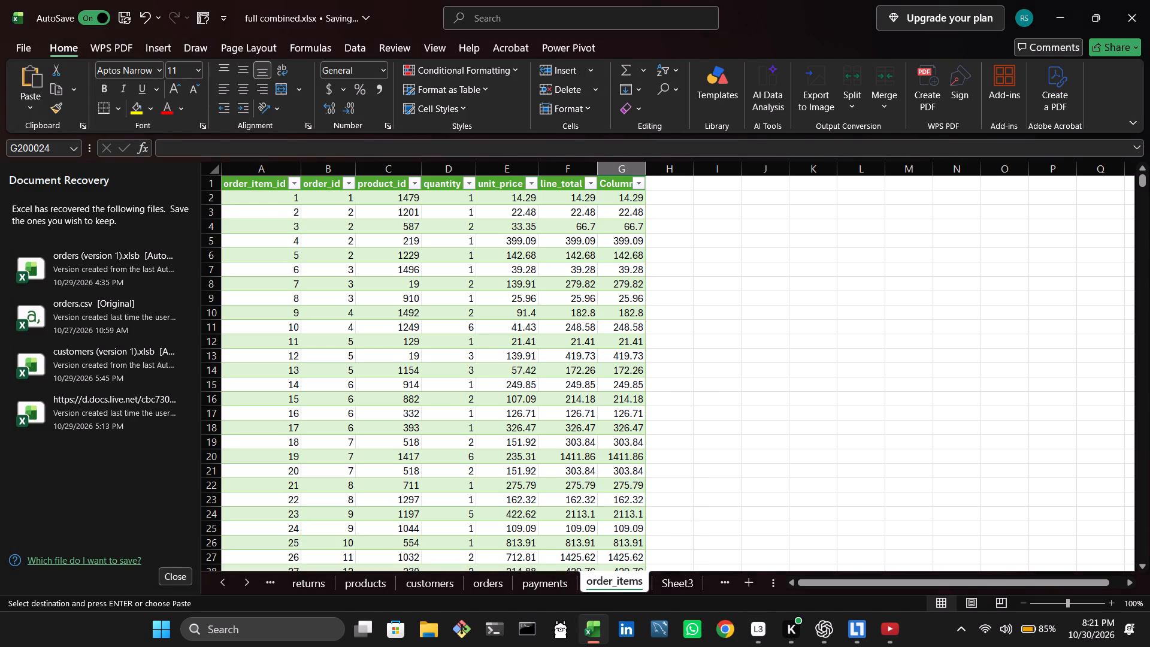